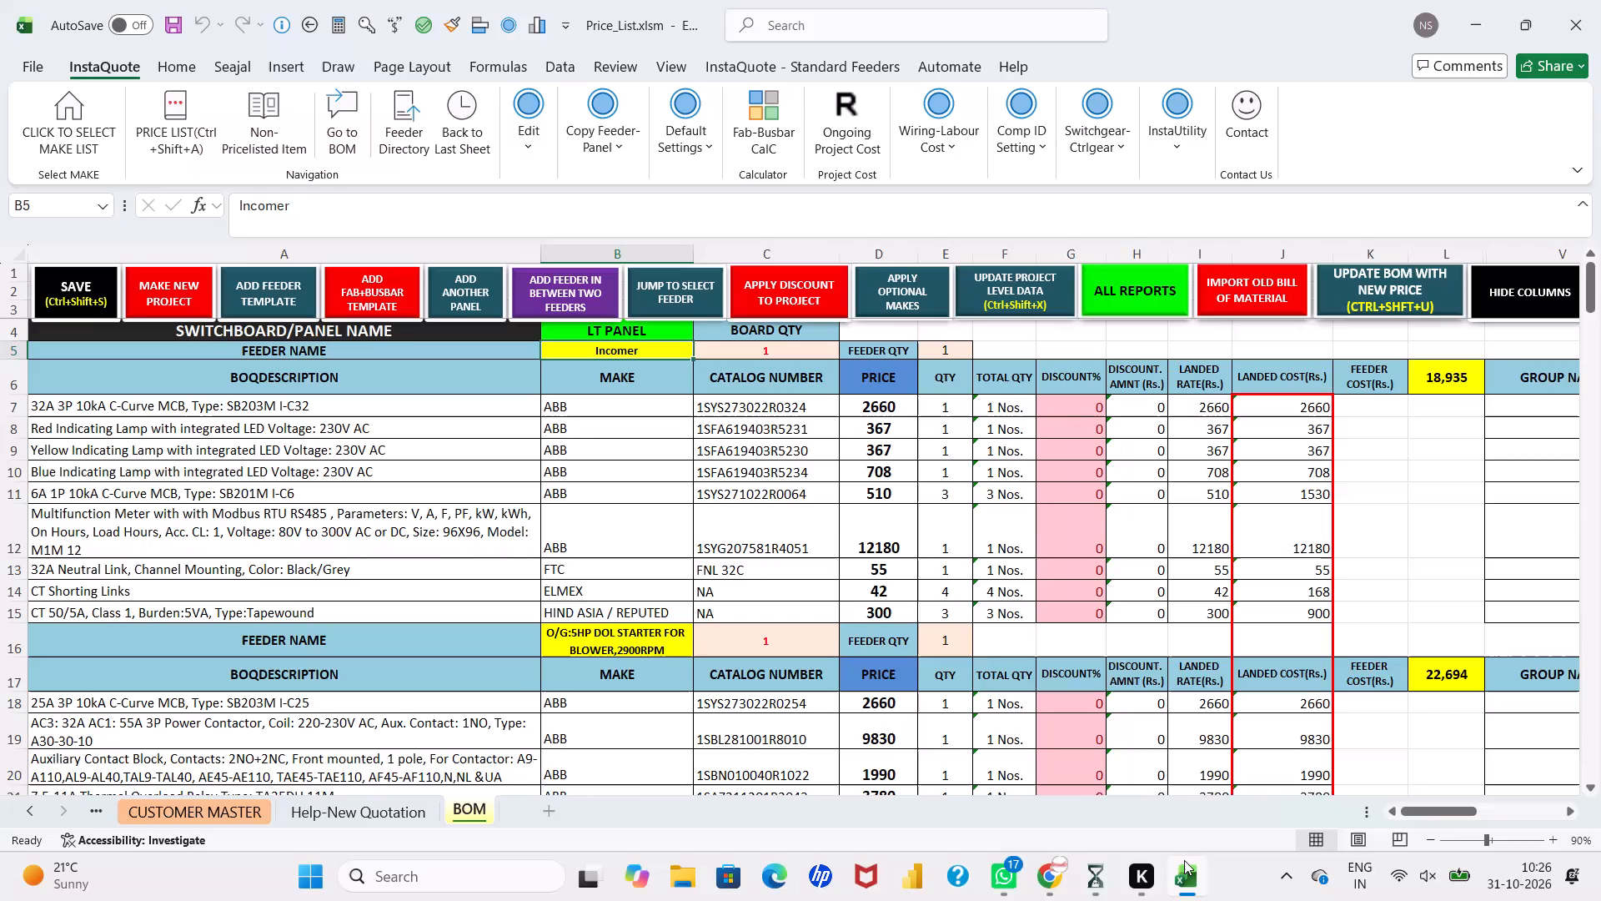
Switch to Chrome and bring up the QJ3040 MCCBs spreadsheet.
{"action": "left_click", "coordinate": [1061, 878]}
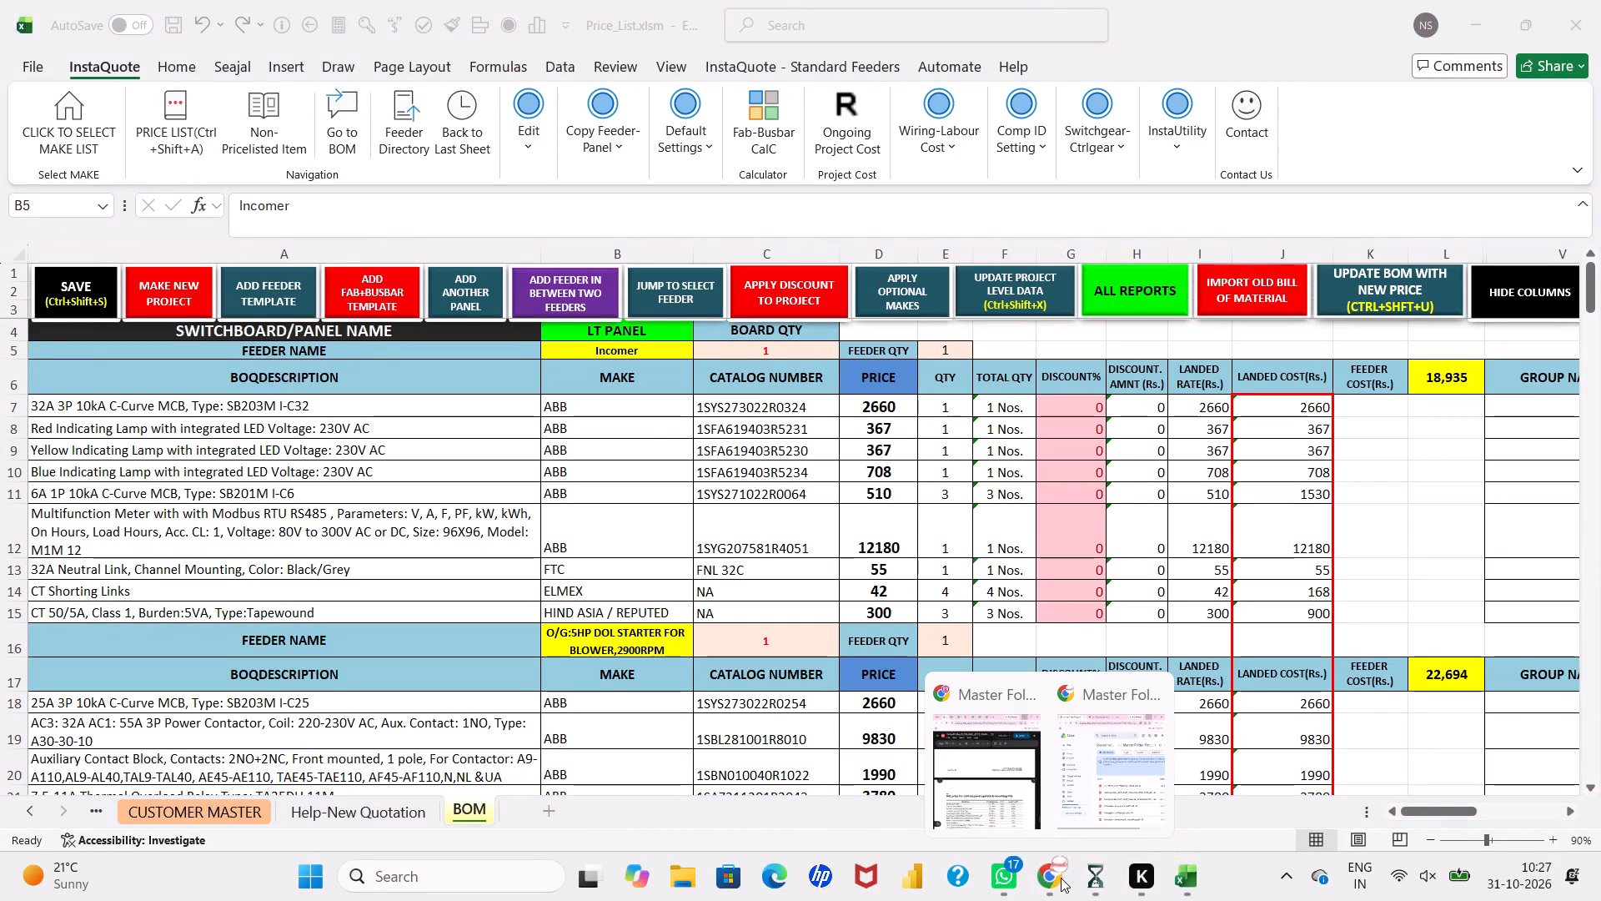
{"action": "left_click", "coordinate": [1030, 792]}
{"action": "left_click", "coordinate": [1528, 23]}
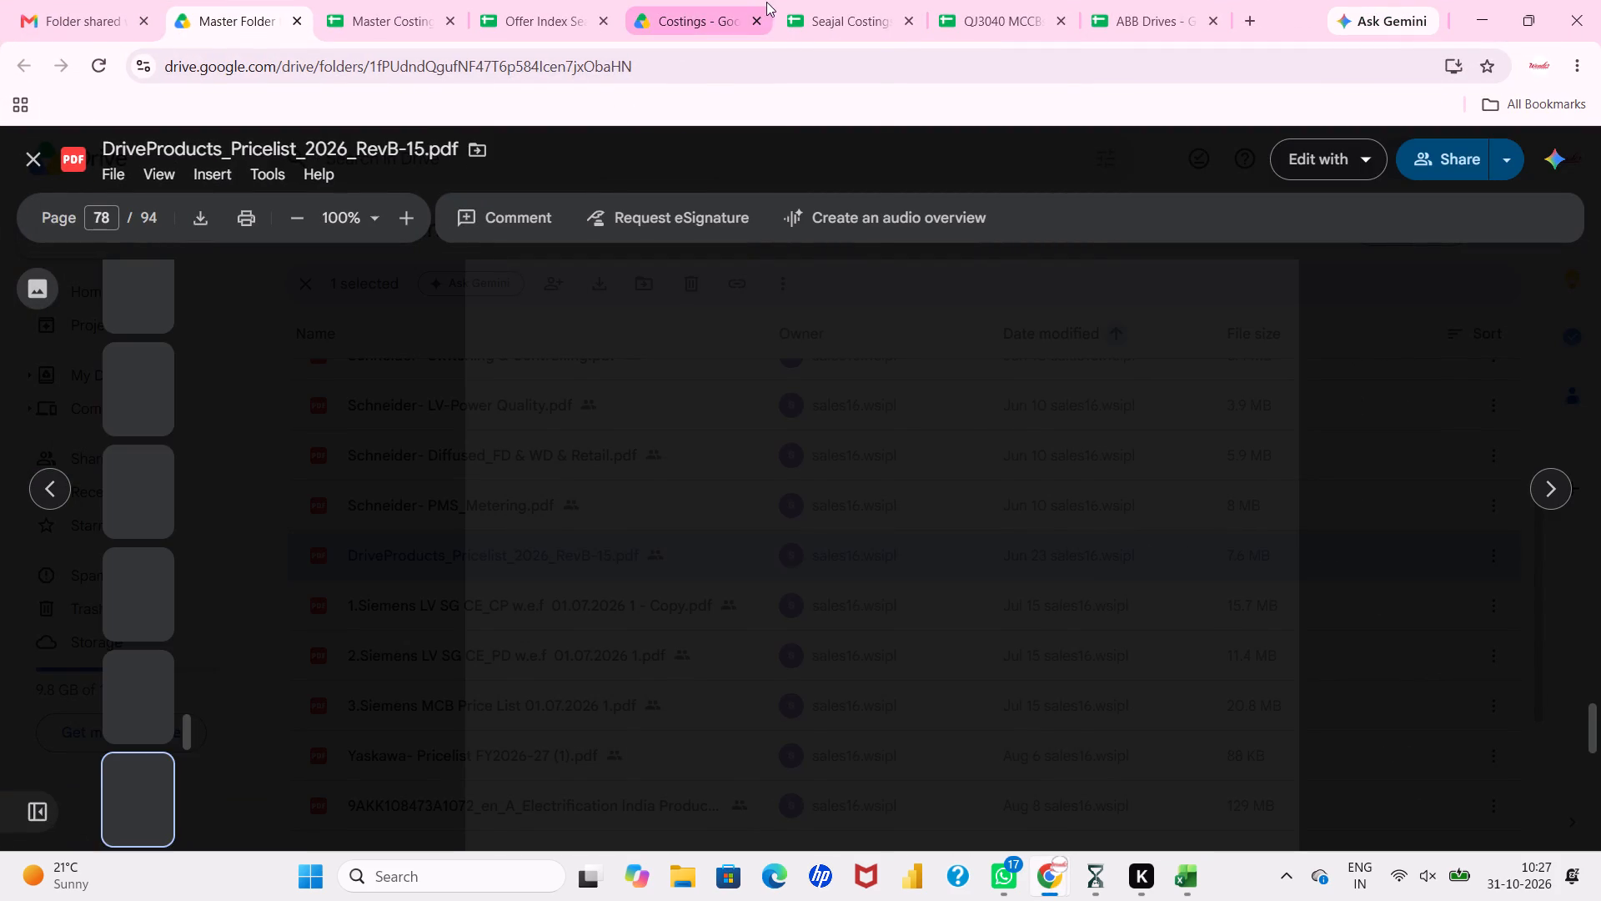
{"action": "left_click", "coordinate": [838, 14]}
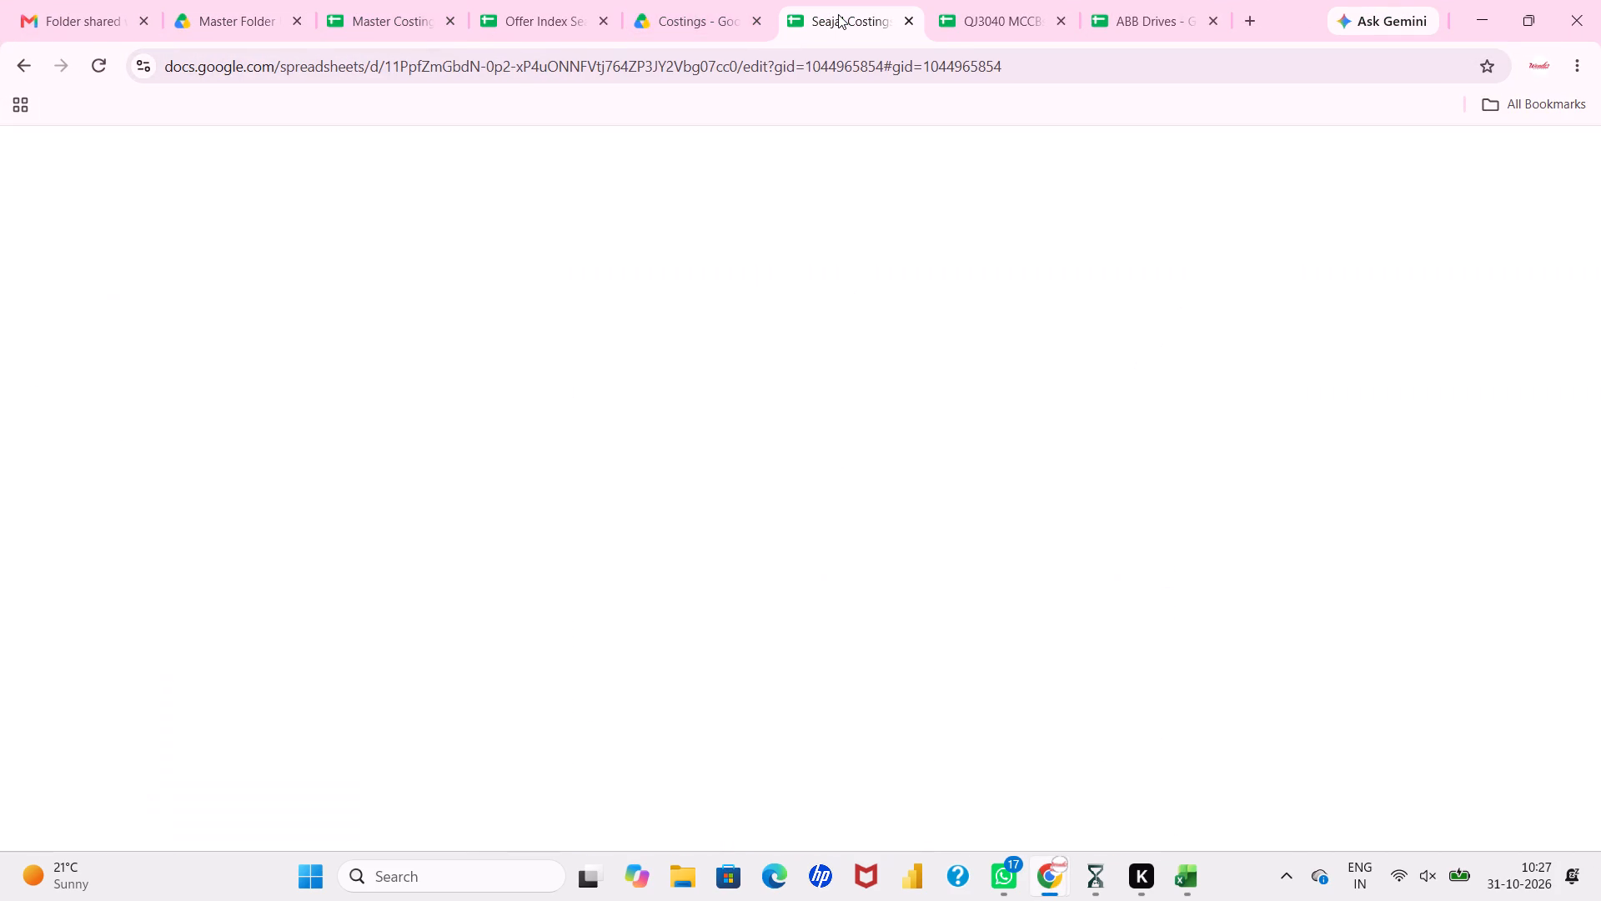
{"action": "left_click", "coordinate": [977, 12]}
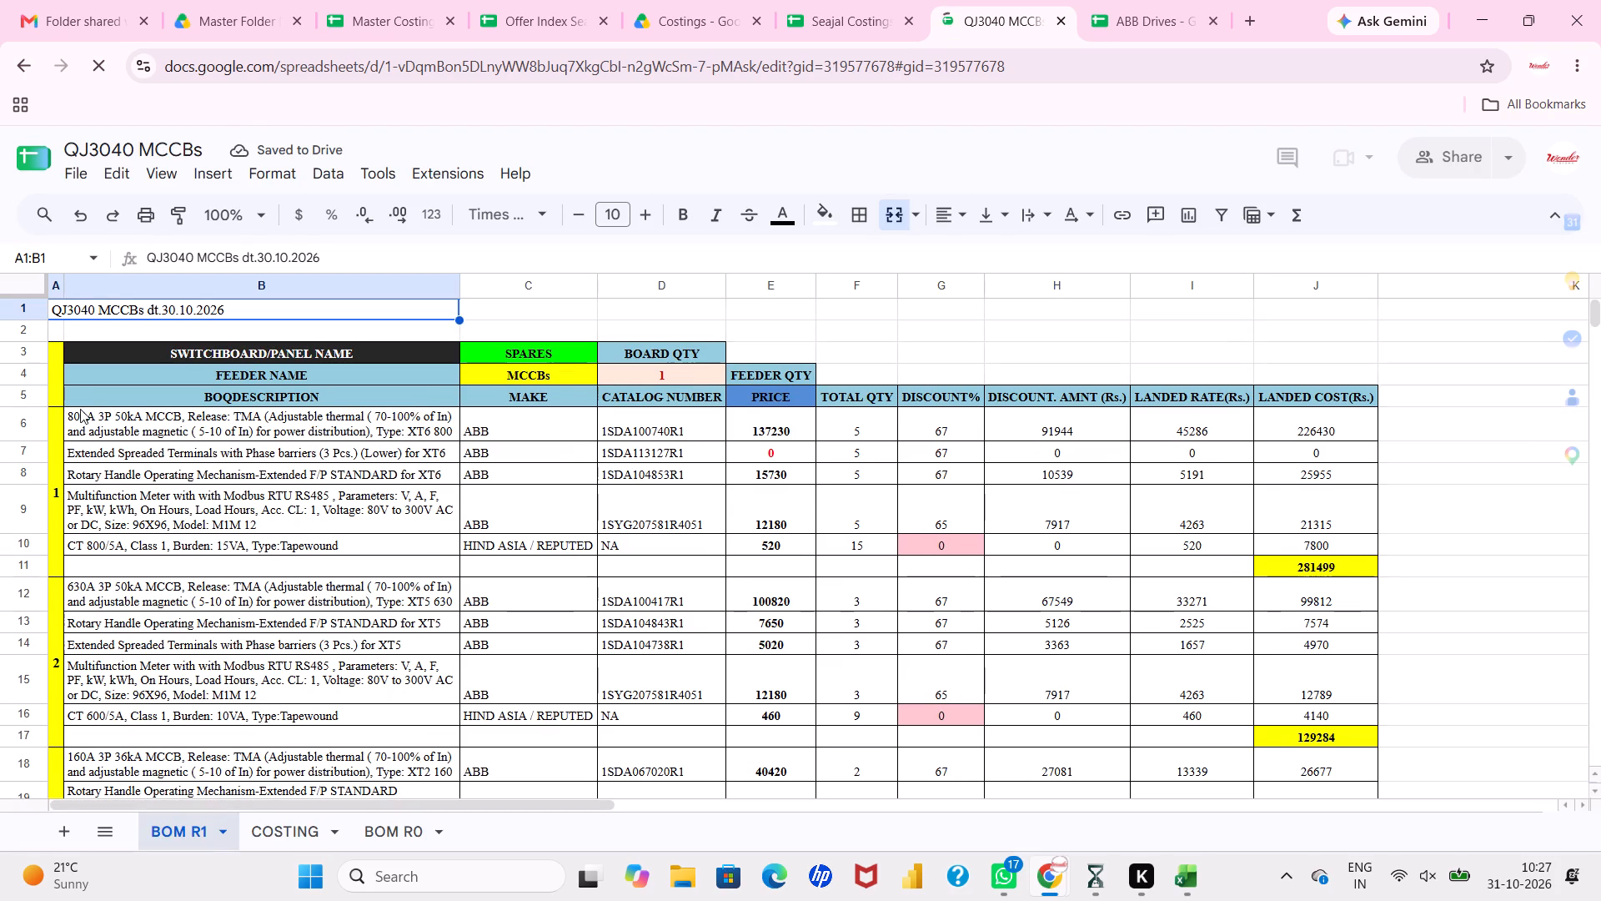
Insert five rows above the first 800A 3P 50kA MCCB block, rows 6 to 10, on the BOM R1 sheet.
{"action": "left_click_drag", "start_coordinate": [18, 426], "coordinate": [13, 536]}
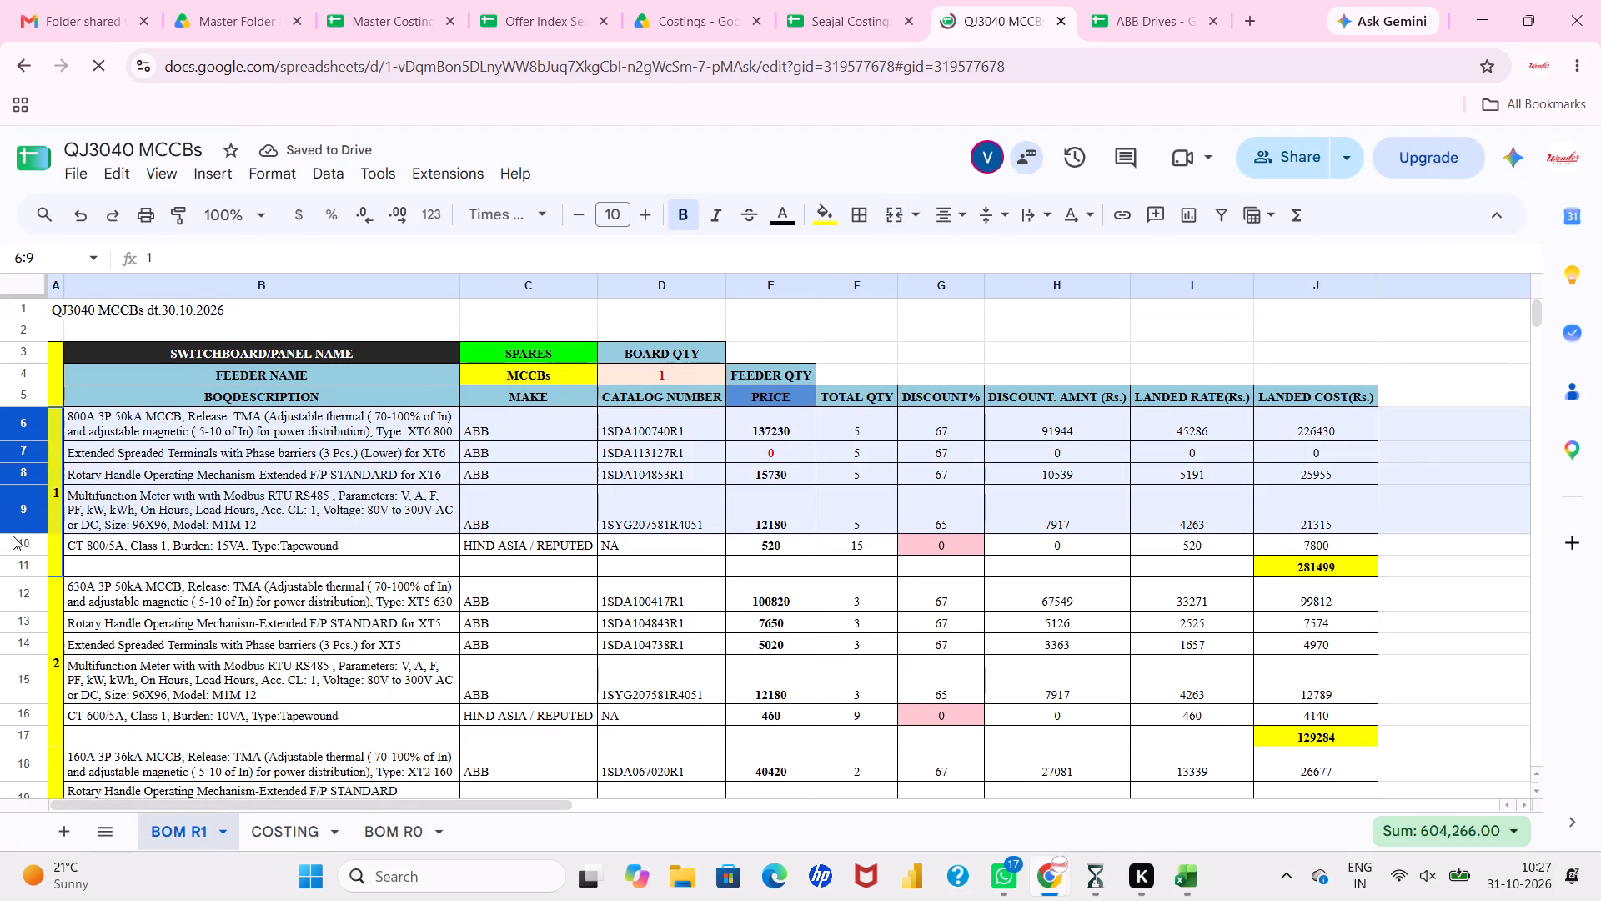
{"action": "left_click_drag", "start_coordinate": [13, 536], "coordinate": [13, 550]}
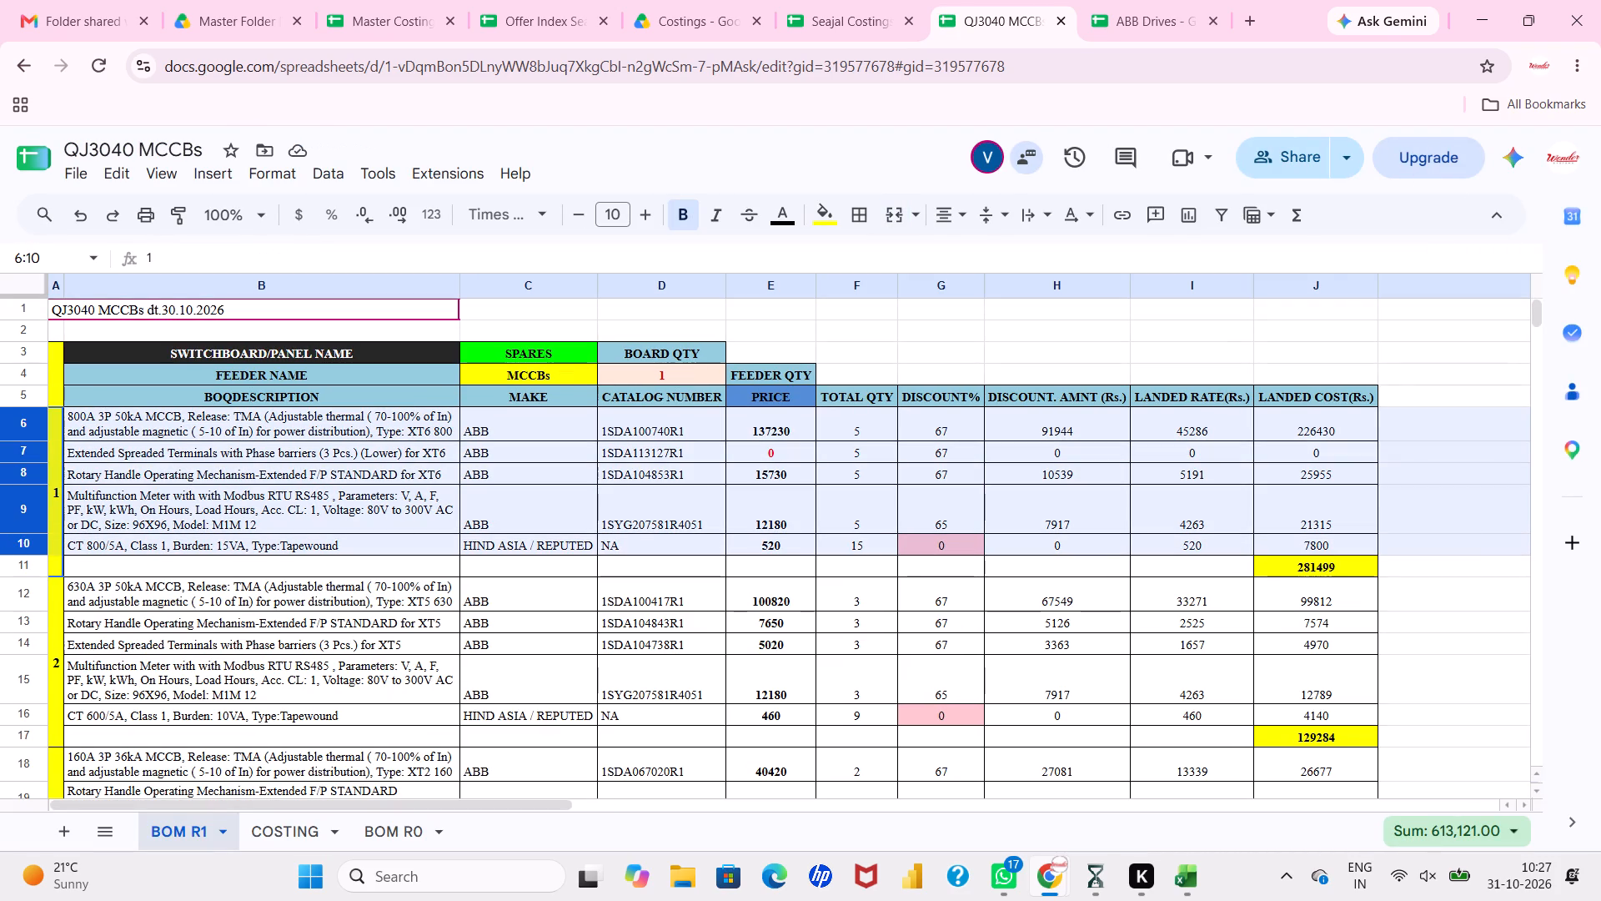
{"action": "left_click_drag", "start_coordinate": [13, 550], "coordinate": [13, 545]}
{"action": "right_click", "coordinate": [13, 545]}
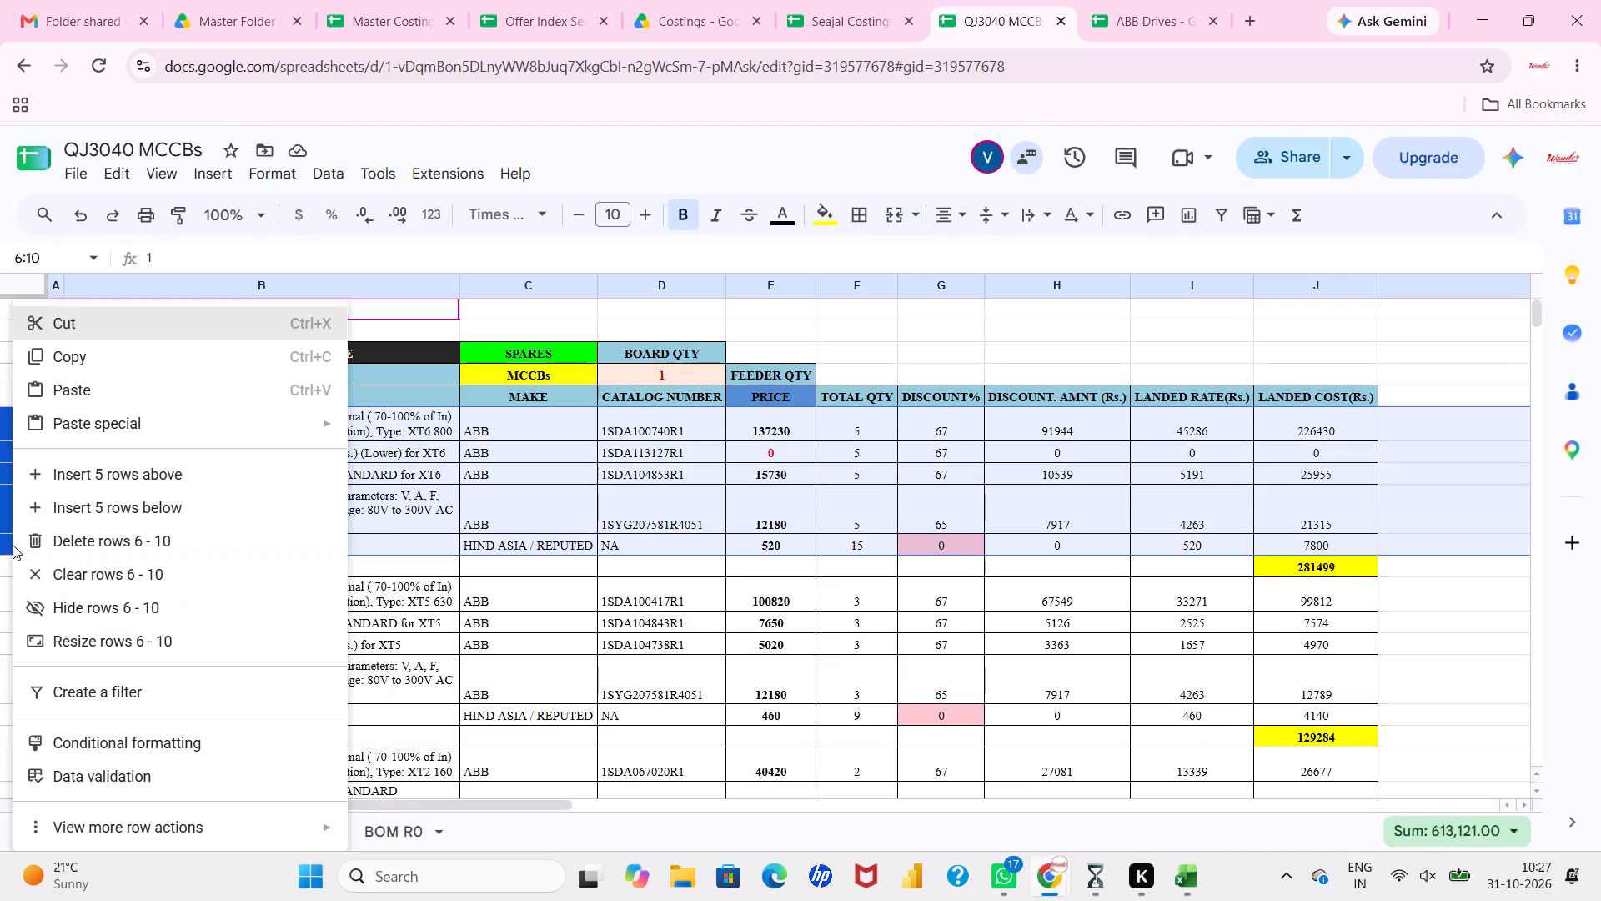
{"action": "left_click", "coordinate": [45, 476]}
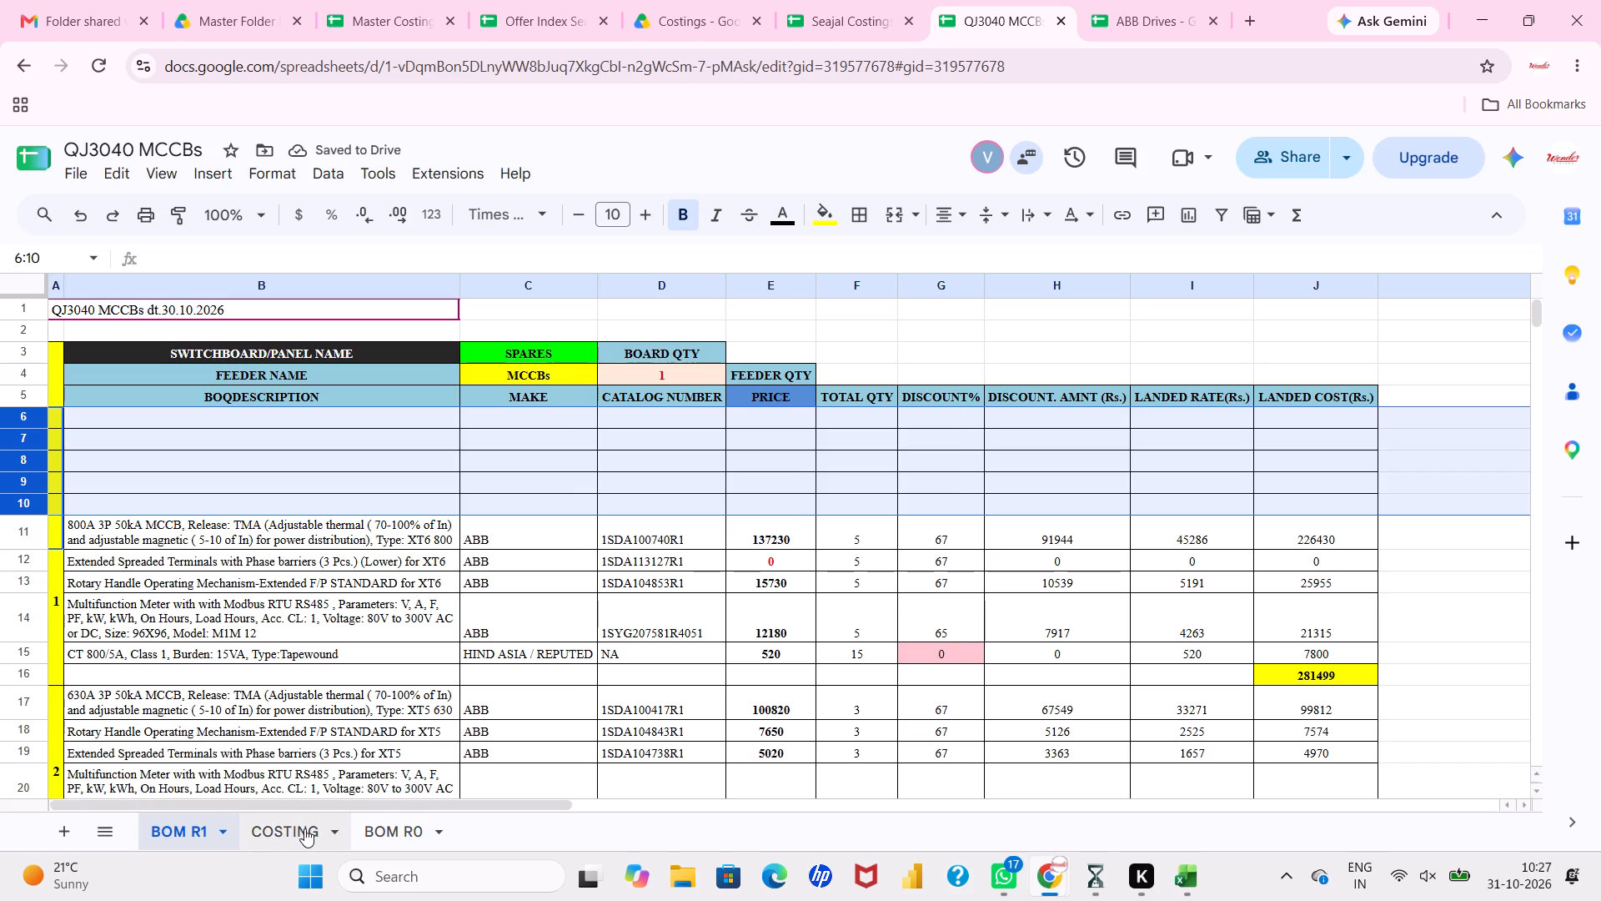
Copy the 1000A 3P 50kA MCCB block, B17:J19, from the BOM R0 sheet into BOM R1 starting at B6.
{"action": "left_click", "coordinate": [403, 837]}
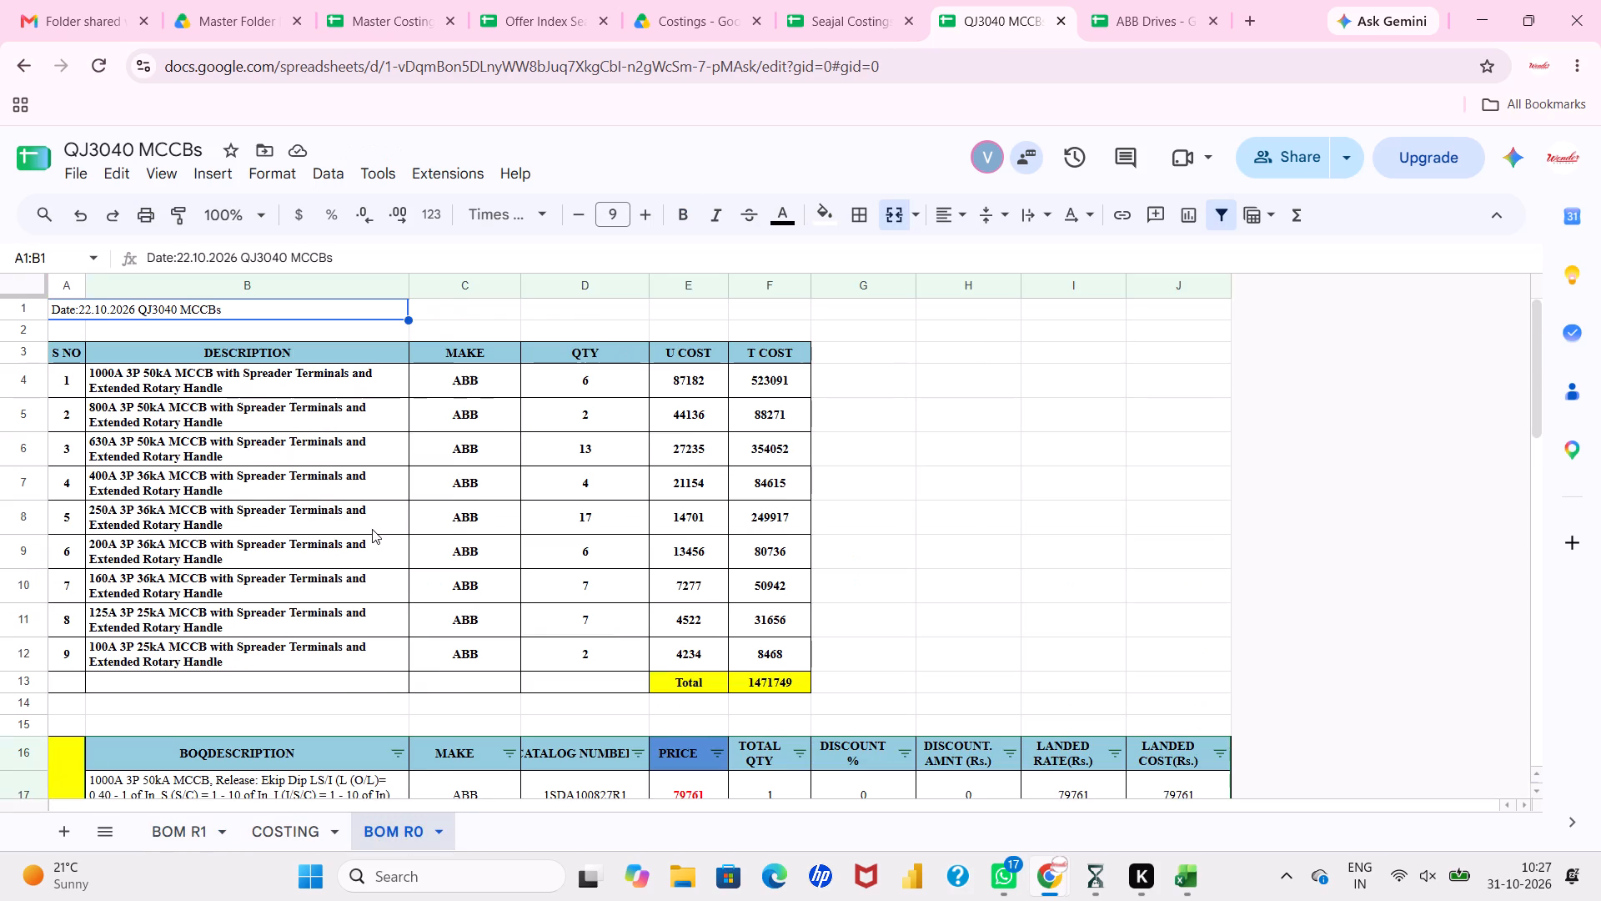
{"action": "scroll", "coordinate": [372, 529], "scroll_direction": "down", "scroll_amount": 3}
{"action": "left_click_drag", "start_coordinate": [334, 491], "coordinate": [922, 526]}
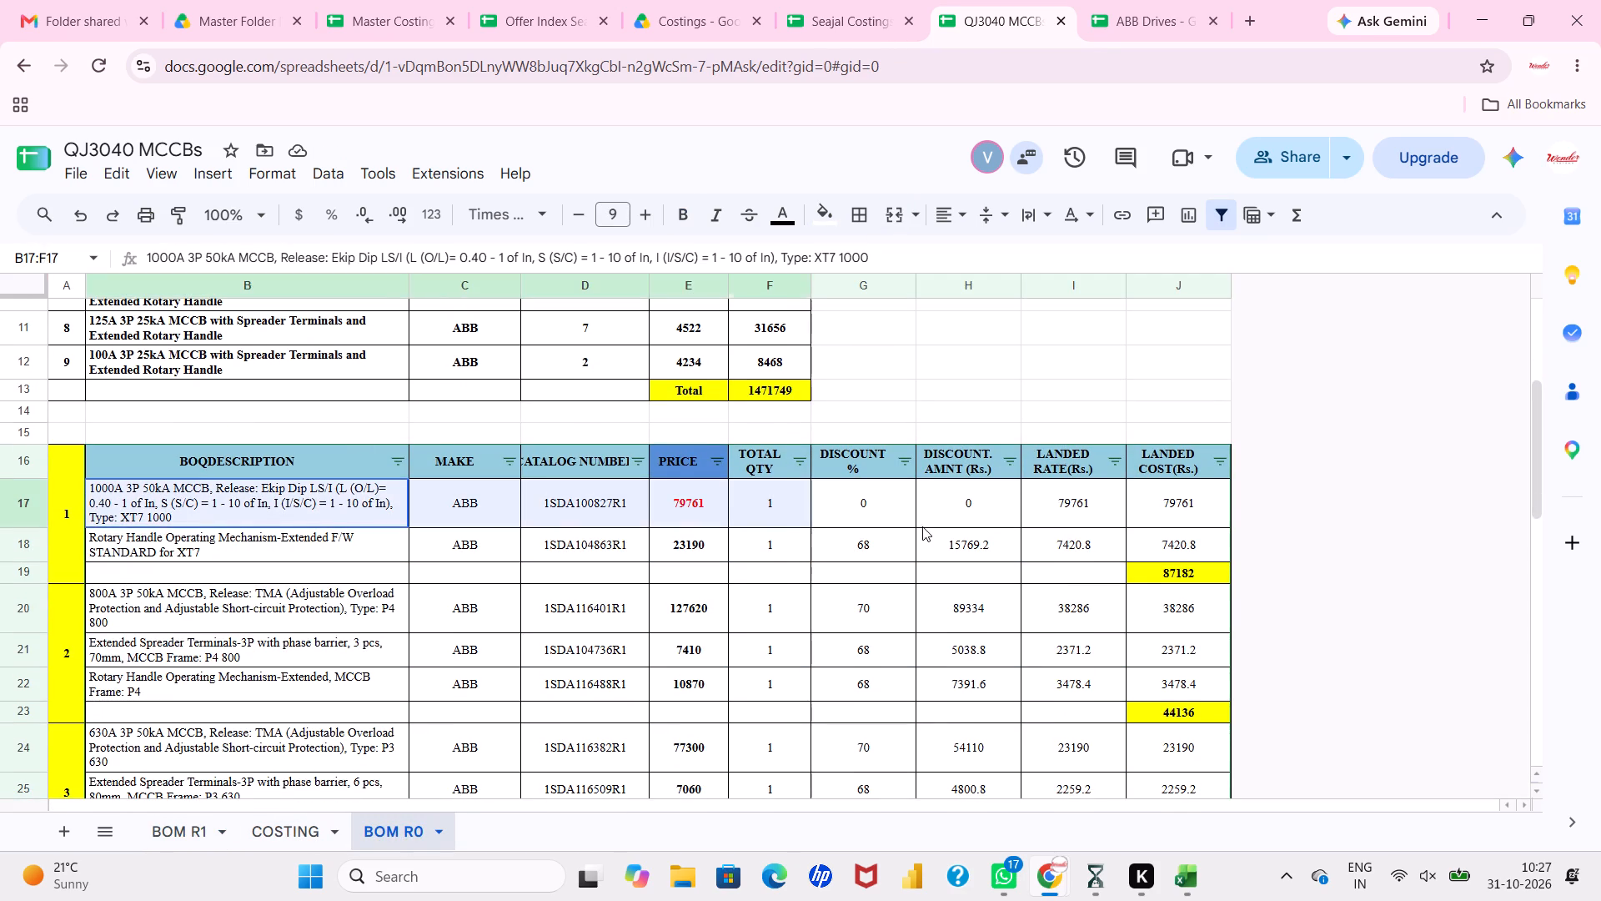
{"action": "left_click_drag", "start_coordinate": [922, 526], "coordinate": [1187, 571]}
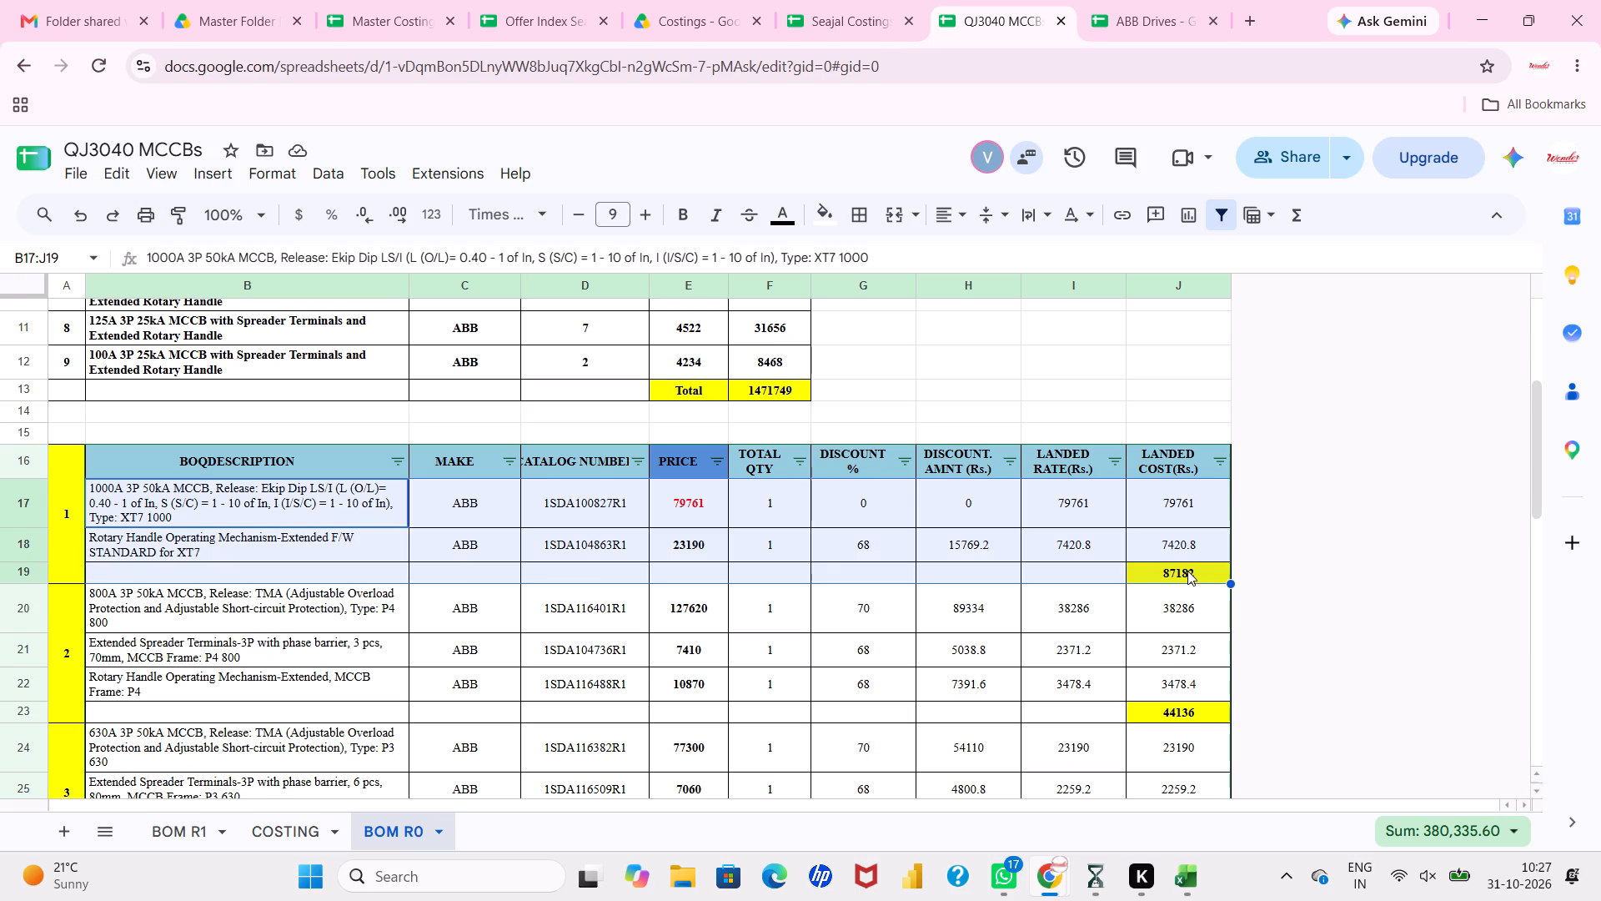
{"action": "key", "text": "ctrl+c"}
{"action": "left_click", "coordinate": [183, 836]}
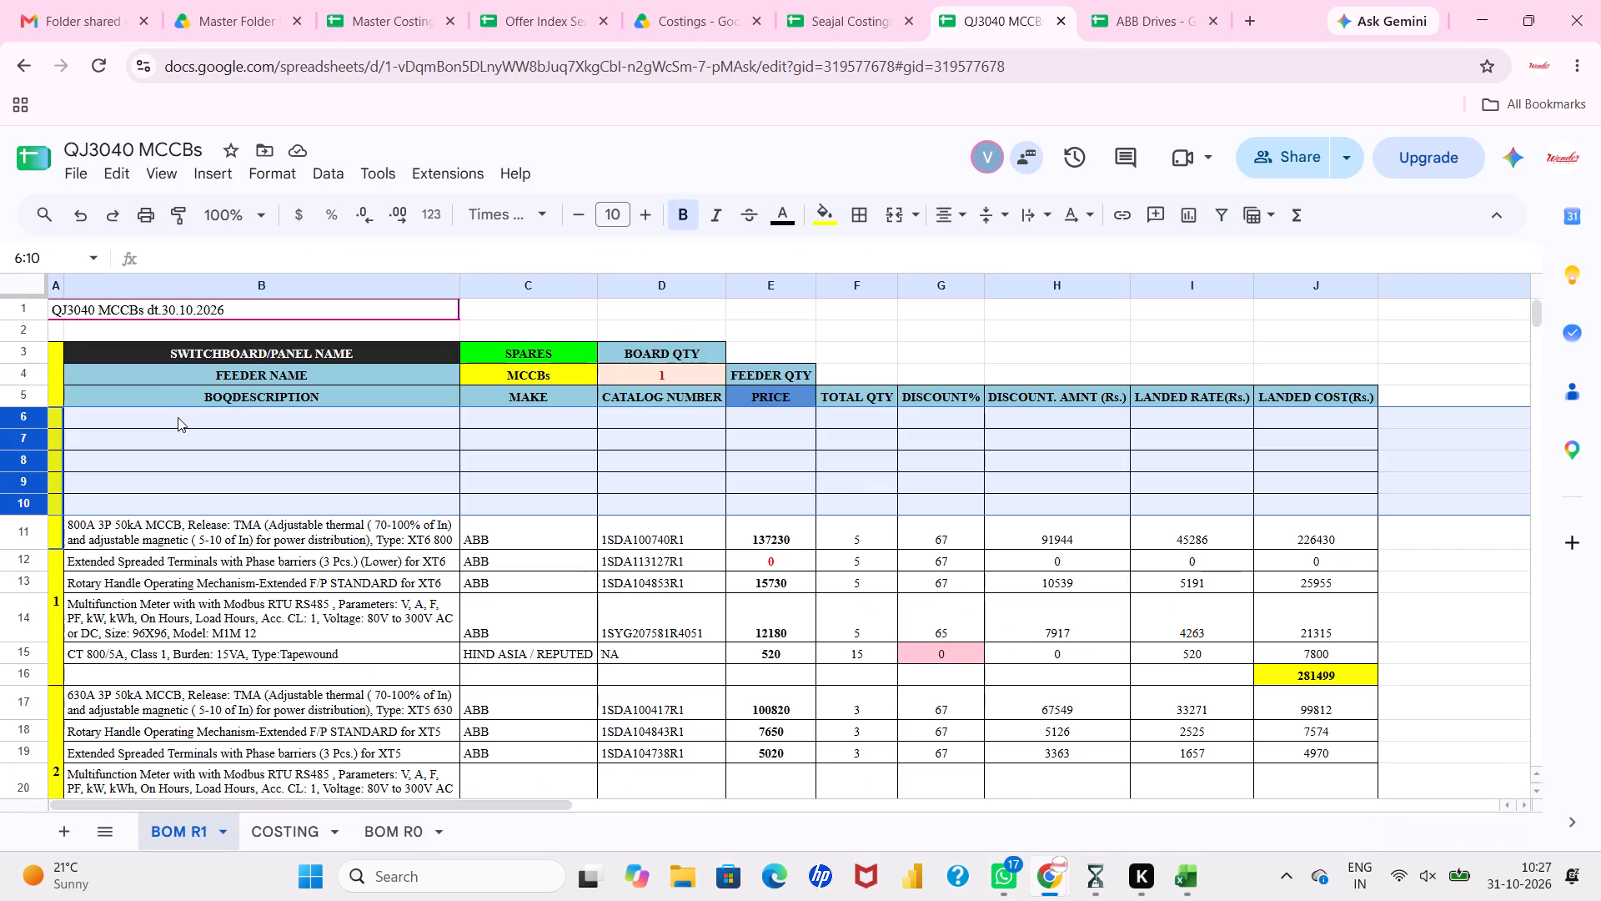
{"action": "left_click", "coordinate": [169, 420]}
{"action": "key", "text": "ctrl+v"}
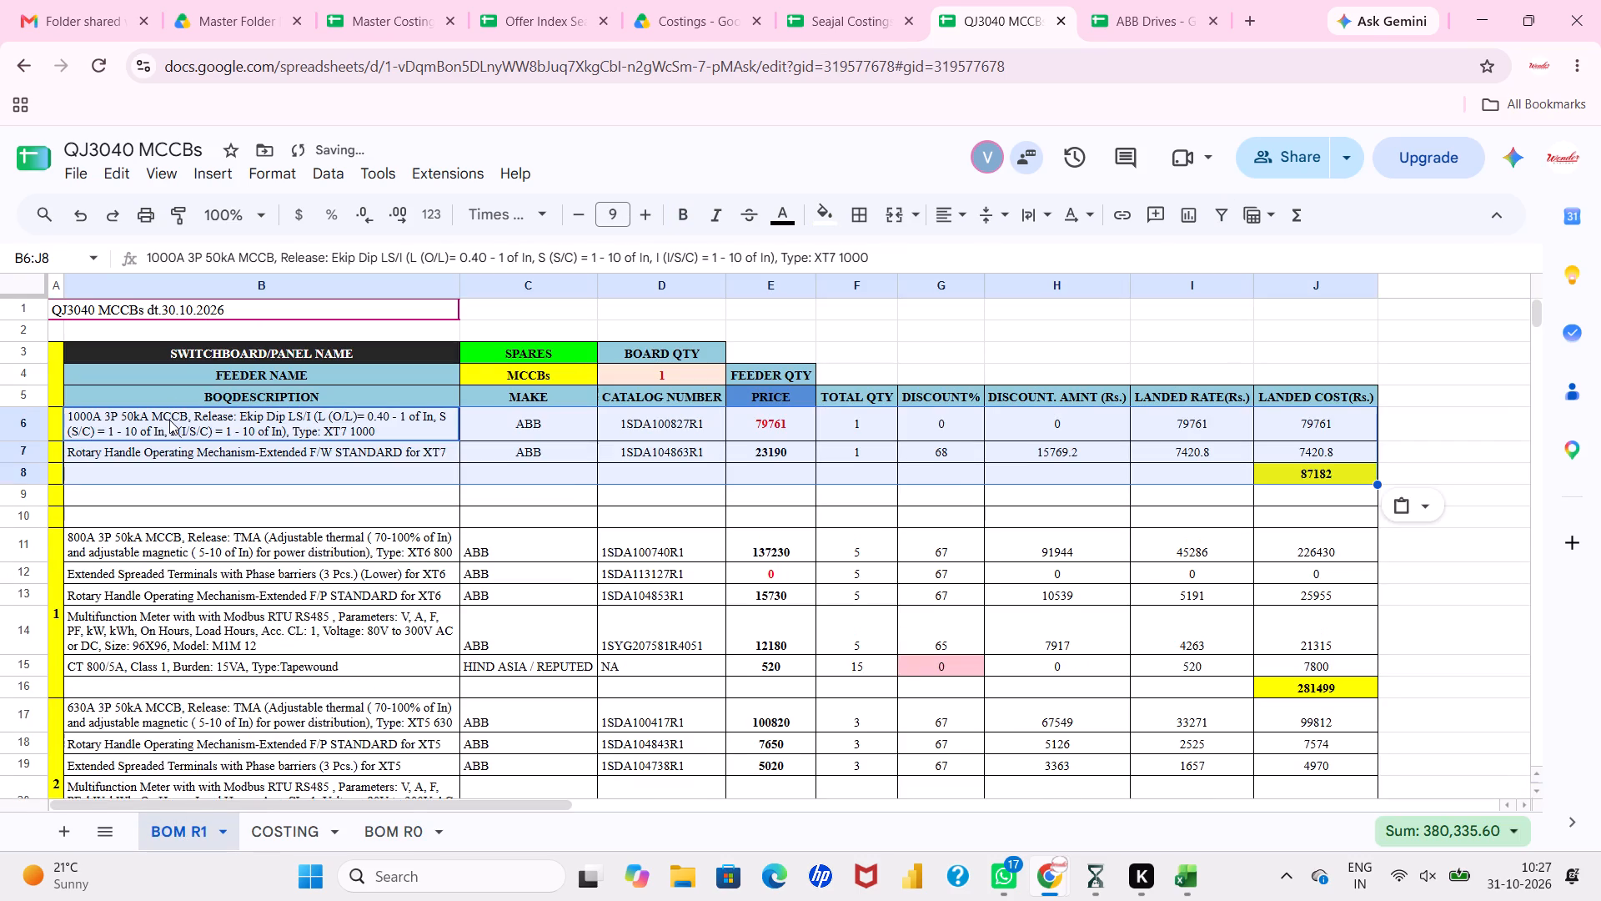
Insert one row below the XT7 rotary handle row, above the 1000A block's total.
{"action": "left_click", "coordinate": [25, 449]}
{"action": "right_click", "coordinate": [25, 449]}
{"action": "left_click", "coordinate": [59, 495]}
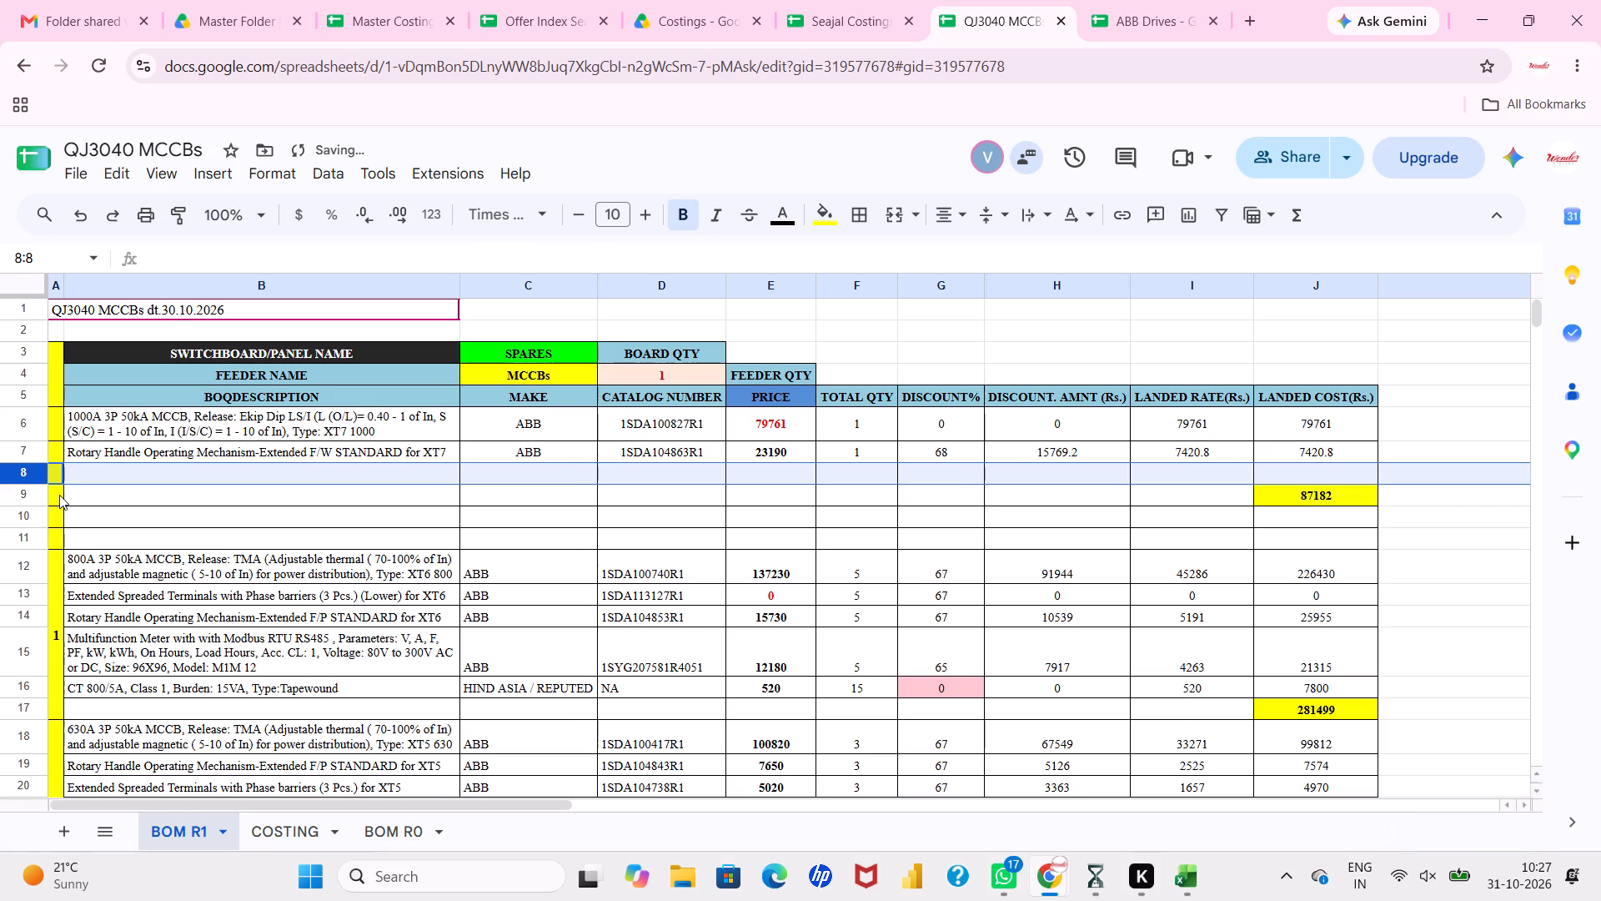
Merge cells A6:A11 into one serial number cell for the 1000A MCCB block.
{"action": "left_click_drag", "start_coordinate": [54, 422], "coordinate": [54, 525]}
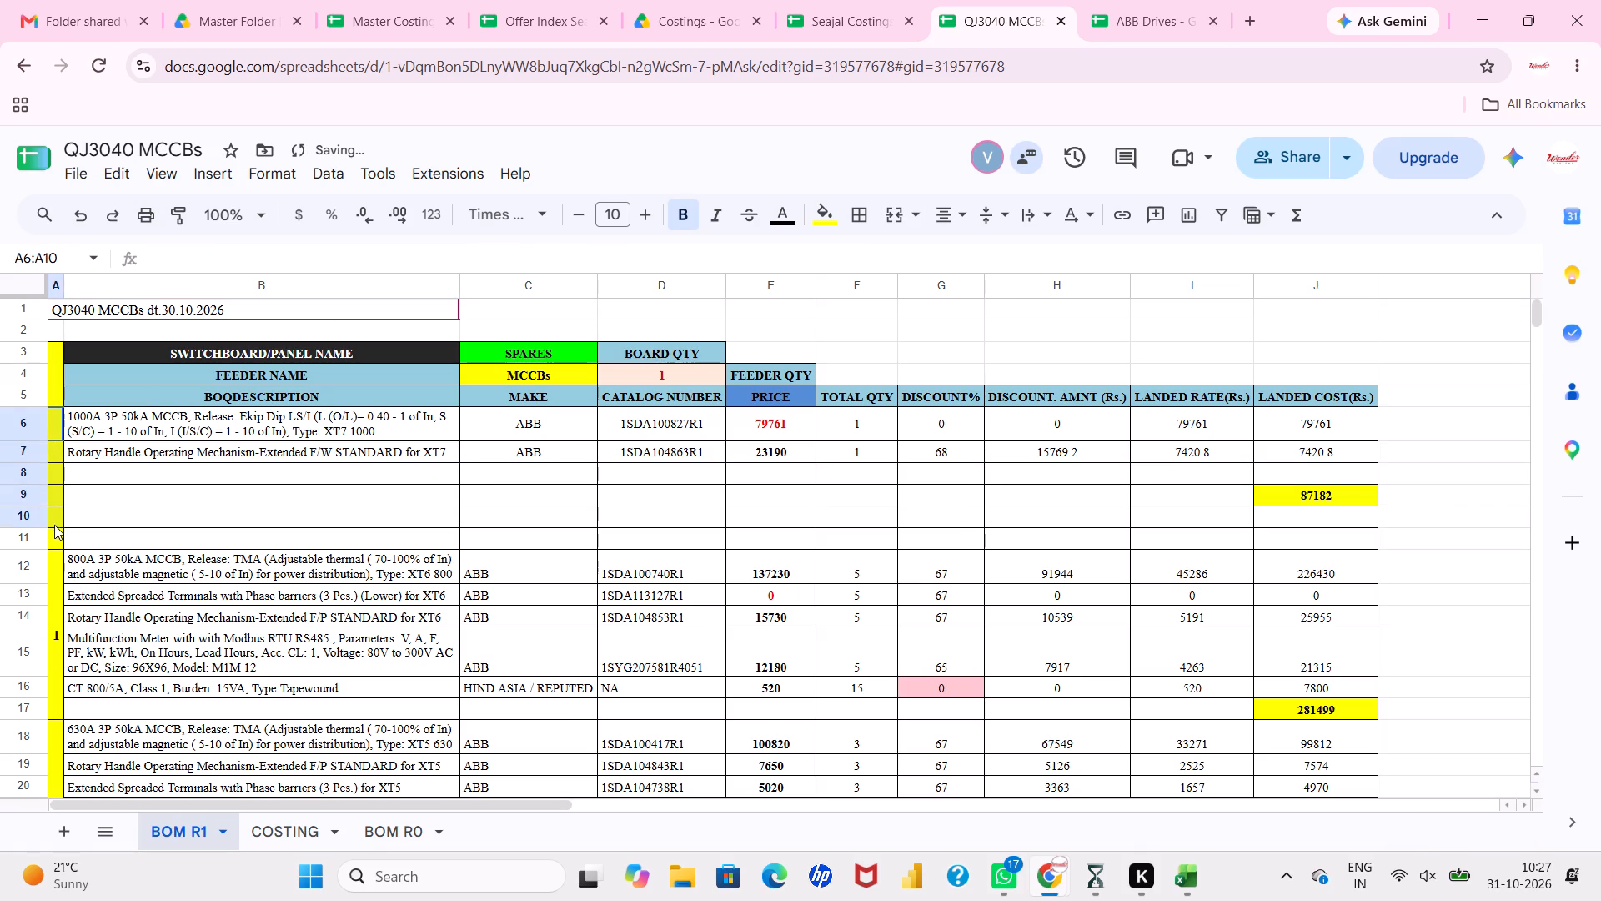
{"action": "left_click_drag", "start_coordinate": [54, 525], "coordinate": [55, 533]}
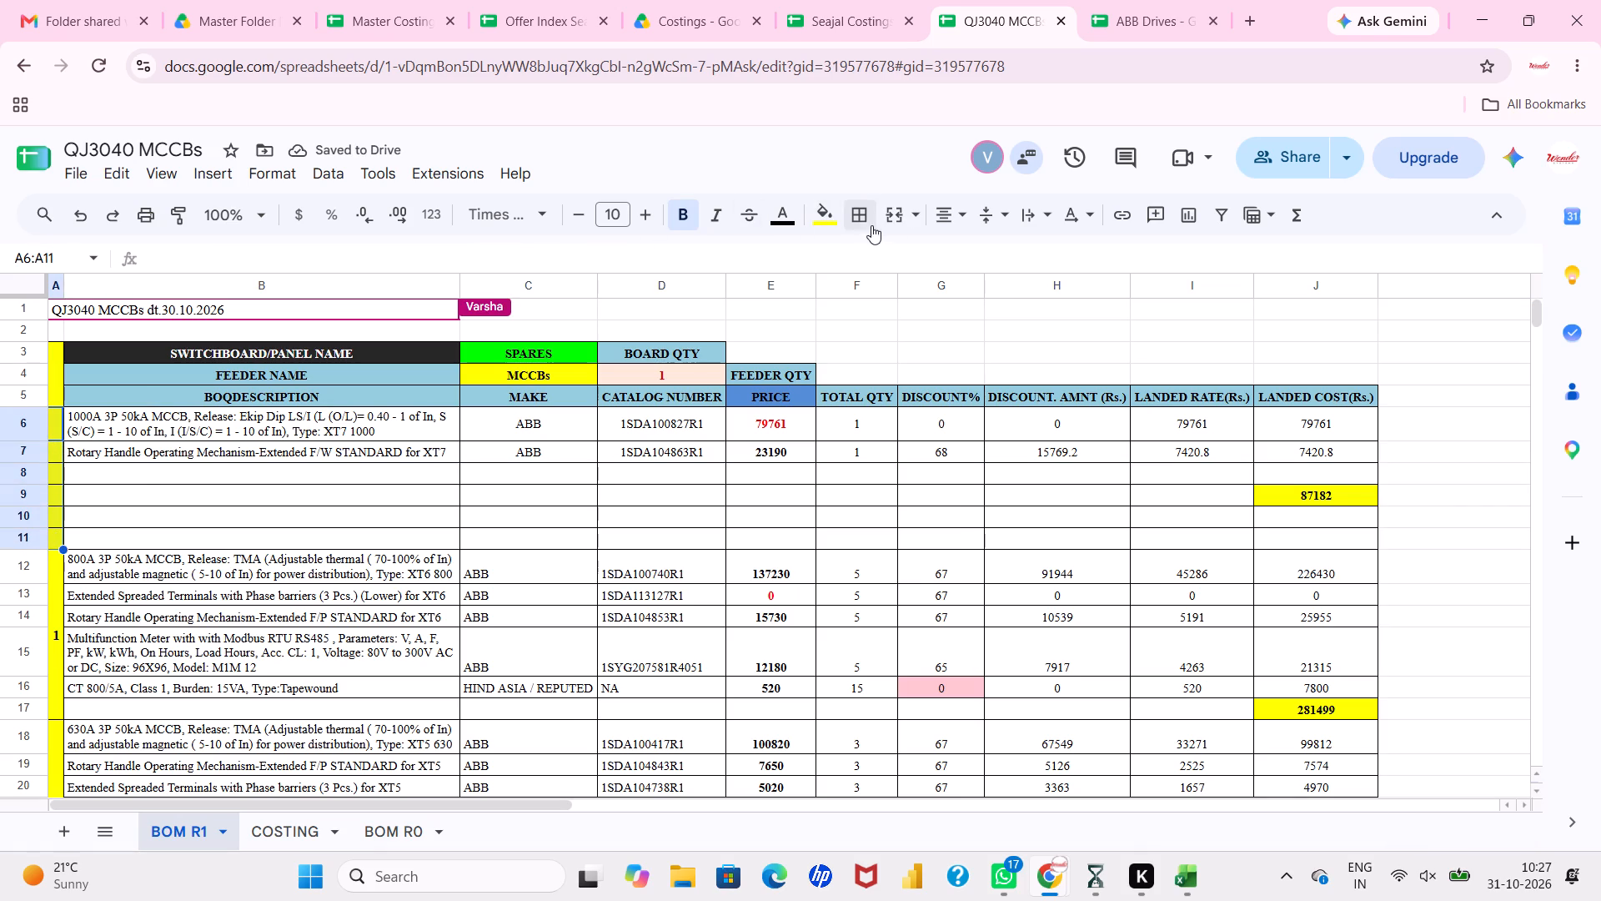
{"action": "left_click", "coordinate": [914, 223]}
{"action": "left_click", "coordinate": [942, 265]}
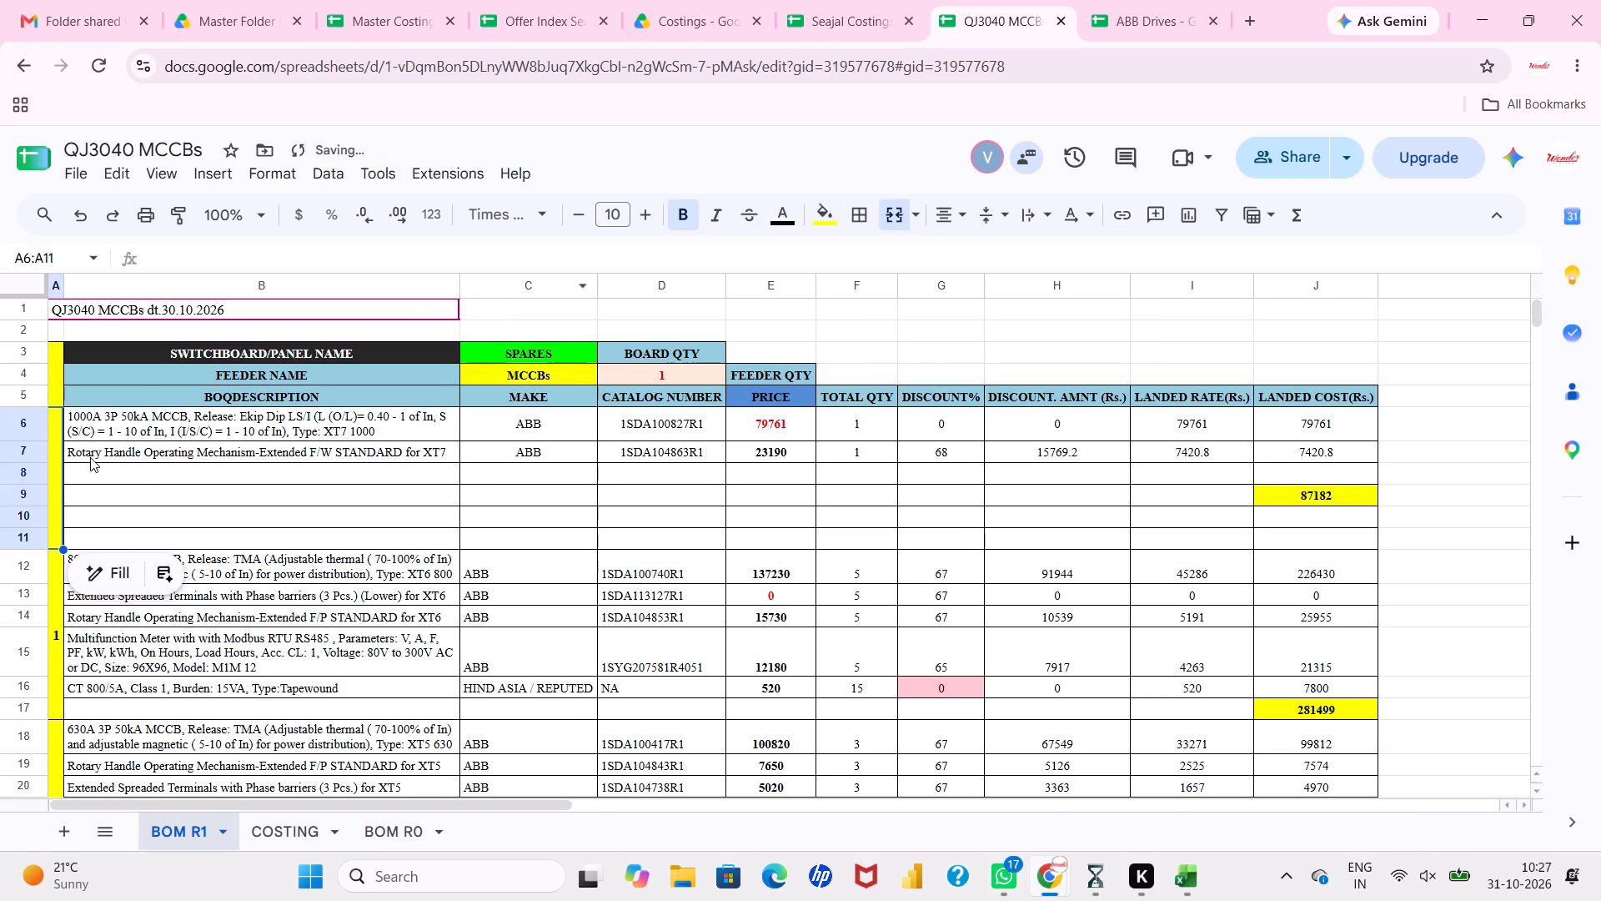
Number the 1000A MCCB block as 1 and the 800A 3P 50kA block below it as 2.
{"action": "left_click", "coordinate": [58, 482]}
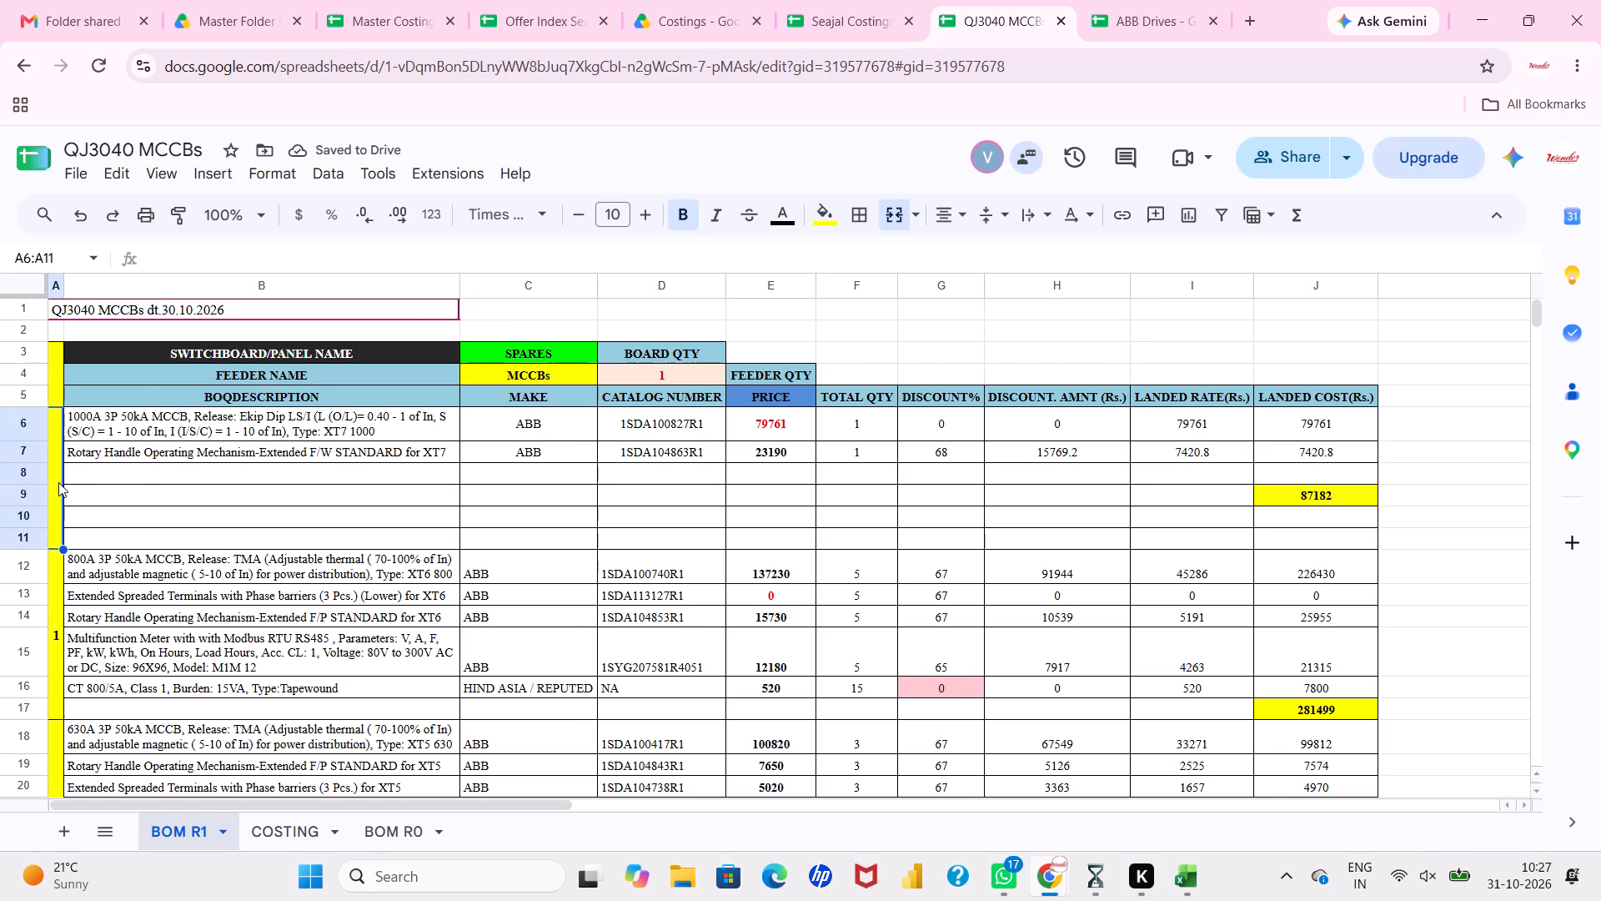
{"action": "key", "text": "1"}
{"action": "key", "text": "Down"}
{"action": "key", "text": "2"}
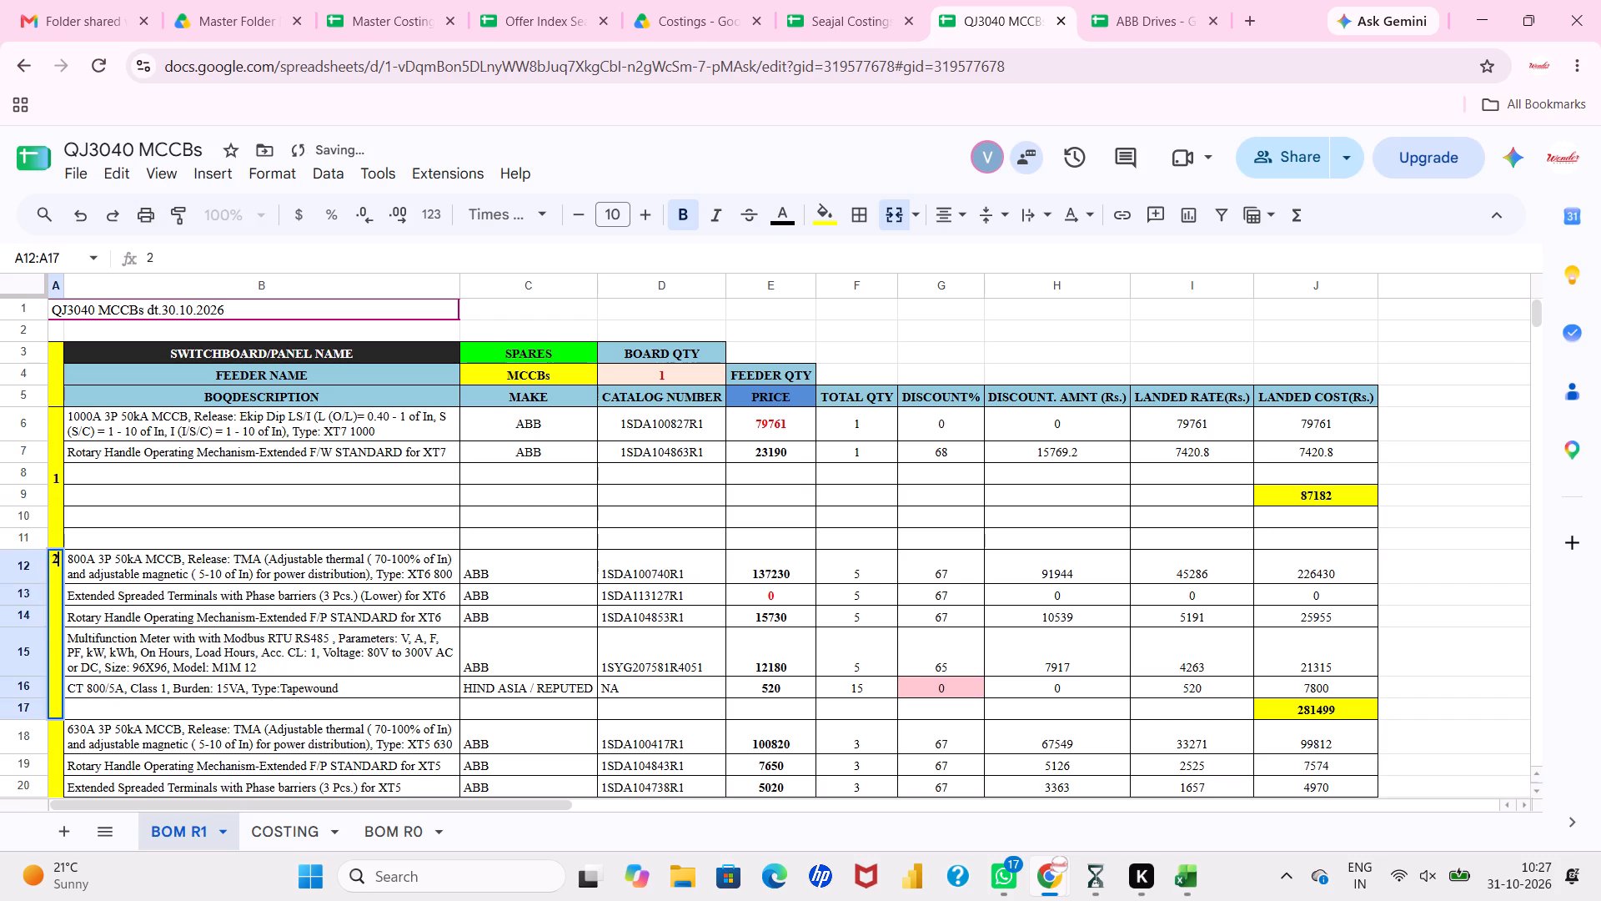
{"action": "key", "text": "Down"}
Fill the serial numbers from A6:A17 down column A to row 89.
{"action": "left_click", "coordinate": [56, 483]}
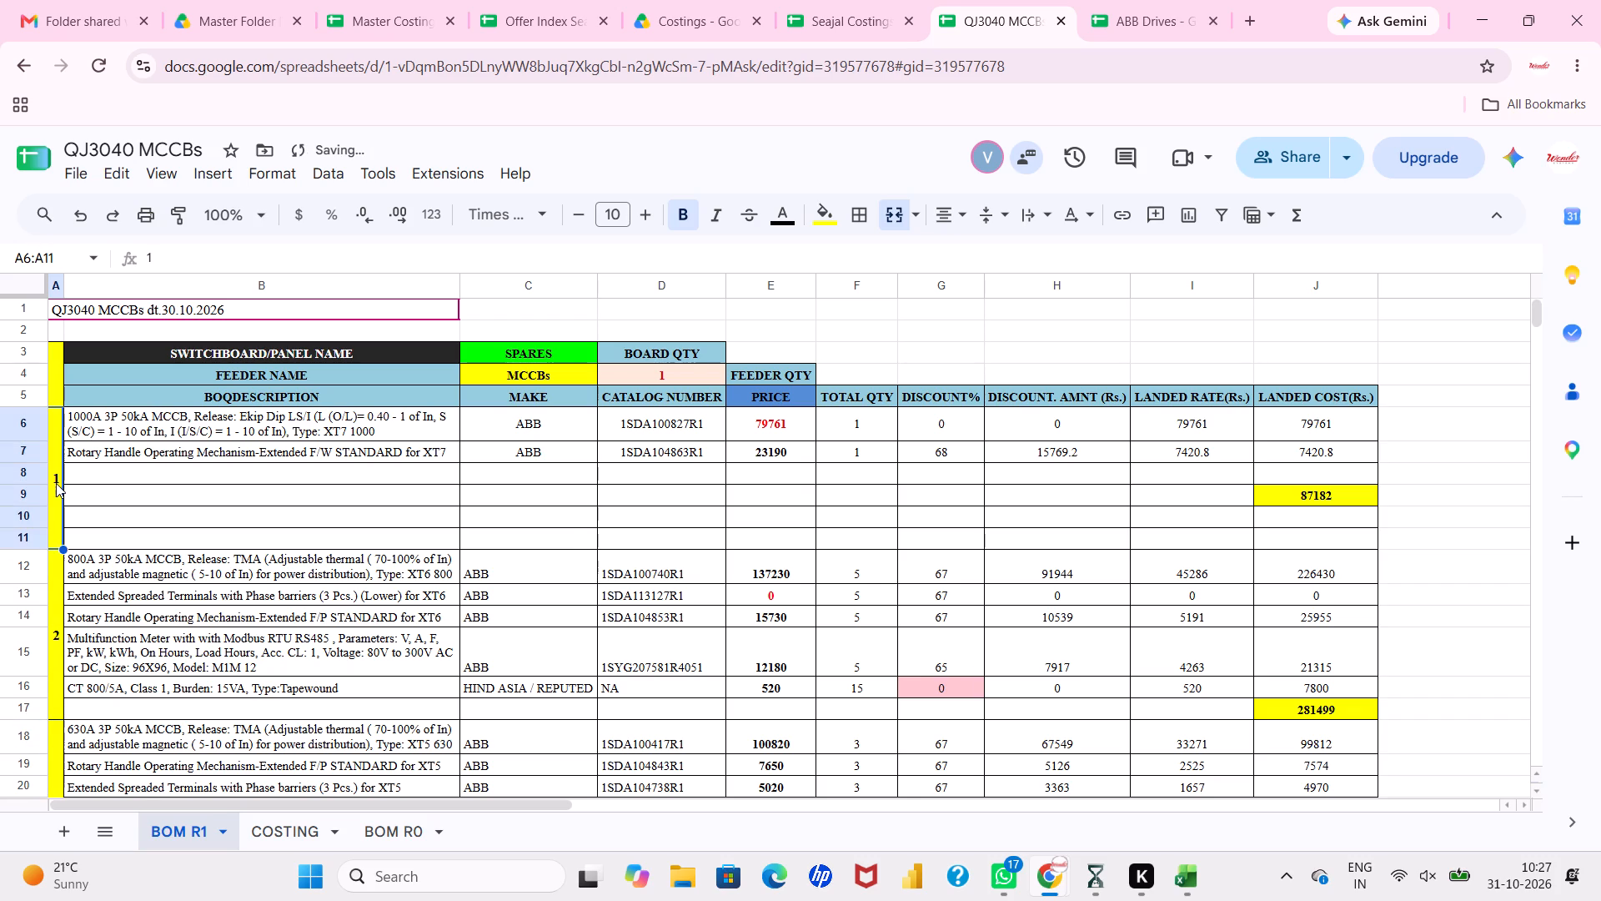
{"action": "left_click_drag", "start_coordinate": [56, 483], "coordinate": [55, 682]}
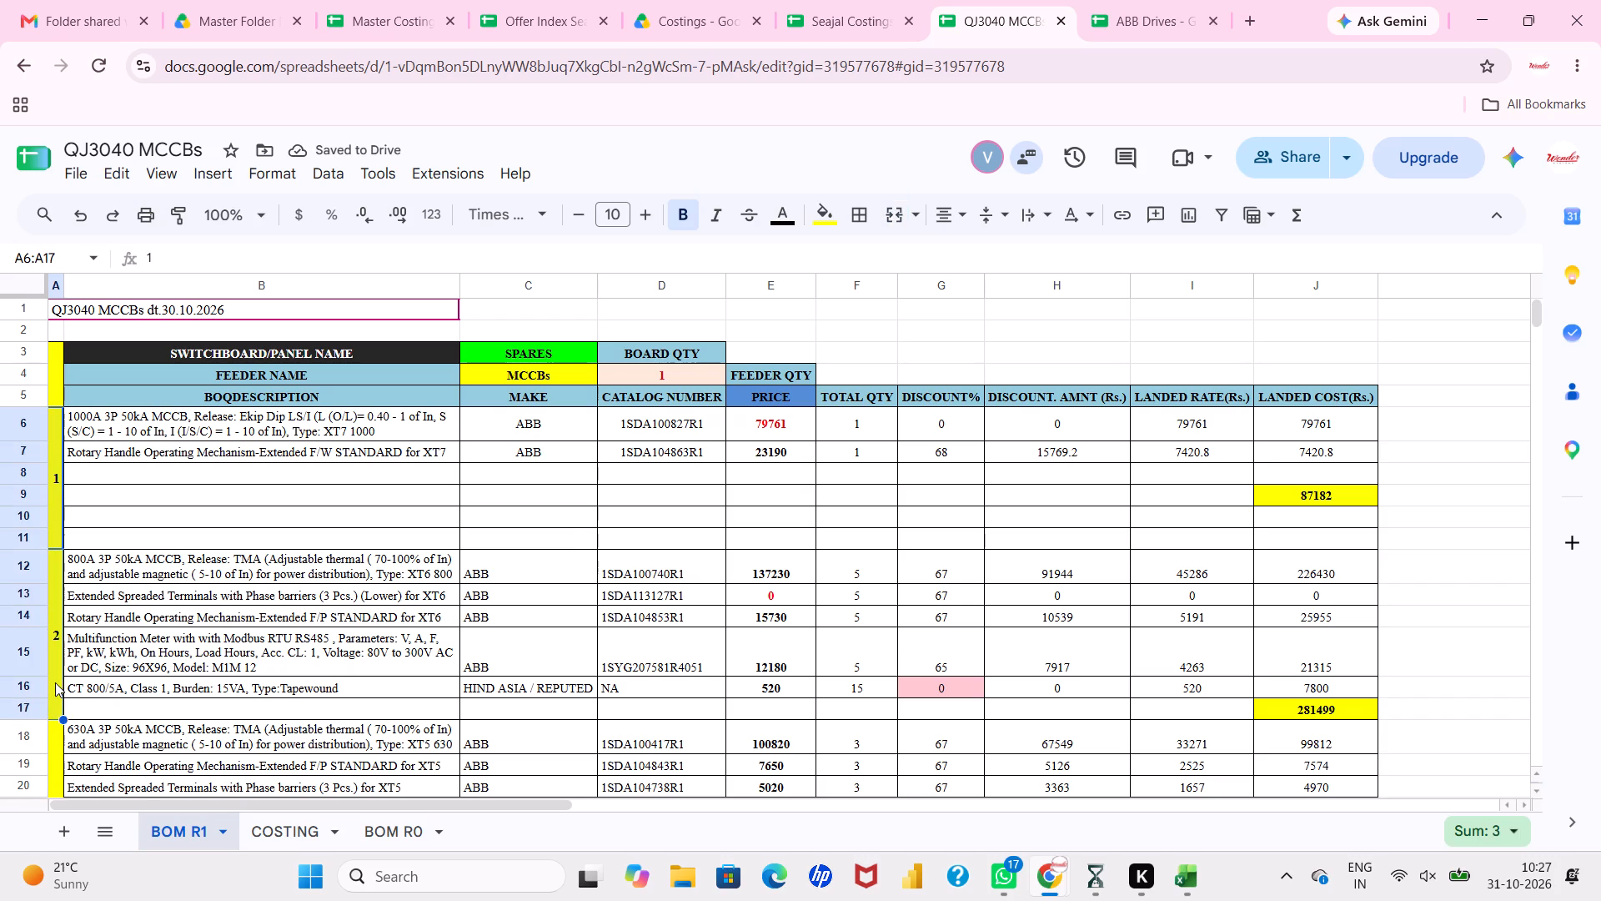
{"action": "left_click_drag", "start_coordinate": [63, 720], "coordinate": [63, 900]}
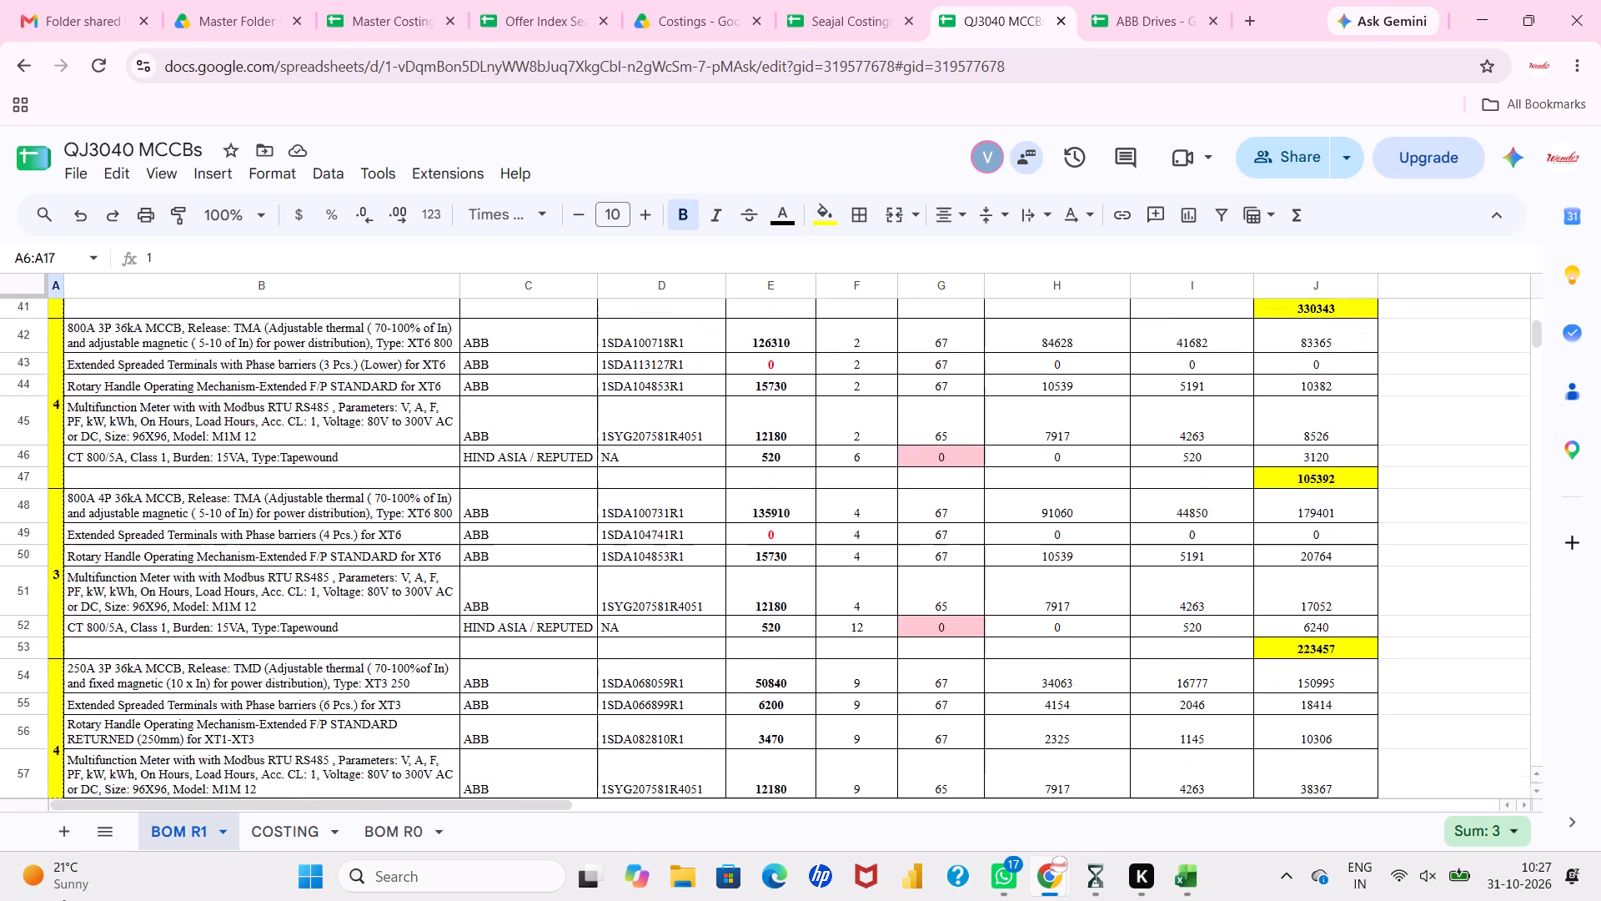
{"action": "left_click_drag", "start_coordinate": [63, 900], "coordinate": [60, 753]}
Delete the surplus rows 84 to 89 below the last MCCB block.
{"action": "scroll", "coordinate": [60, 753], "scroll_direction": "down", "scroll_amount": 6}
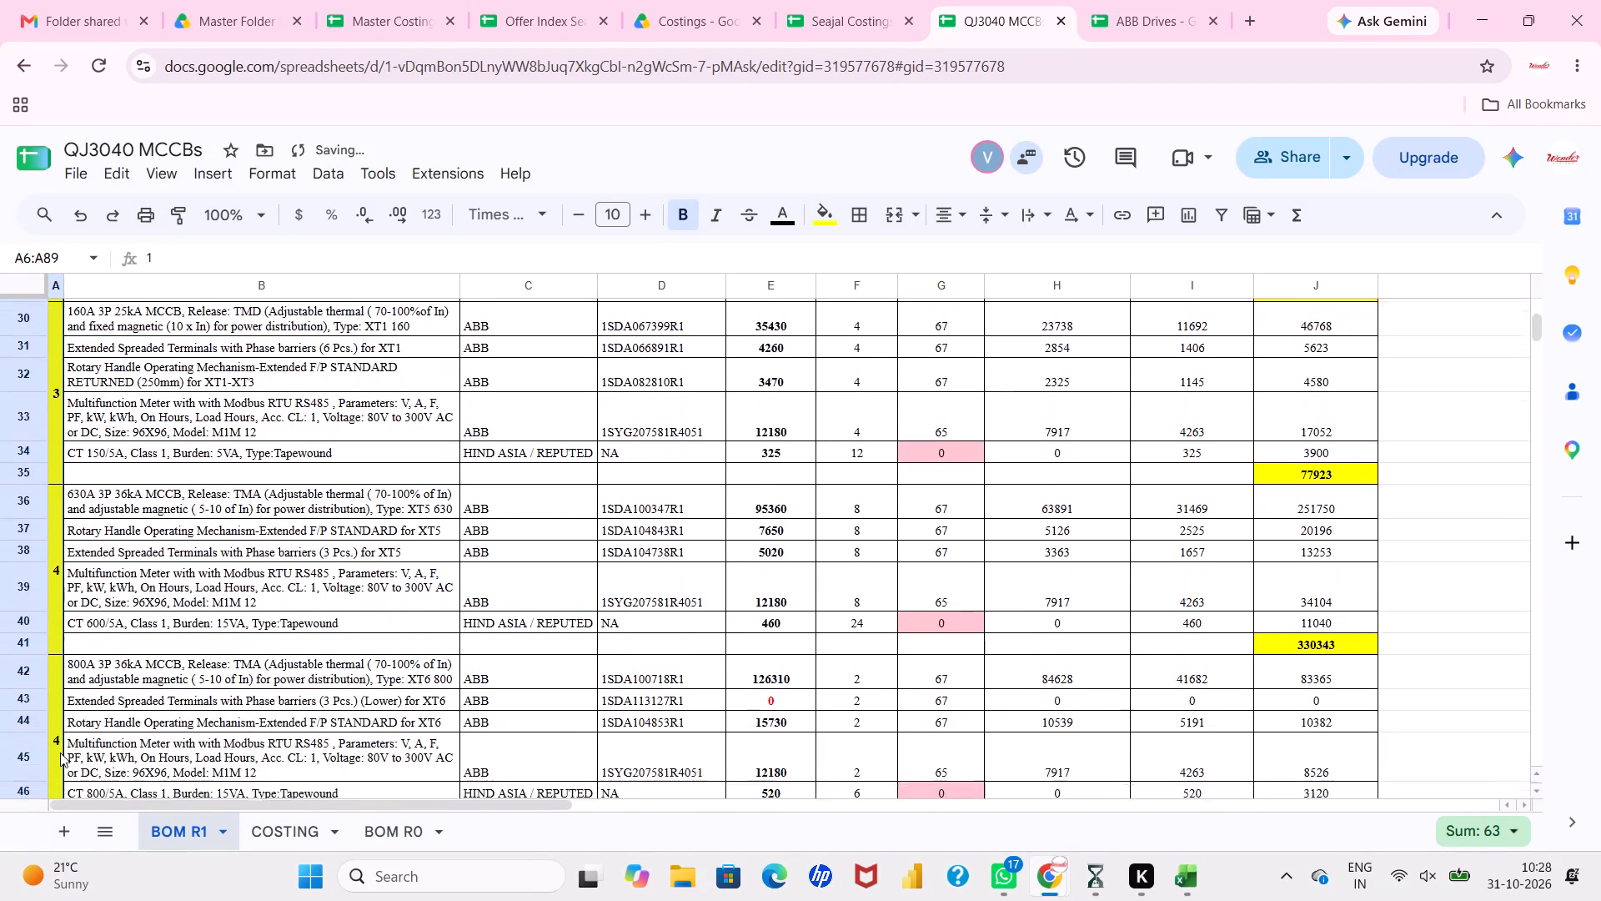
{"action": "scroll", "coordinate": [60, 753], "scroll_direction": "down", "scroll_amount": 3}
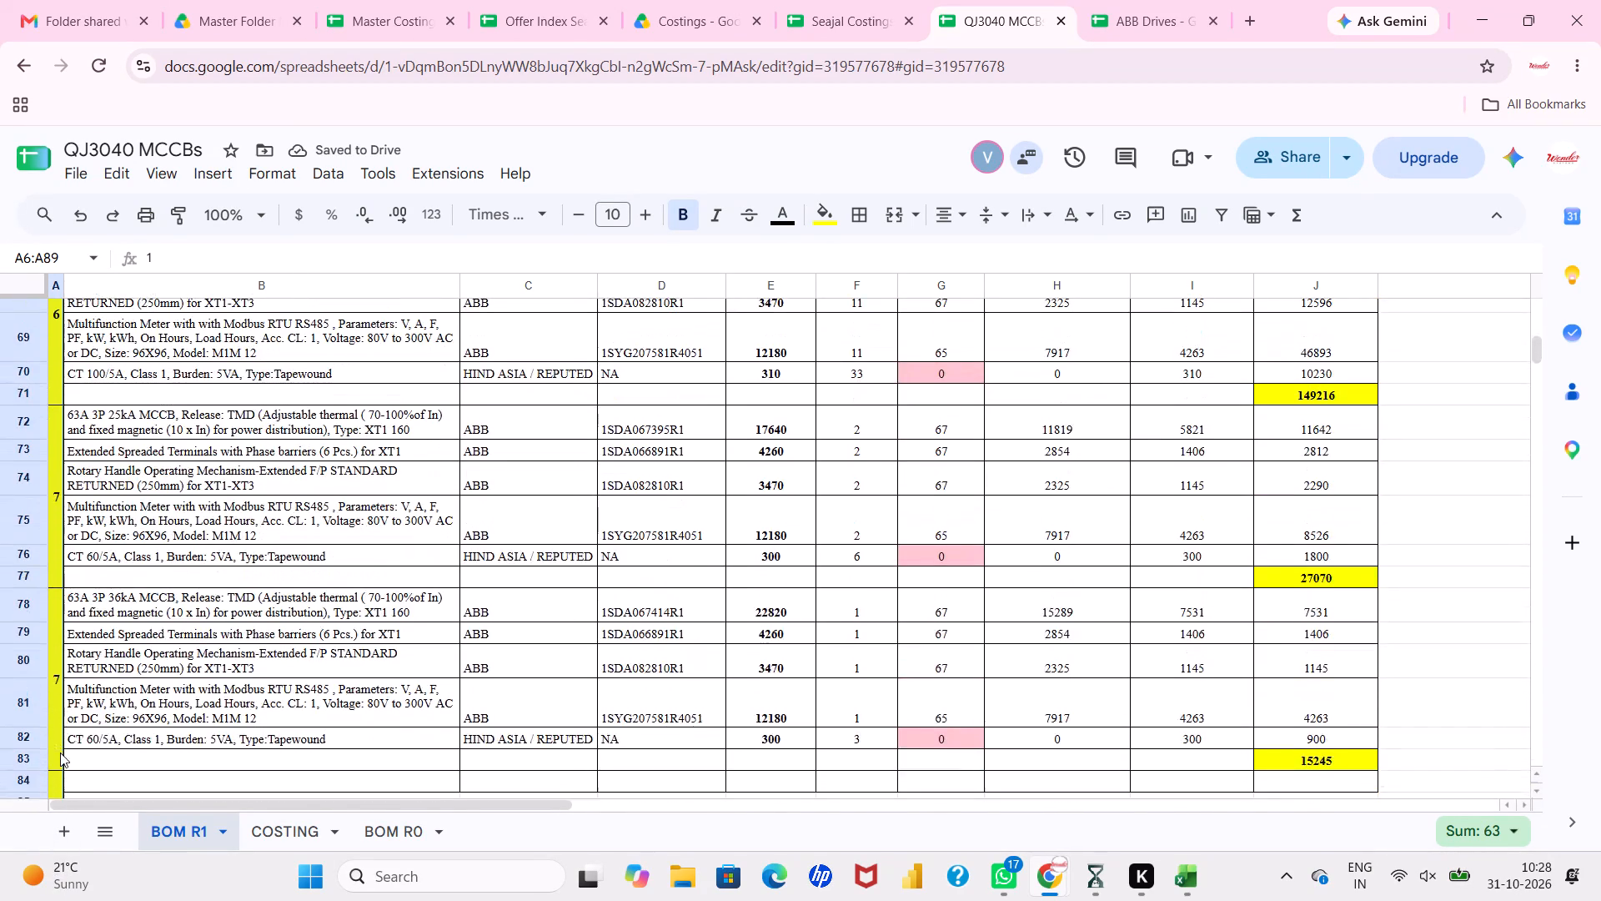
{"action": "scroll", "coordinate": [60, 753], "scroll_direction": "down", "scroll_amount": 2}
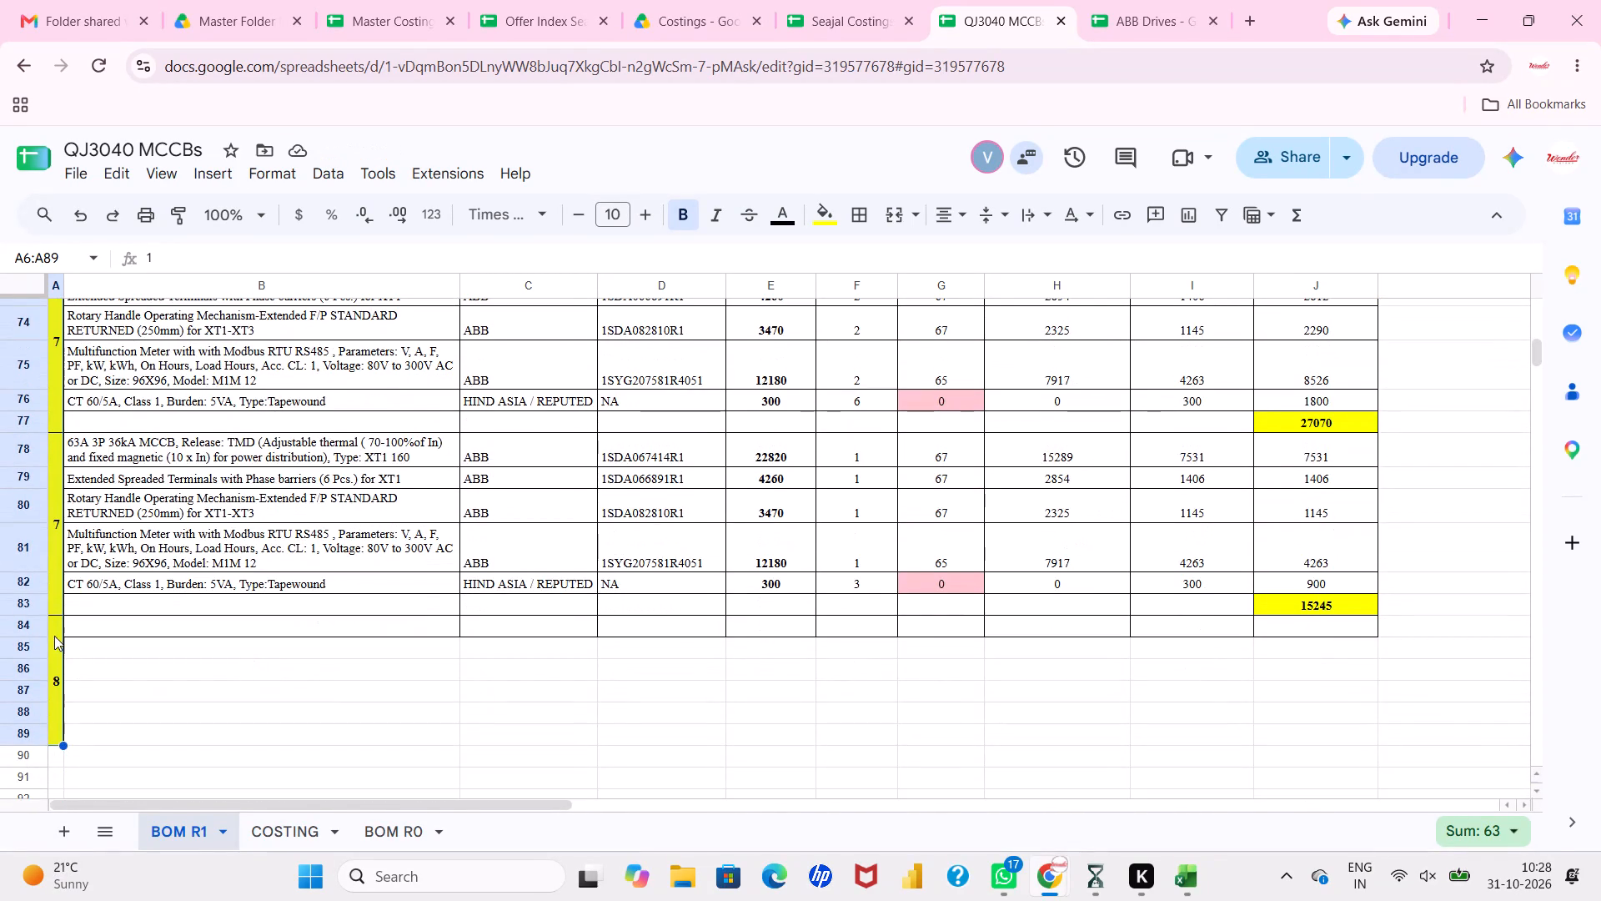
{"action": "left_click_drag", "start_coordinate": [29, 631], "coordinate": [16, 734]}
{"action": "right_click", "coordinate": [16, 734]}
{"action": "left_click", "coordinate": [78, 430]}
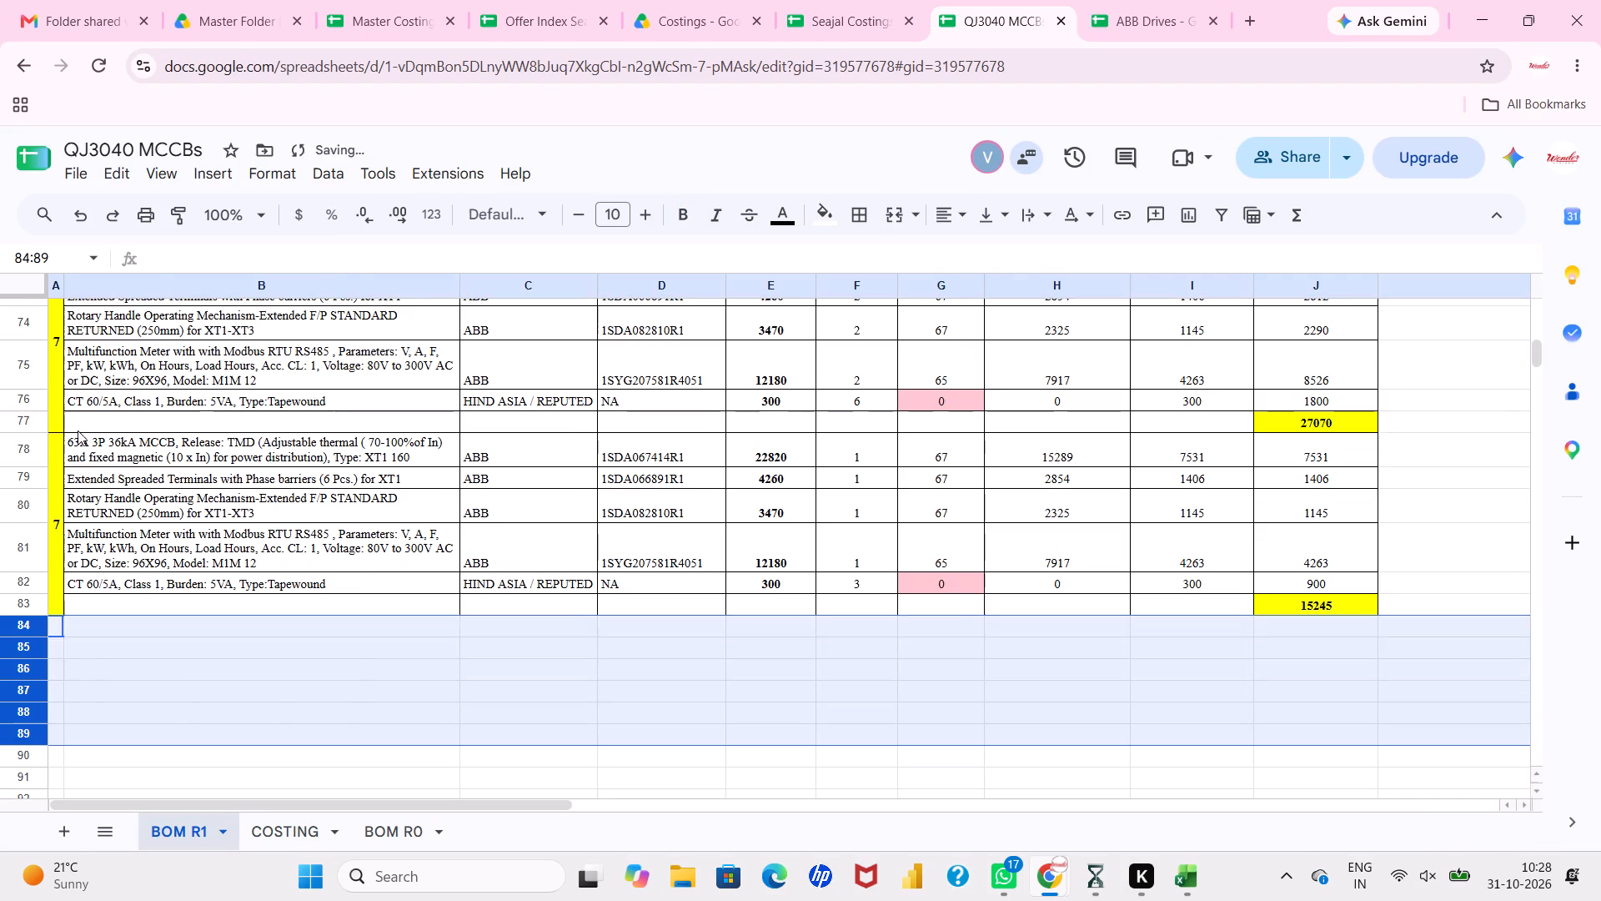
Change the serial number of the last block, the 63A 3P 36kA MCCB, to 8.
{"action": "left_click", "coordinate": [183, 531]}
{"action": "scroll", "coordinate": [175, 599], "scroll_direction": "up", "scroll_amount": 1}
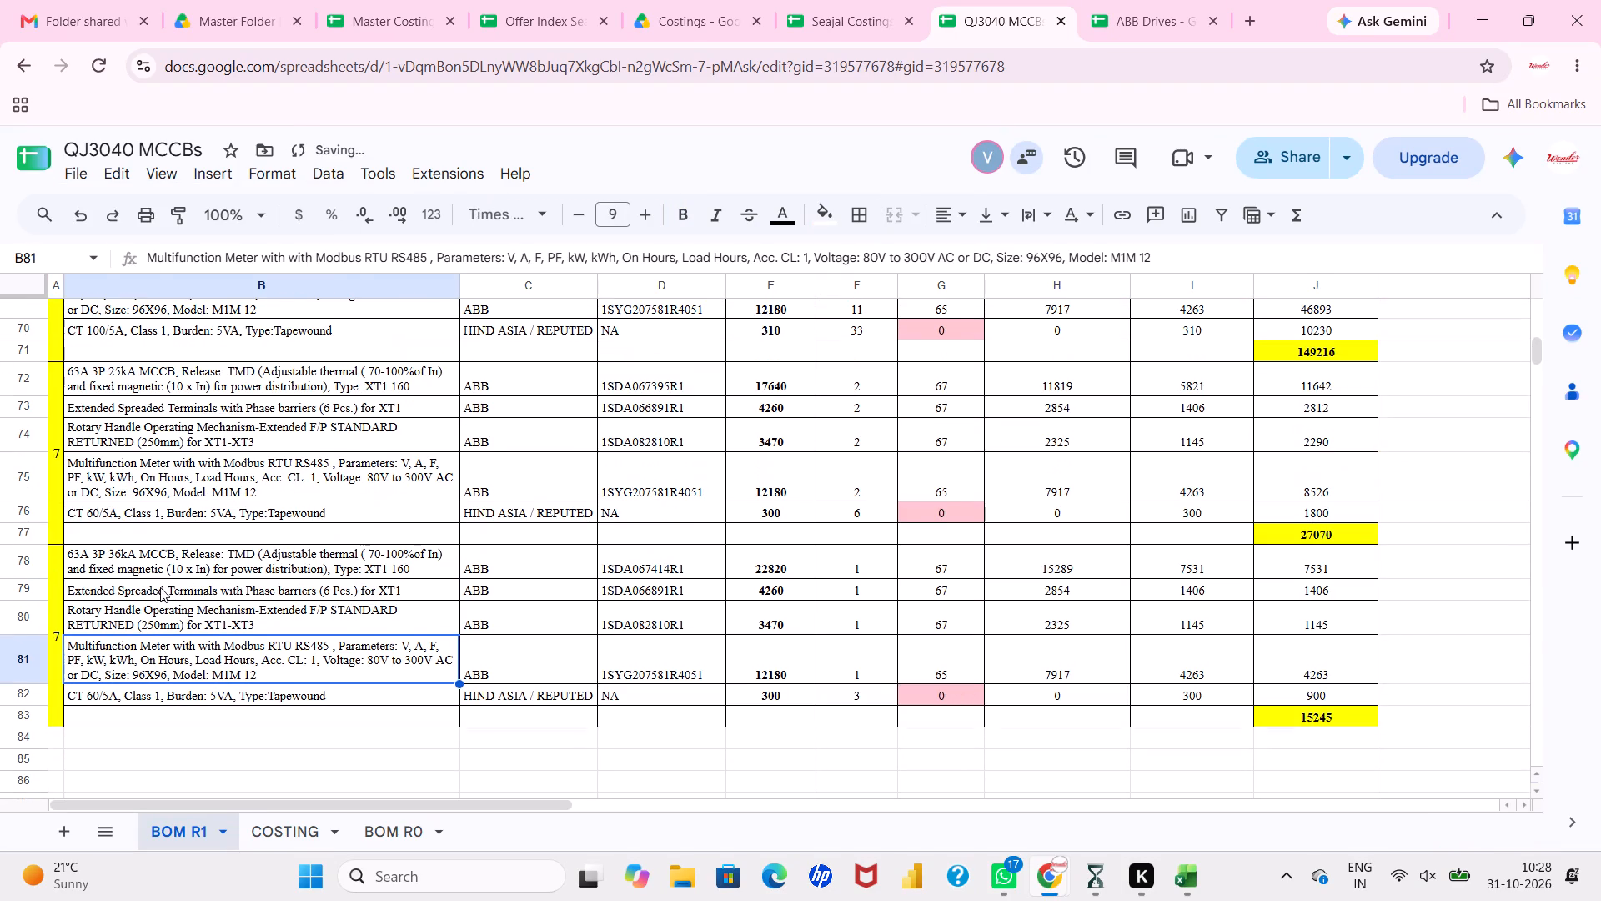
{"action": "scroll", "coordinate": [67, 557], "scroll_direction": "up", "scroll_amount": 2}
{"action": "scroll", "coordinate": [67, 557], "scroll_direction": "down", "scroll_amount": 1}
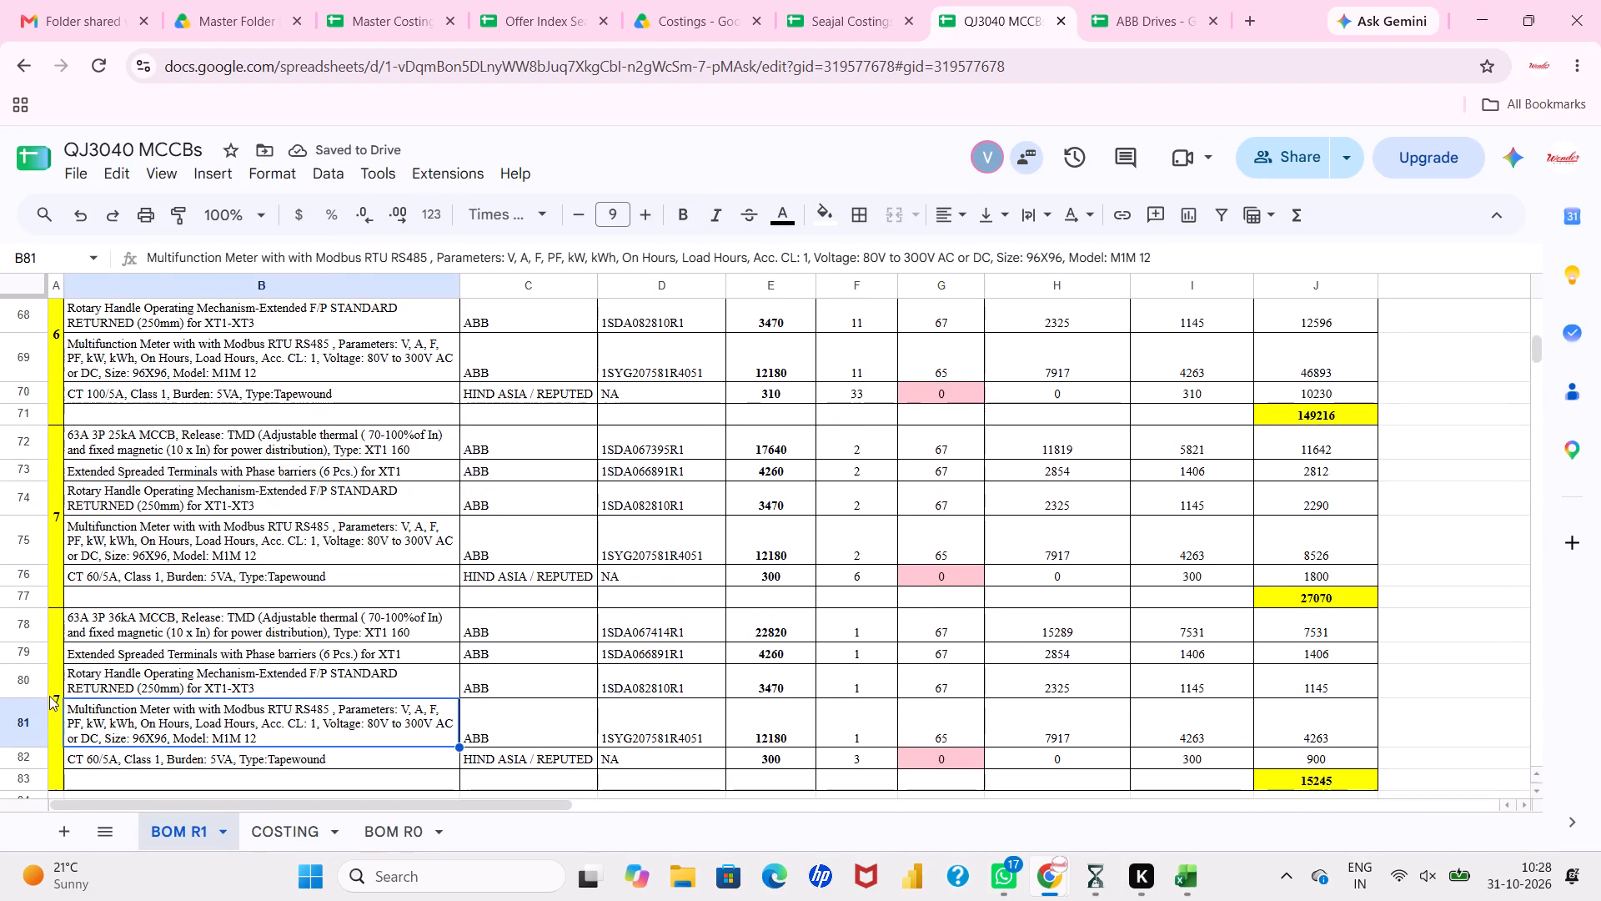
{"action": "left_click", "coordinate": [49, 700]}
{"action": "key", "text": "8"}
{"action": "key", "text": "Return"}
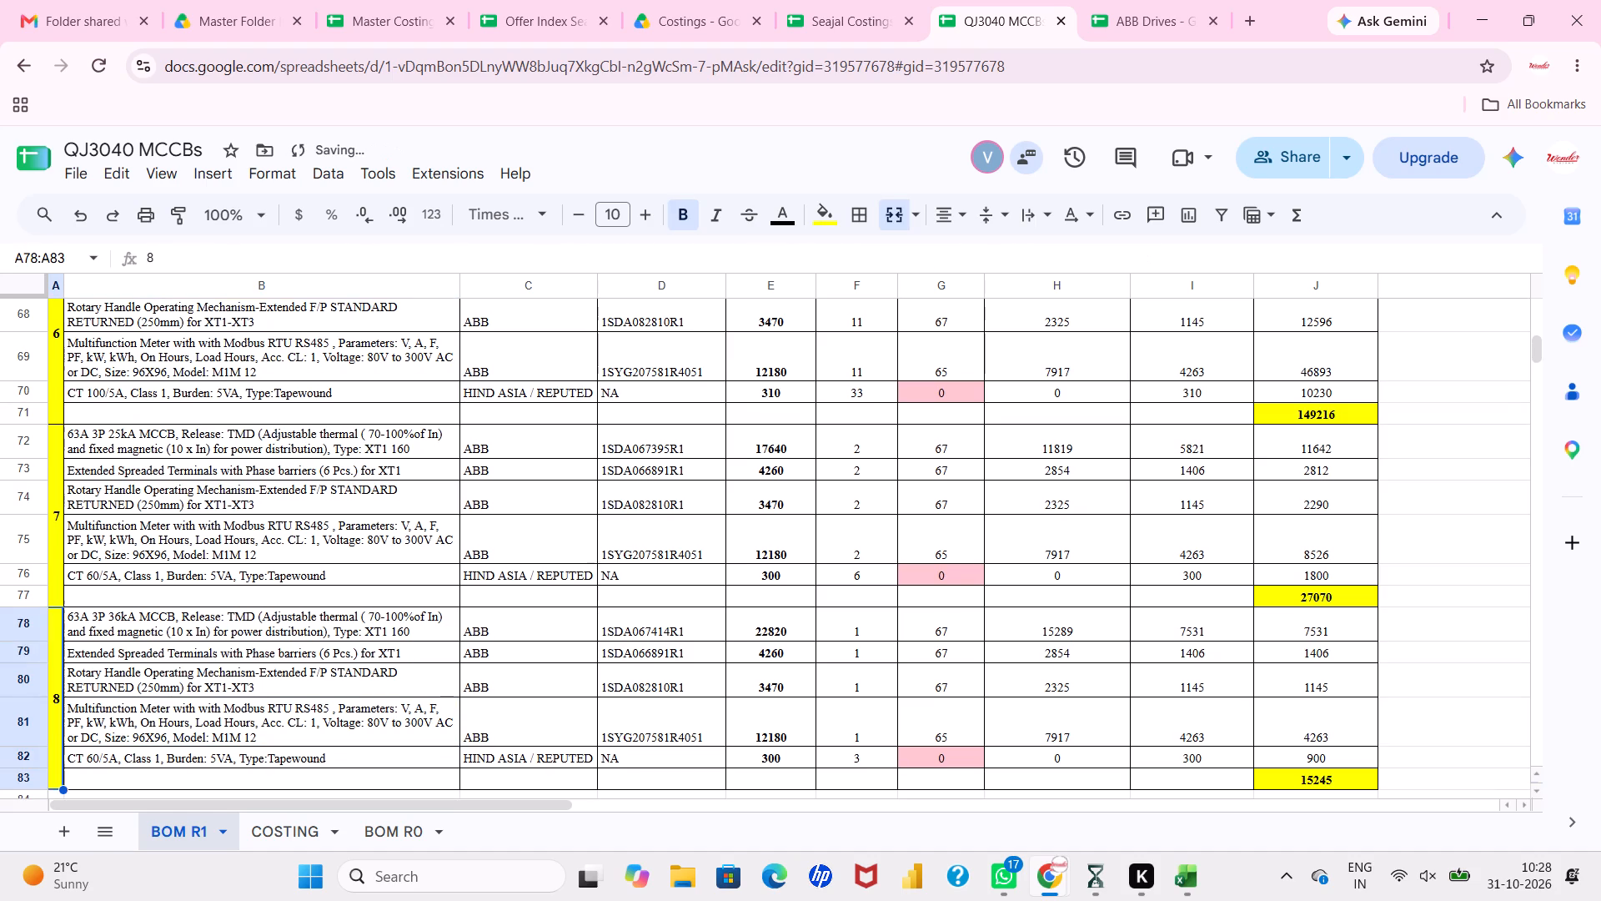
Renumber the 630A 3P 50kA block as 3 and the 160A 3P 36kA block as 4 in column A.
{"action": "left_click", "coordinate": [280, 685]}
{"action": "scroll", "coordinate": [280, 685], "scroll_direction": "up", "scroll_amount": 5}
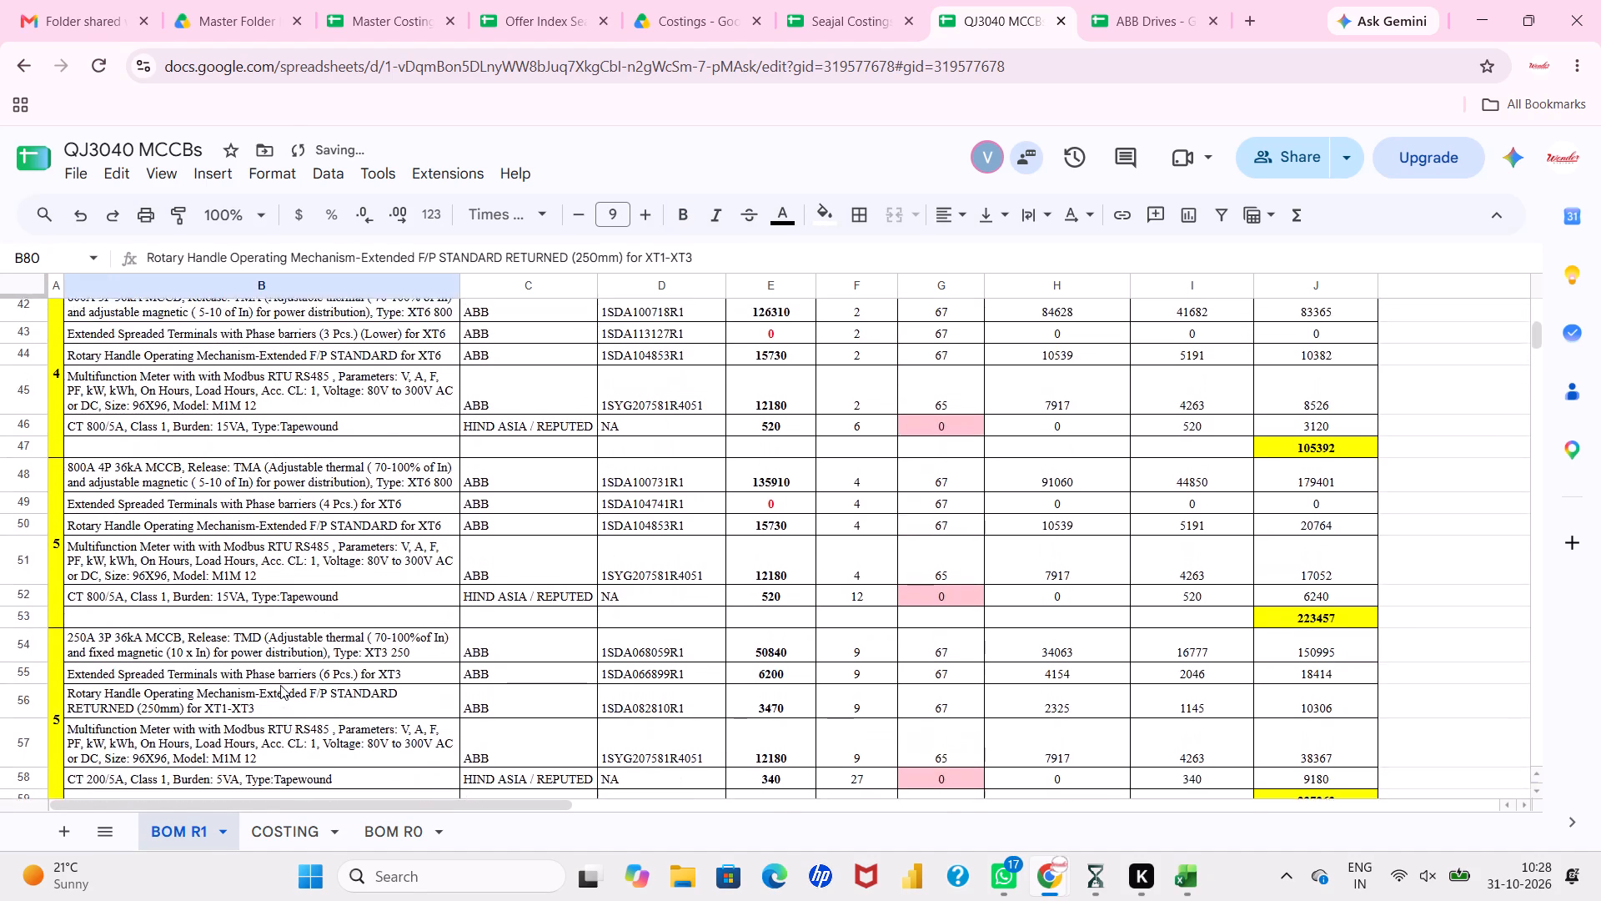
{"action": "scroll", "coordinate": [280, 685], "scroll_direction": "up", "scroll_amount": 1}
{"action": "scroll", "coordinate": [280, 685], "scroll_direction": "down", "scroll_amount": 3}
{"action": "scroll", "coordinate": [280, 685], "scroll_direction": "up", "scroll_amount": 3}
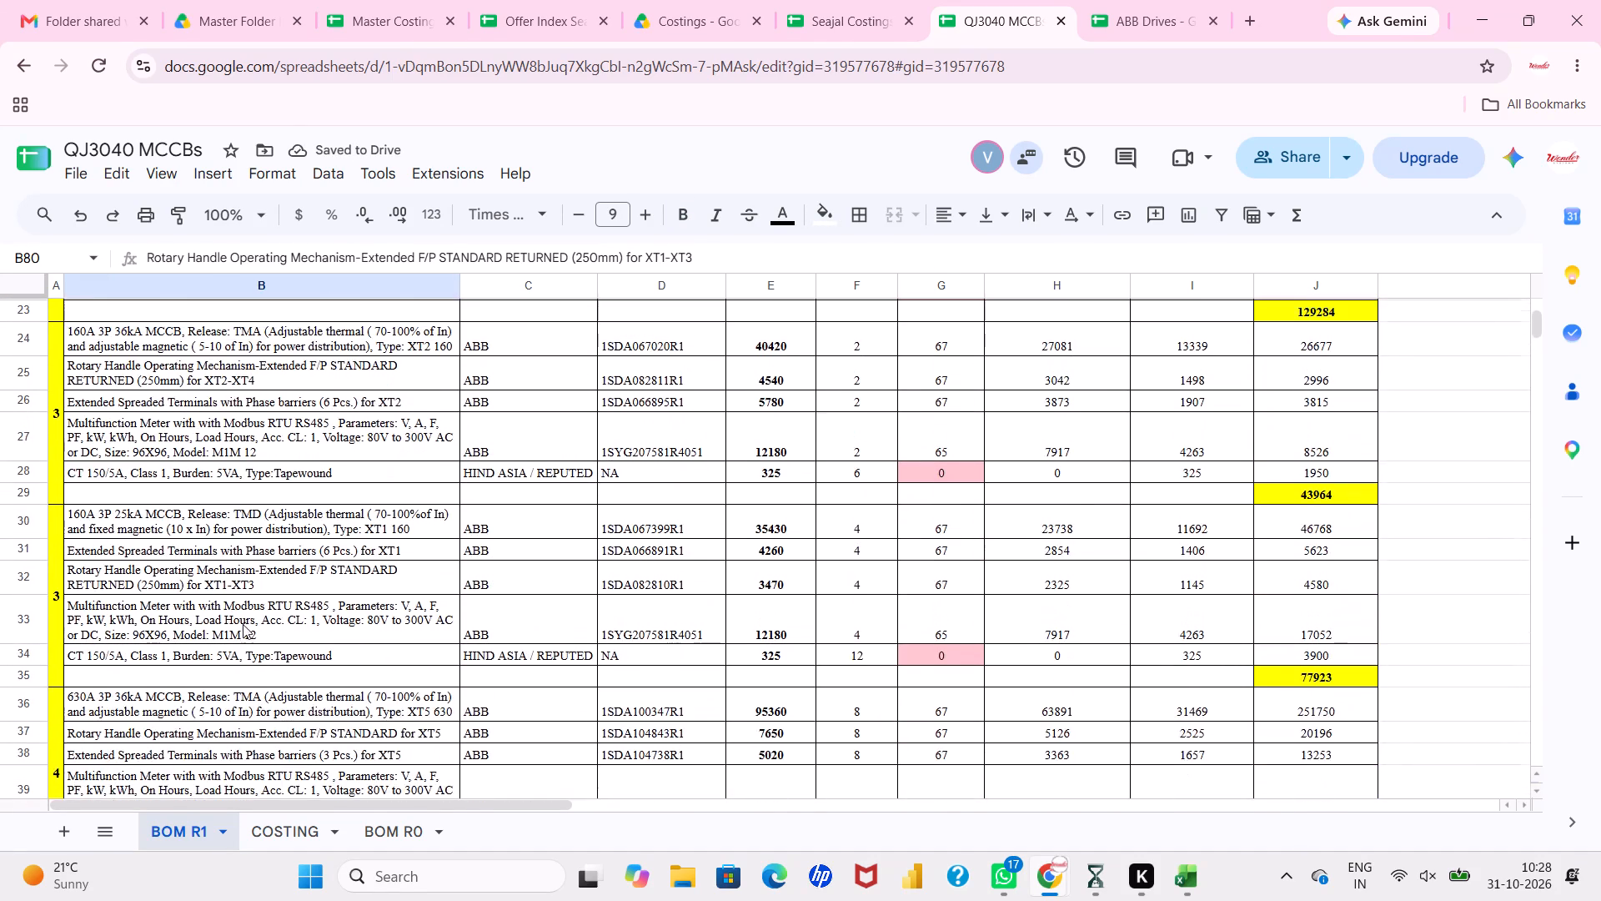
{"action": "scroll", "coordinate": [130, 455], "scroll_direction": "up", "scroll_amount": 4}
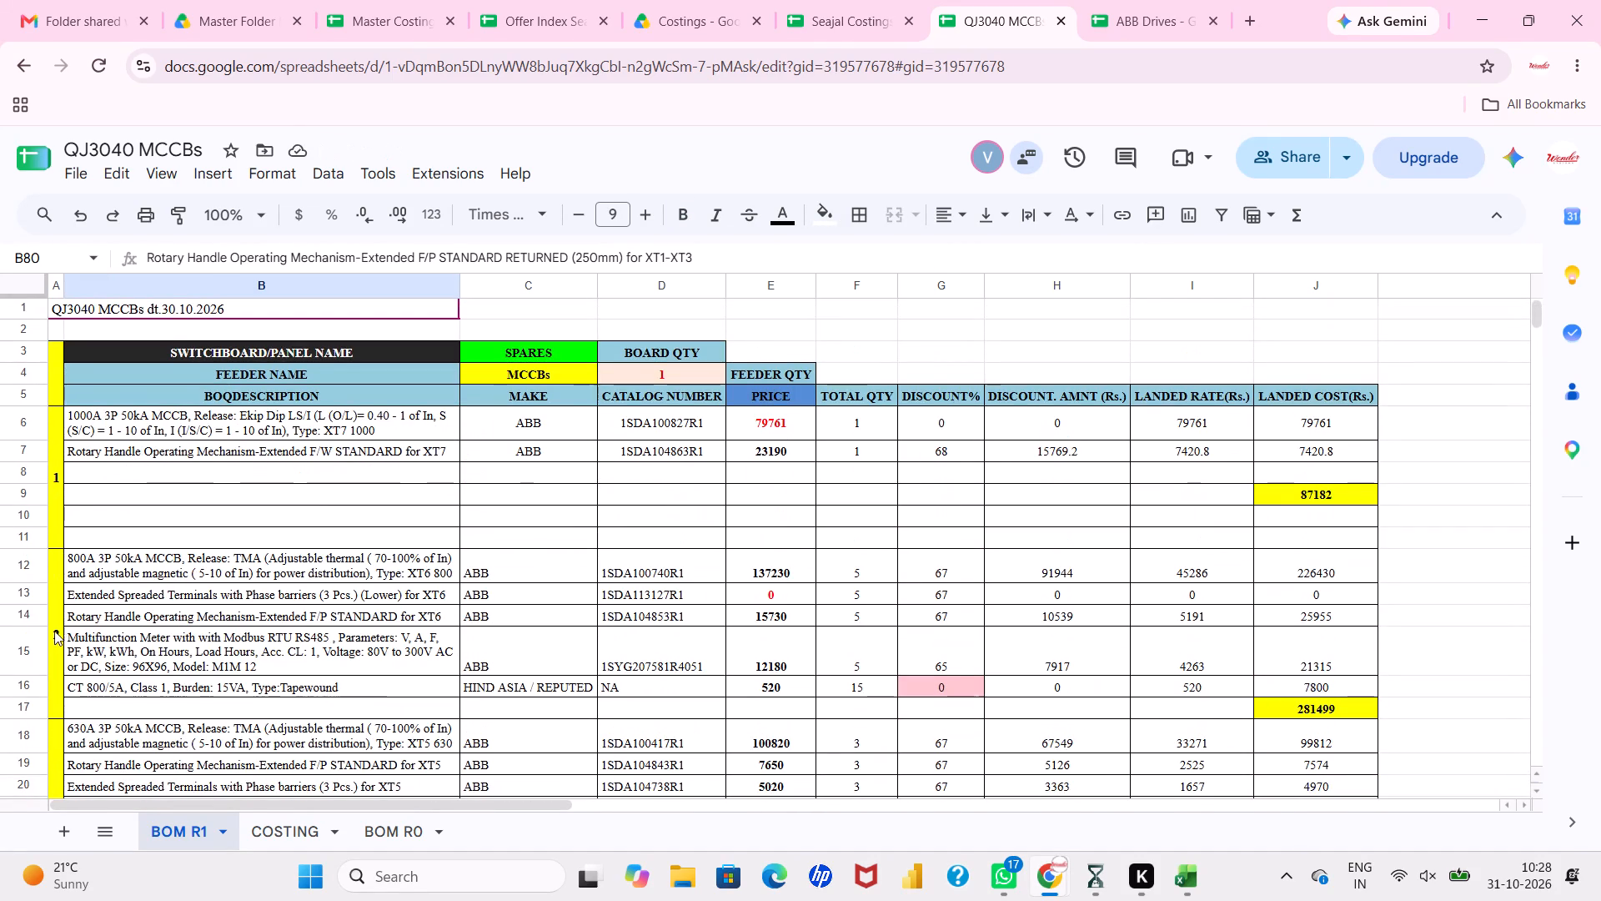
{"action": "scroll", "coordinate": [54, 506], "scroll_direction": "down", "scroll_amount": 3}
{"action": "scroll", "coordinate": [54, 506], "scroll_direction": "up", "scroll_amount": 1}
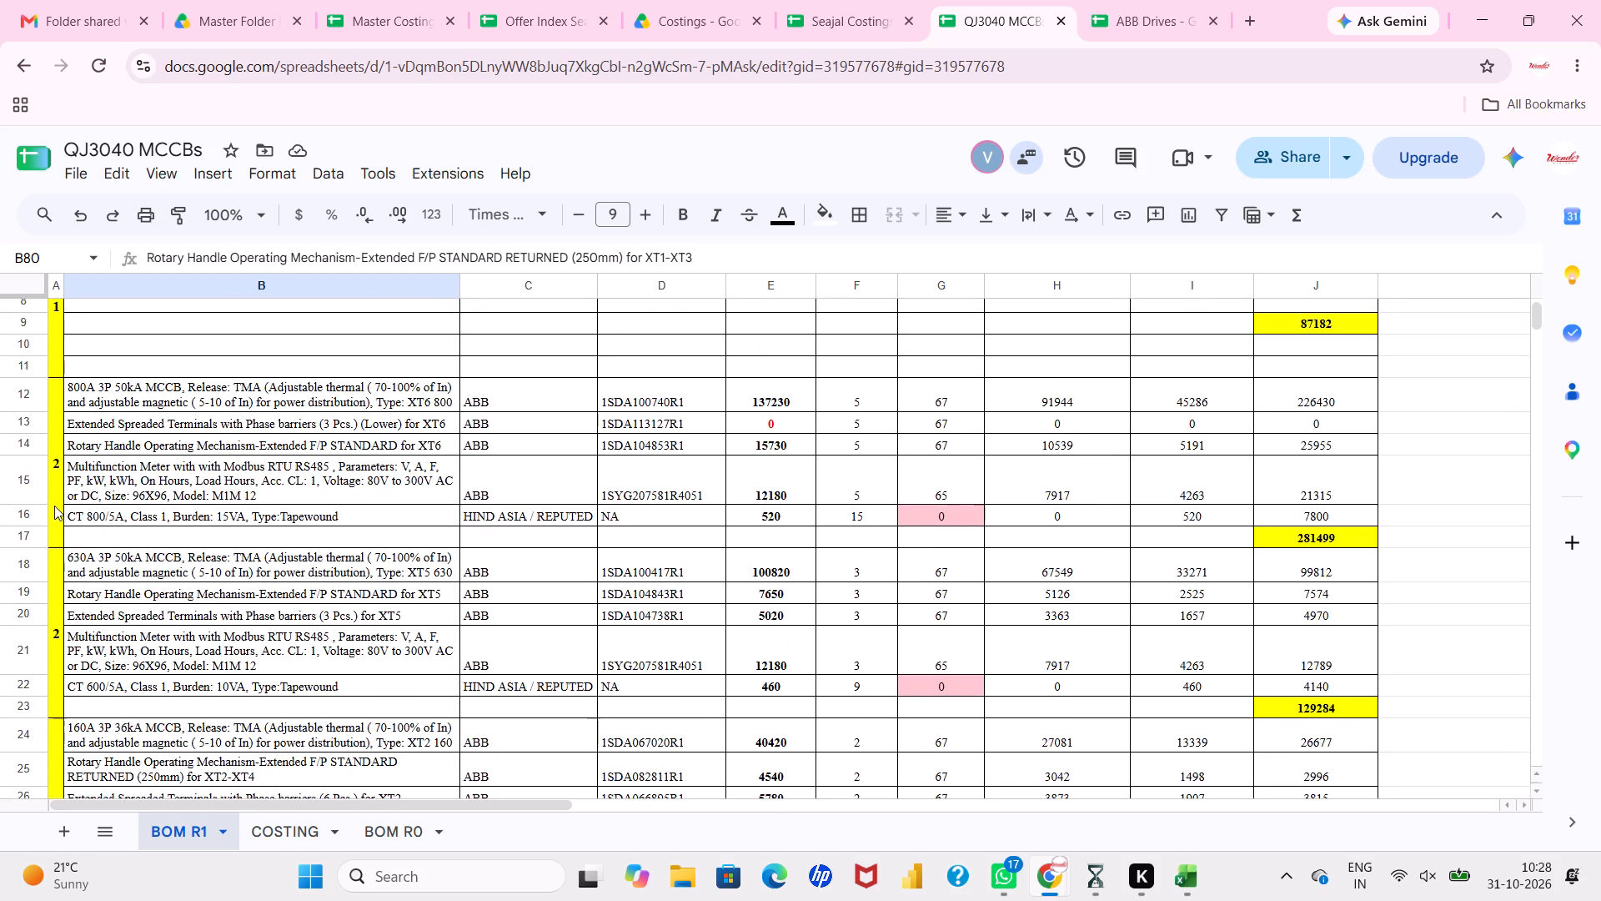
{"action": "left_click", "coordinate": [56, 586]}
{"action": "key", "text": "3"}
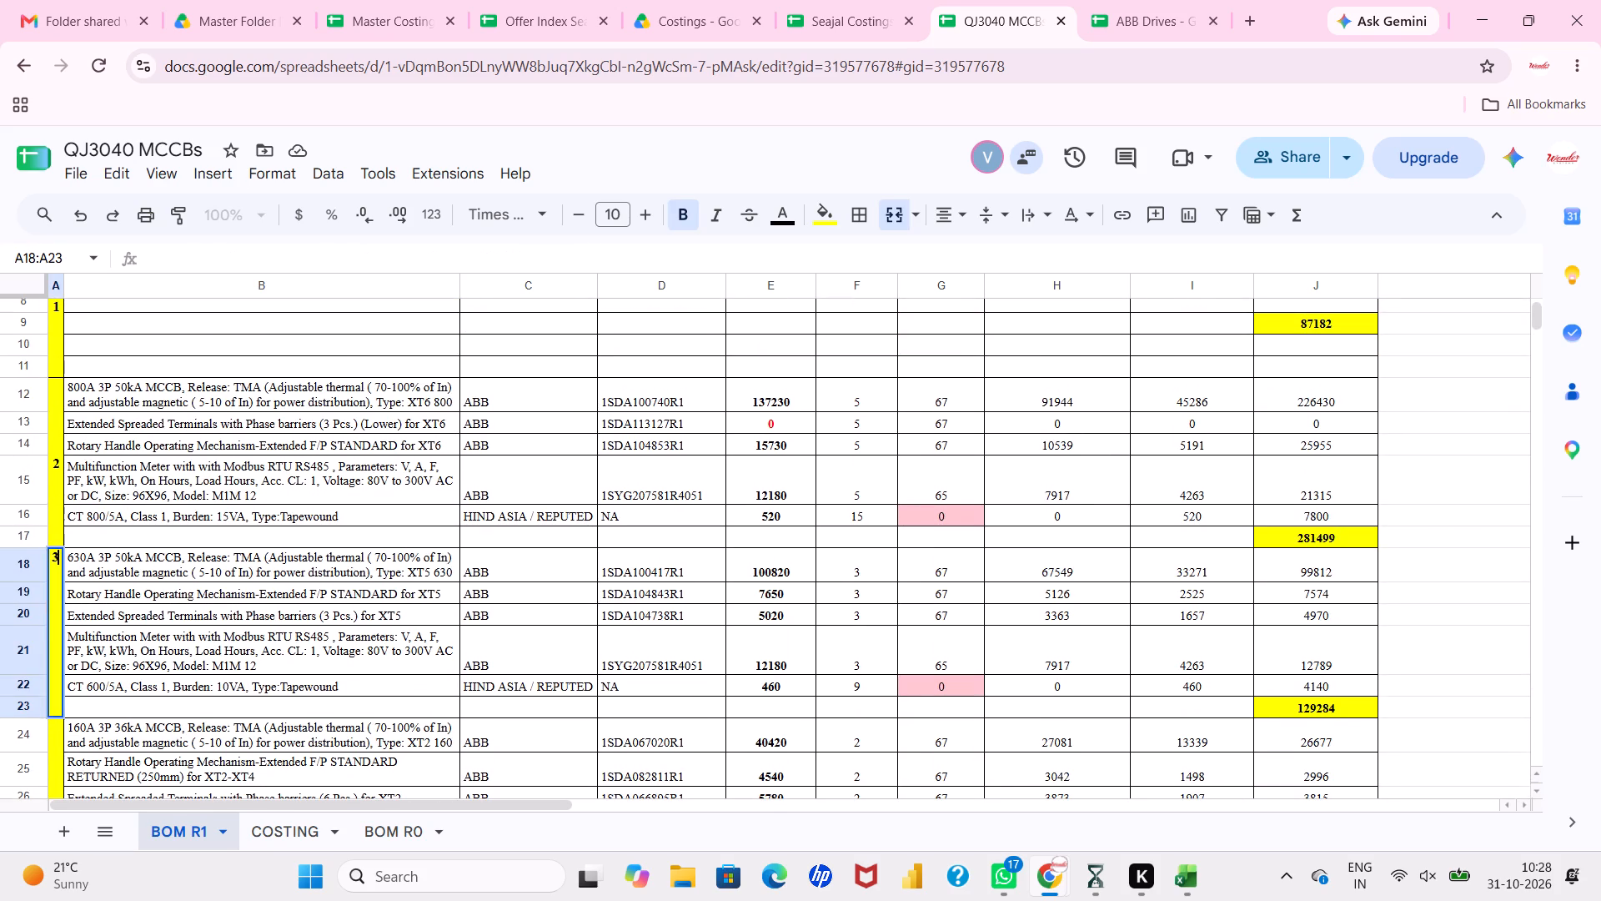
{"action": "key", "text": "Down"}
{"action": "key", "text": "4"}
{"action": "key", "text": "Down"}
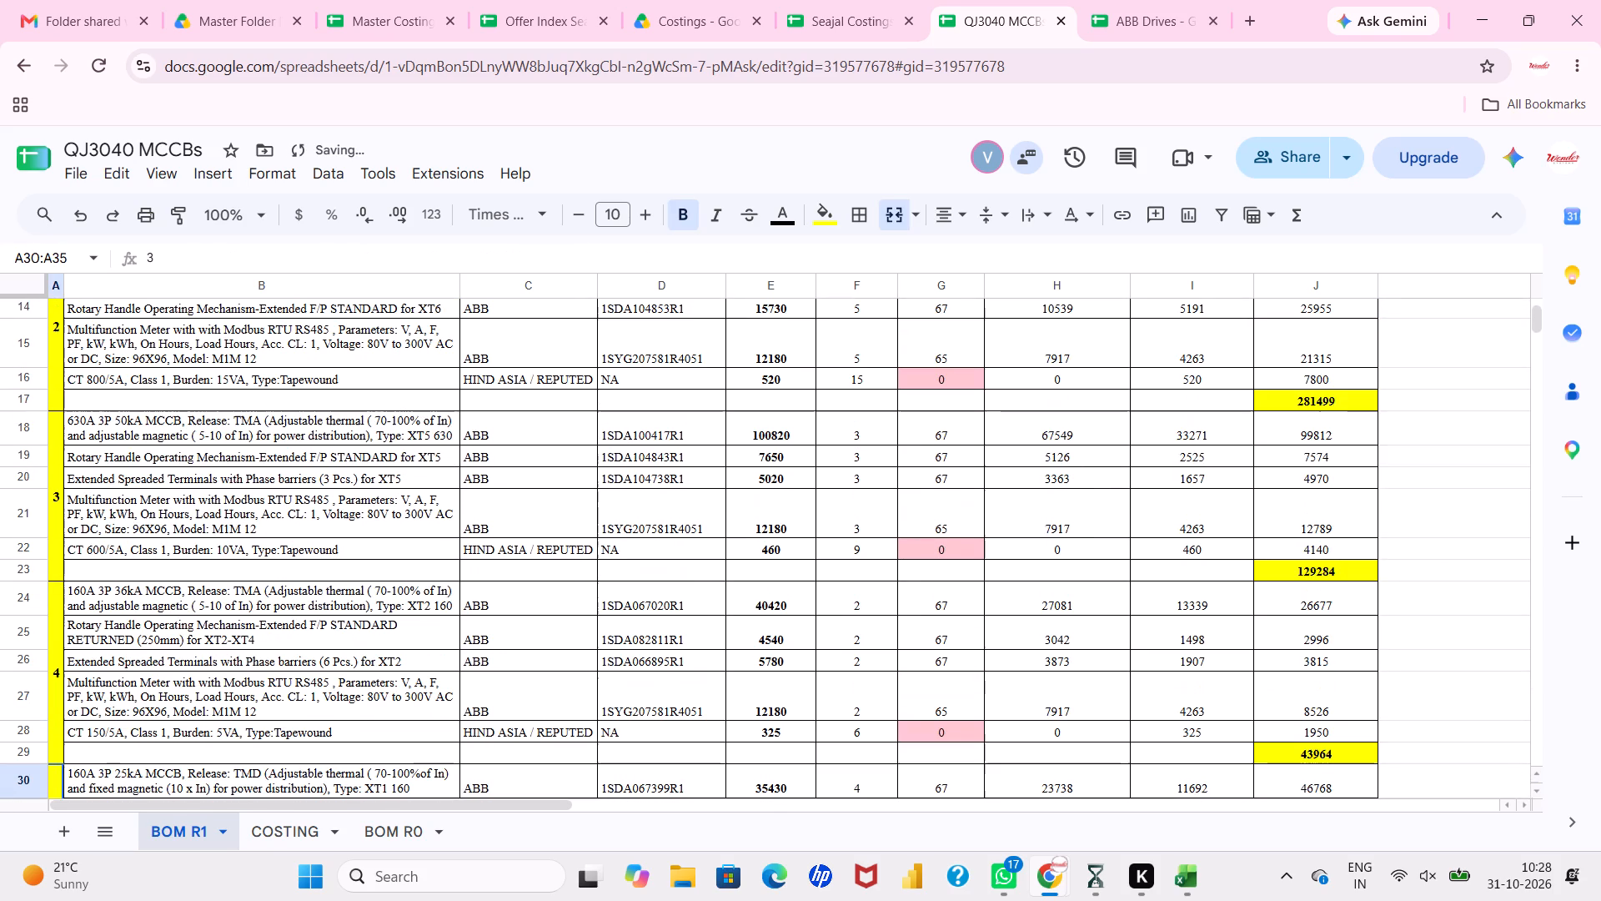
Renumber the 160A 3P 25kA block as 5, the 630A 3P 36kA block as 6 and the 800A 3P 36kA block as 7.
{"action": "key", "text": "5"}
{"action": "key", "text": "Down"}
{"action": "key", "text": "6"}
{"action": "key", "text": "Down"}
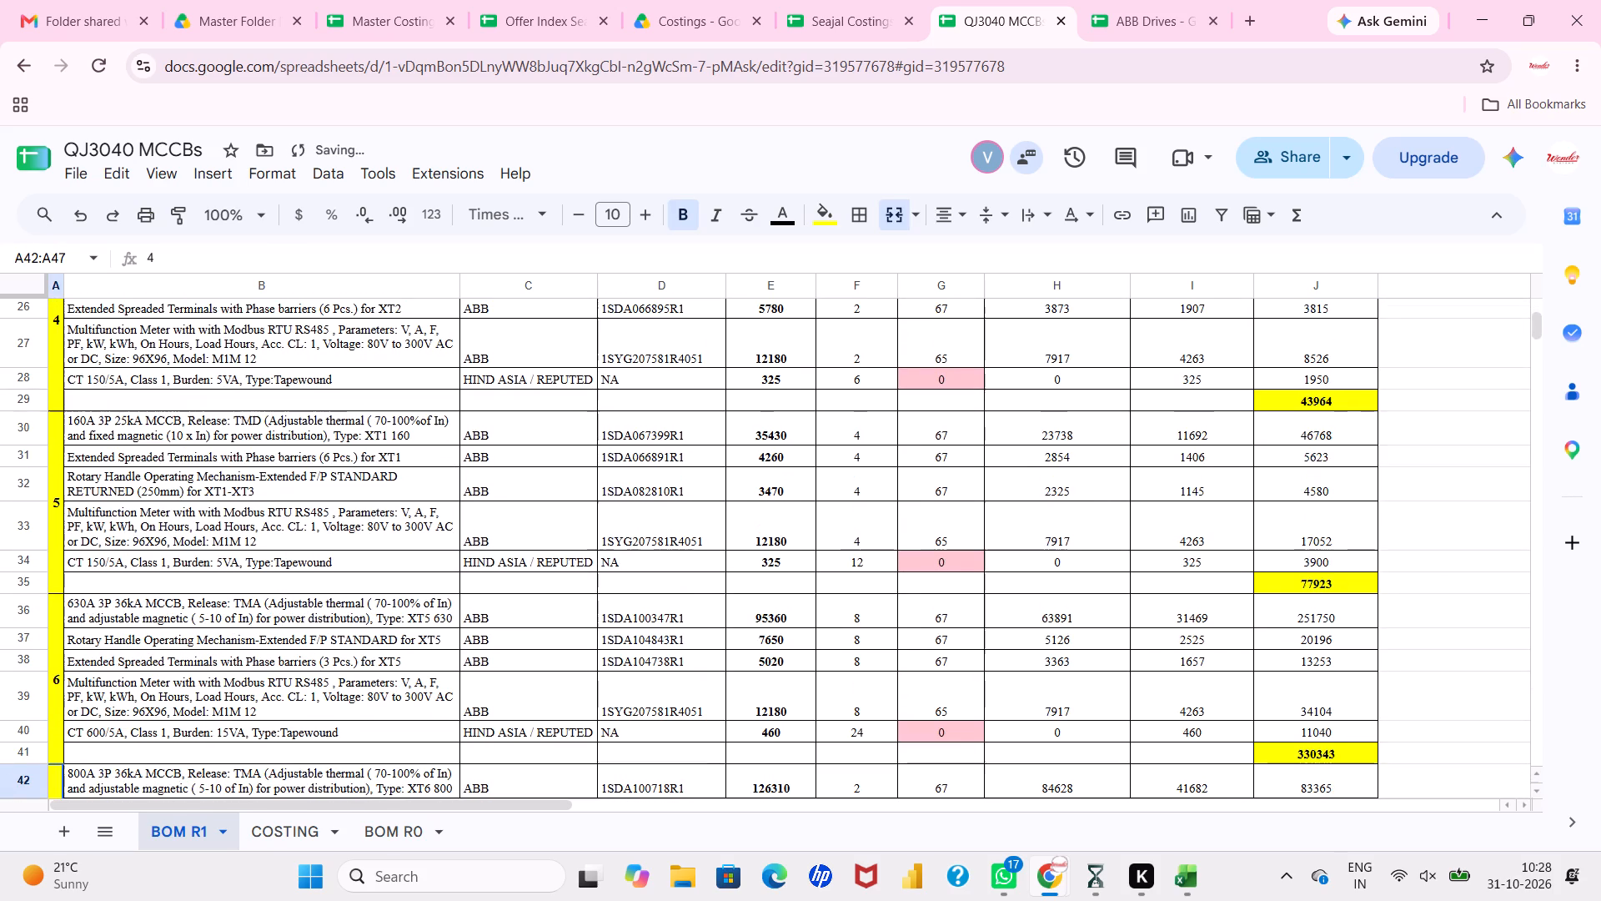
{"action": "key", "text": "7"}
{"action": "key", "text": "Down"}
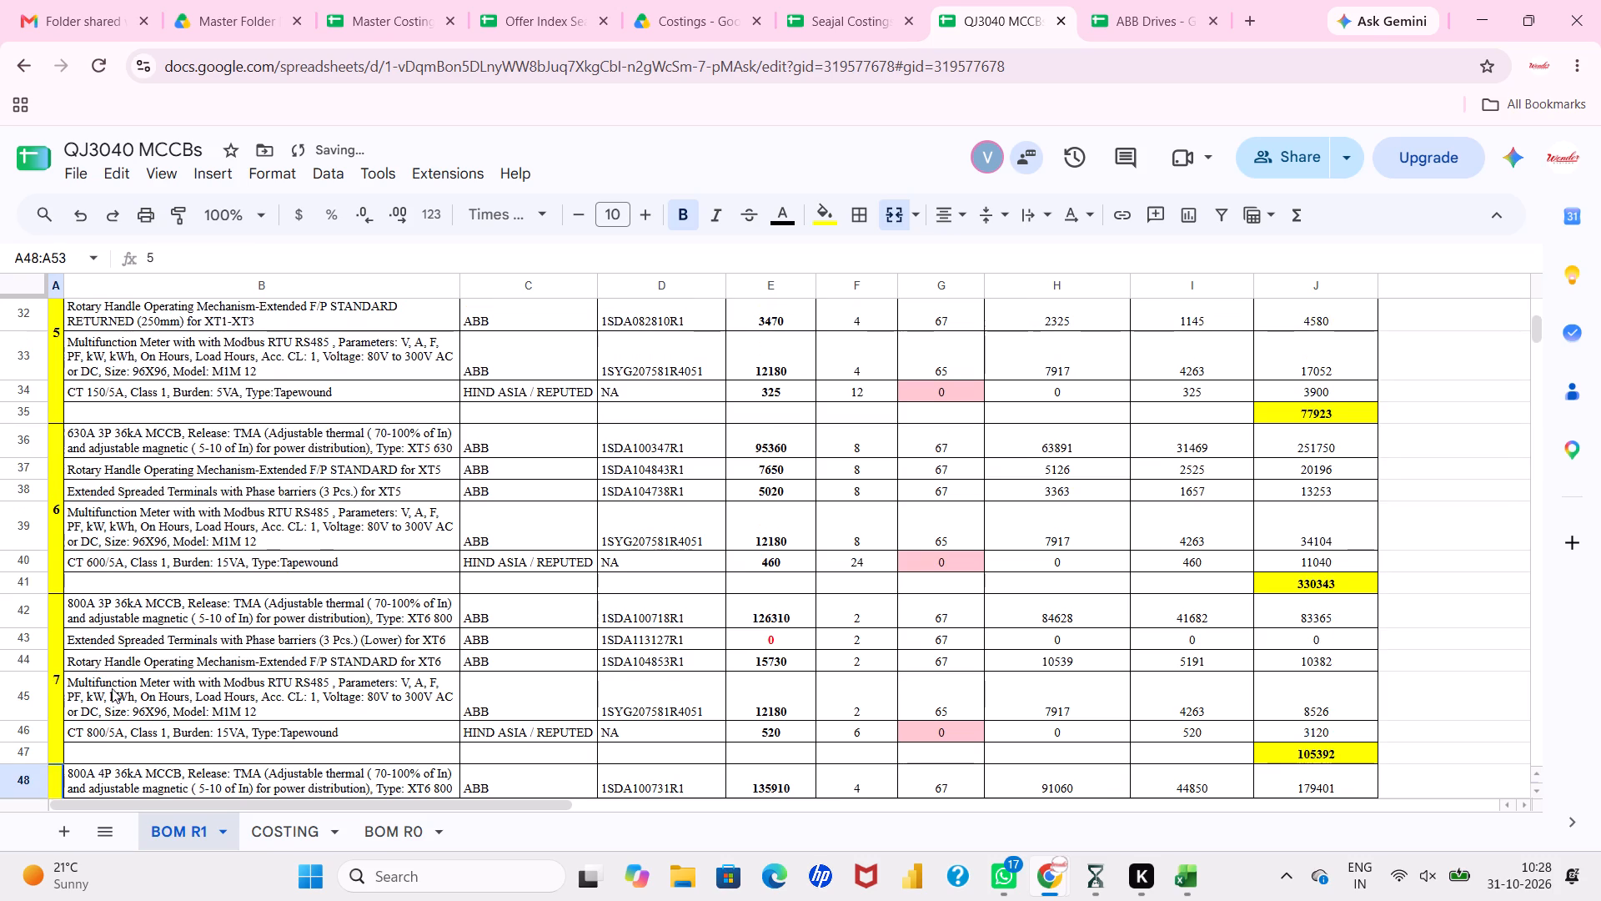
Renumber the 800A 4P 36kA block as 8, the 250A 3P 36kA block as 9 and the 200A 3P 36kA block as 10.
{"action": "scroll", "coordinate": [183, 803], "scroll_direction": "down", "scroll_amount": 5}
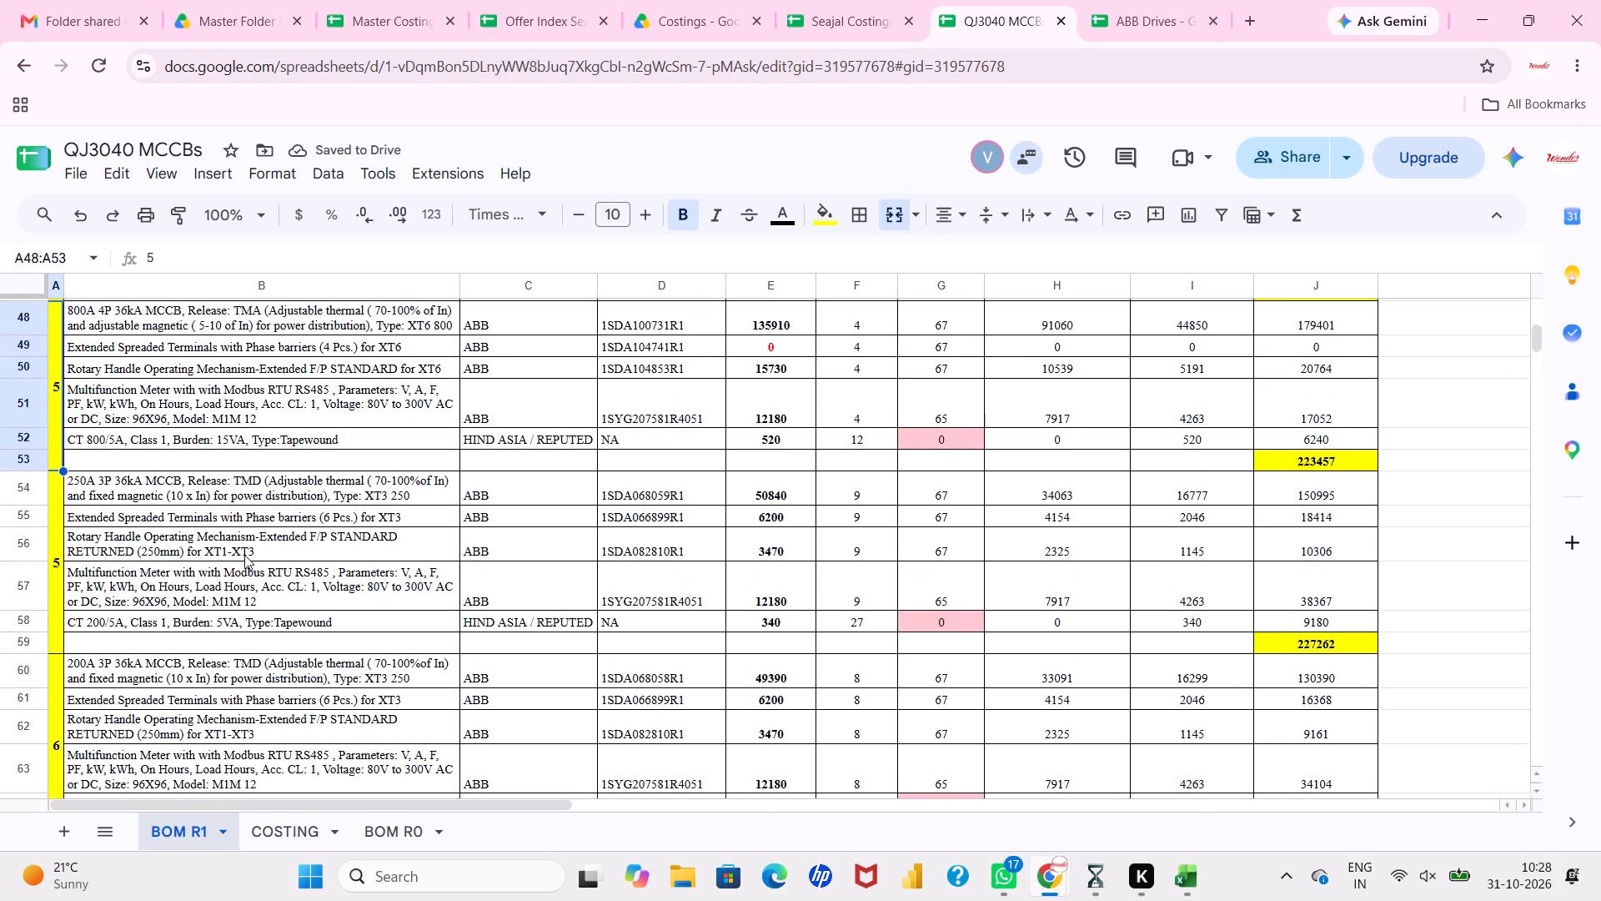
{"action": "key", "text": "8"}
{"action": "key", "text": "Down"}
{"action": "key", "text": "9"}
{"action": "key", "text": "Down"}
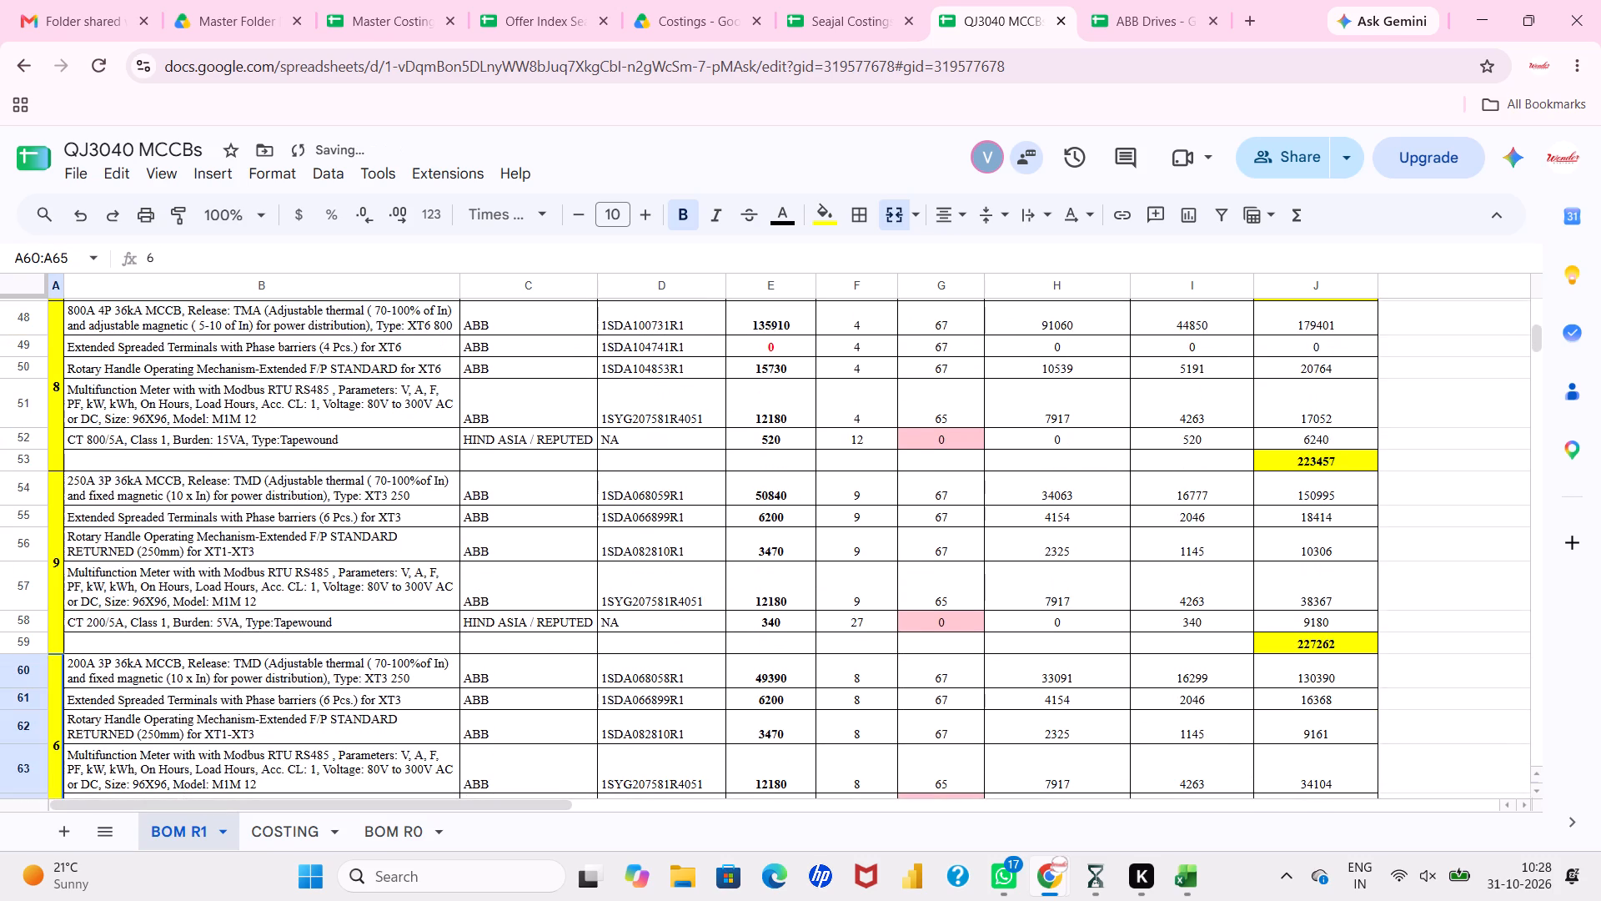
{"action": "type", "text": "10"}
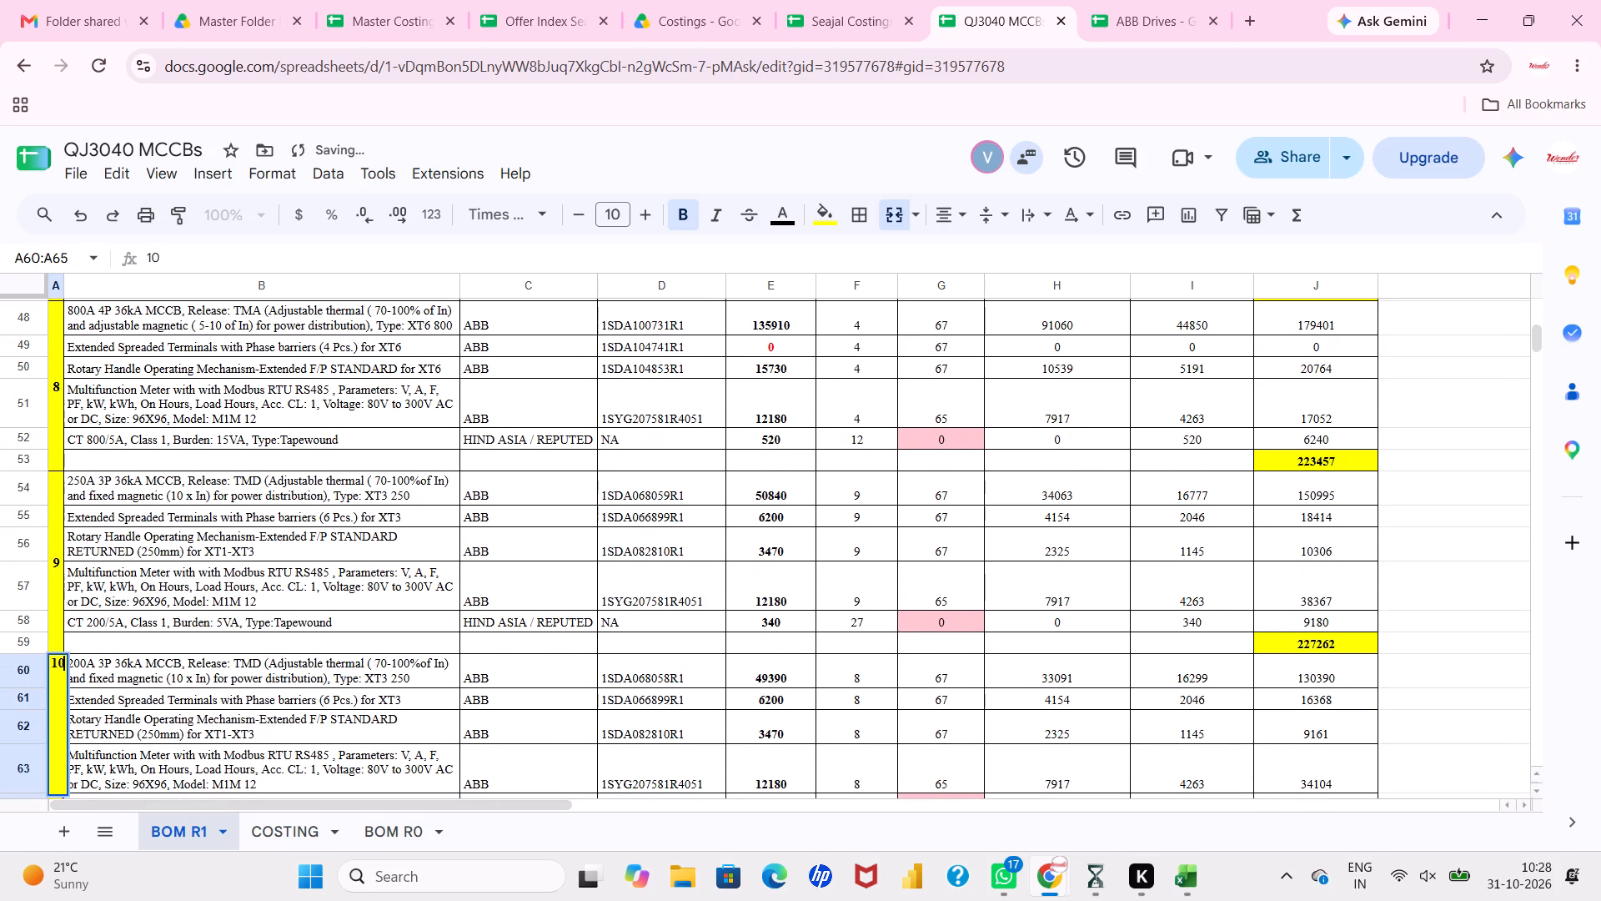
{"action": "key", "text": "Down"}
Renumber the 100A 3P 25kA block as 11, the 63A 3P 25kA block as 12 and the 63A 3P 36kA block as 13.
{"action": "scroll", "coordinate": [244, 555], "scroll_direction": "down", "scroll_amount": 3}
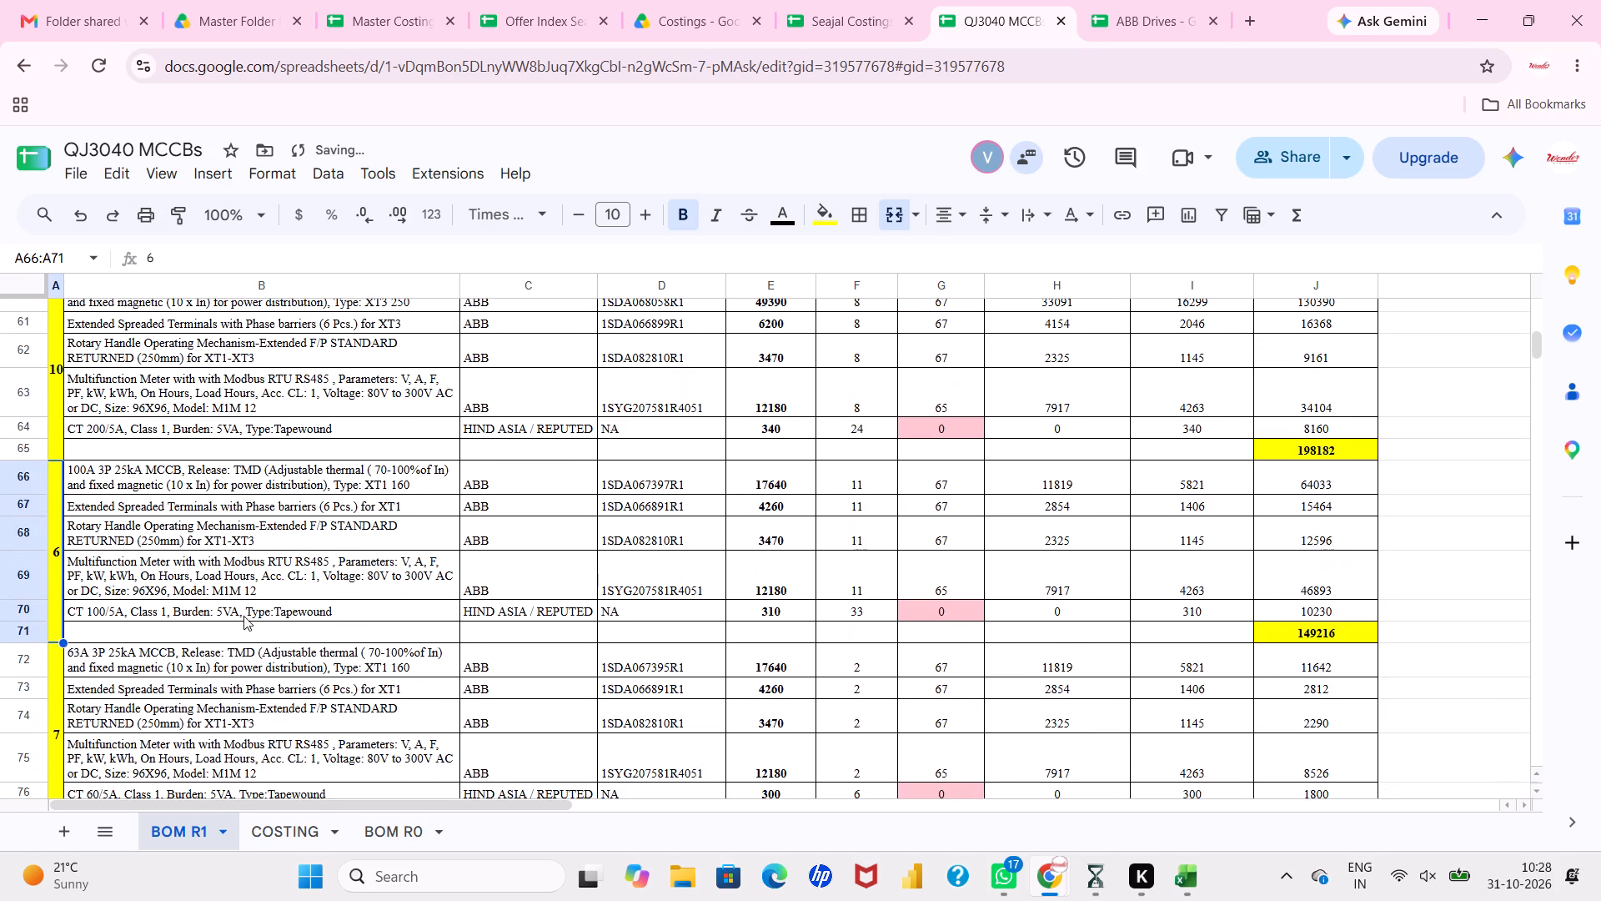
{"action": "scroll", "coordinate": [243, 616], "scroll_direction": "down", "scroll_amount": 1}
{"action": "type", "text": "11"}
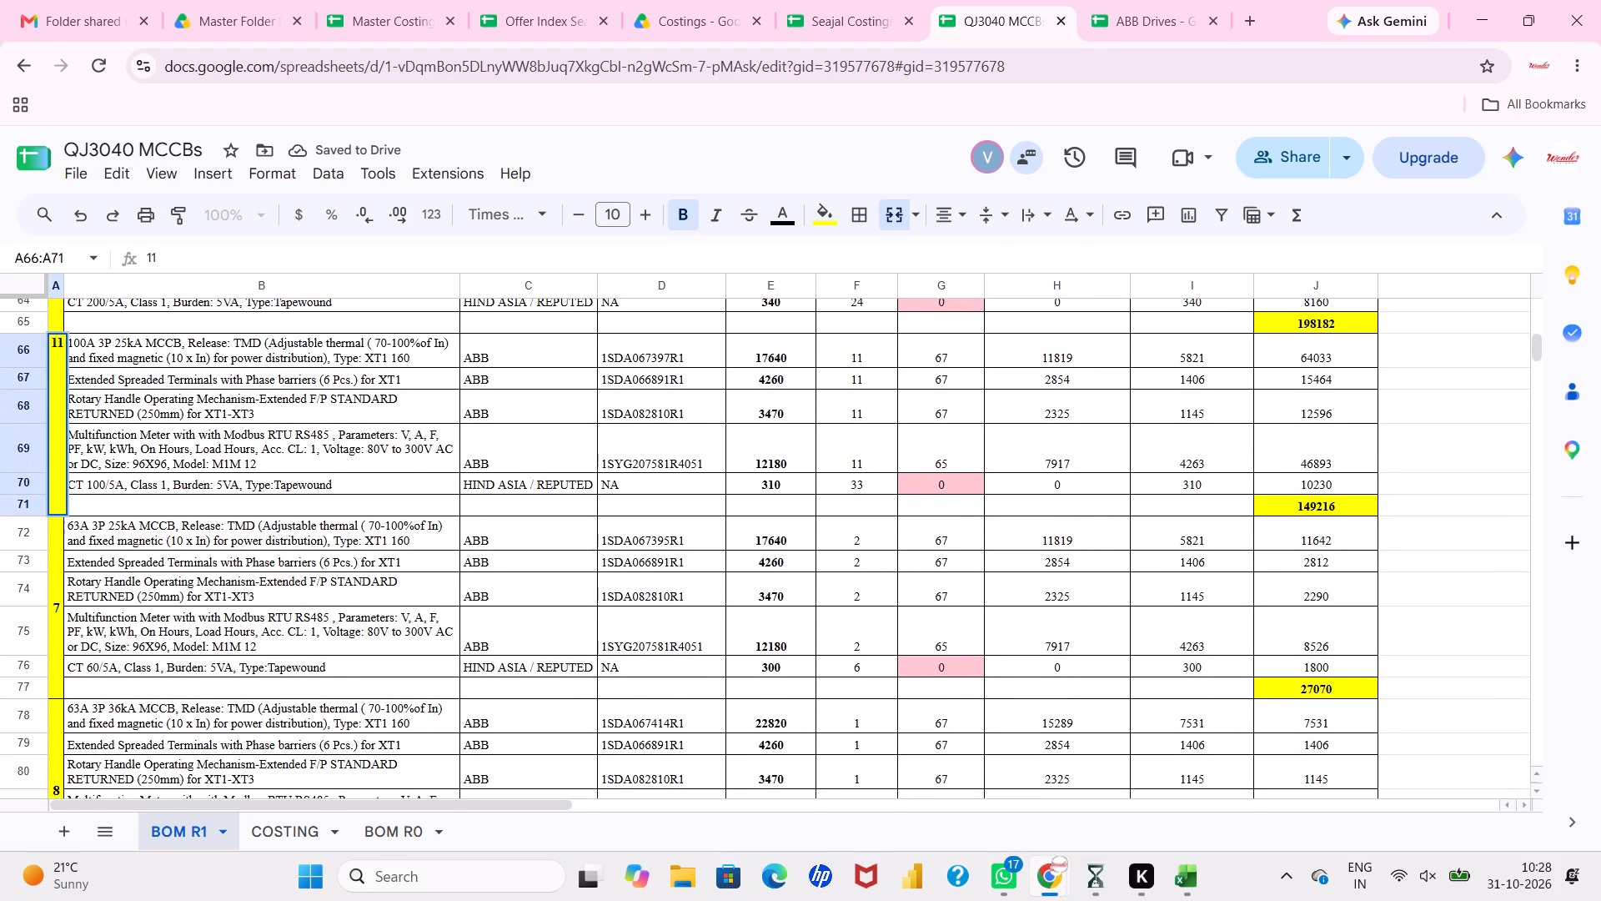
{"action": "key", "text": "Down"}
{"action": "type", "text": "12"}
{"action": "key", "text": "Down"}
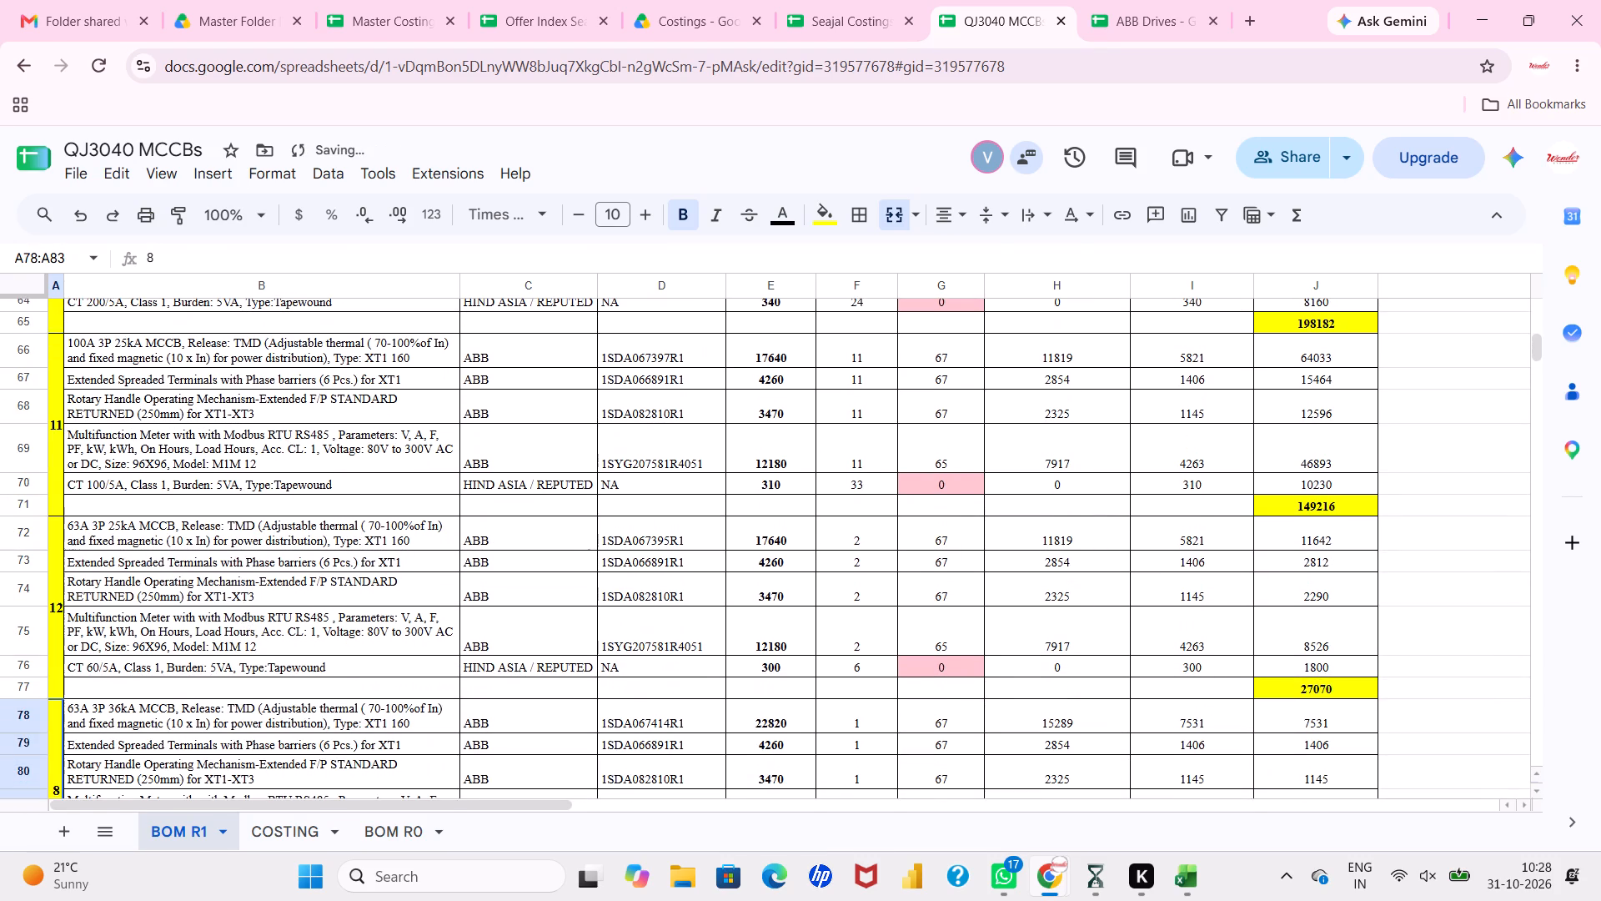
{"action": "type", "text": "13"}
{"action": "key", "text": "Down"}
Delete the empty row 11 at the end of the 1000A MCCB block.
{"action": "scroll", "coordinate": [243, 616], "scroll_direction": "down", "scroll_amount": 1}
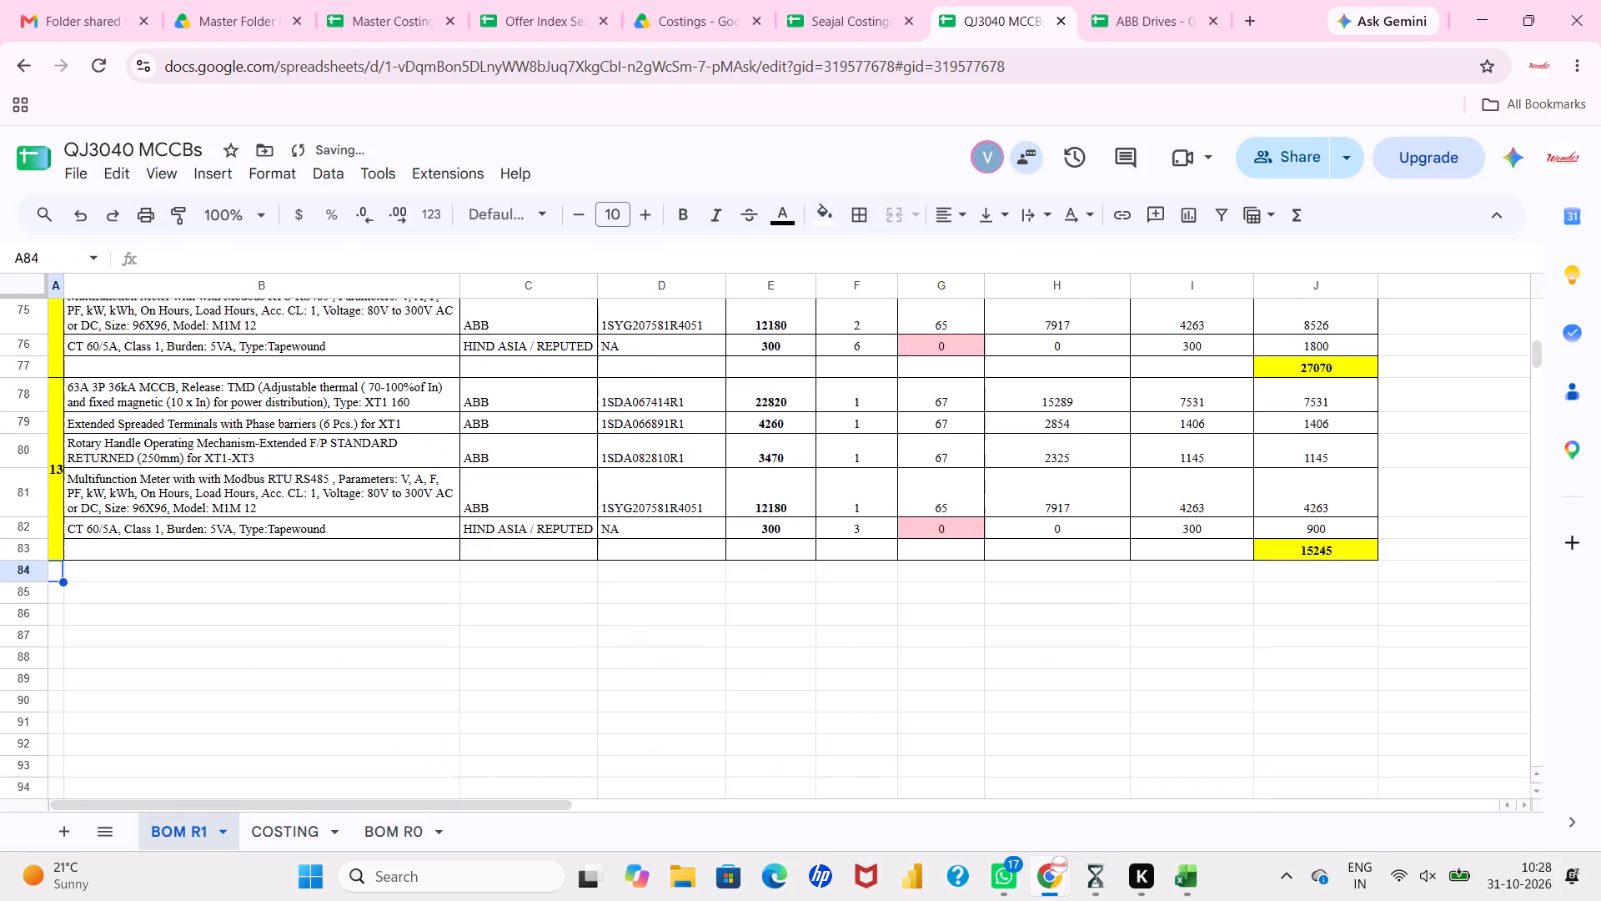
{"action": "scroll", "coordinate": [243, 616], "scroll_direction": "down", "scroll_amount": 1}
{"action": "left_click", "coordinate": [370, 656]}
{"action": "scroll", "coordinate": [370, 656], "scroll_direction": "up", "scroll_amount": 11}
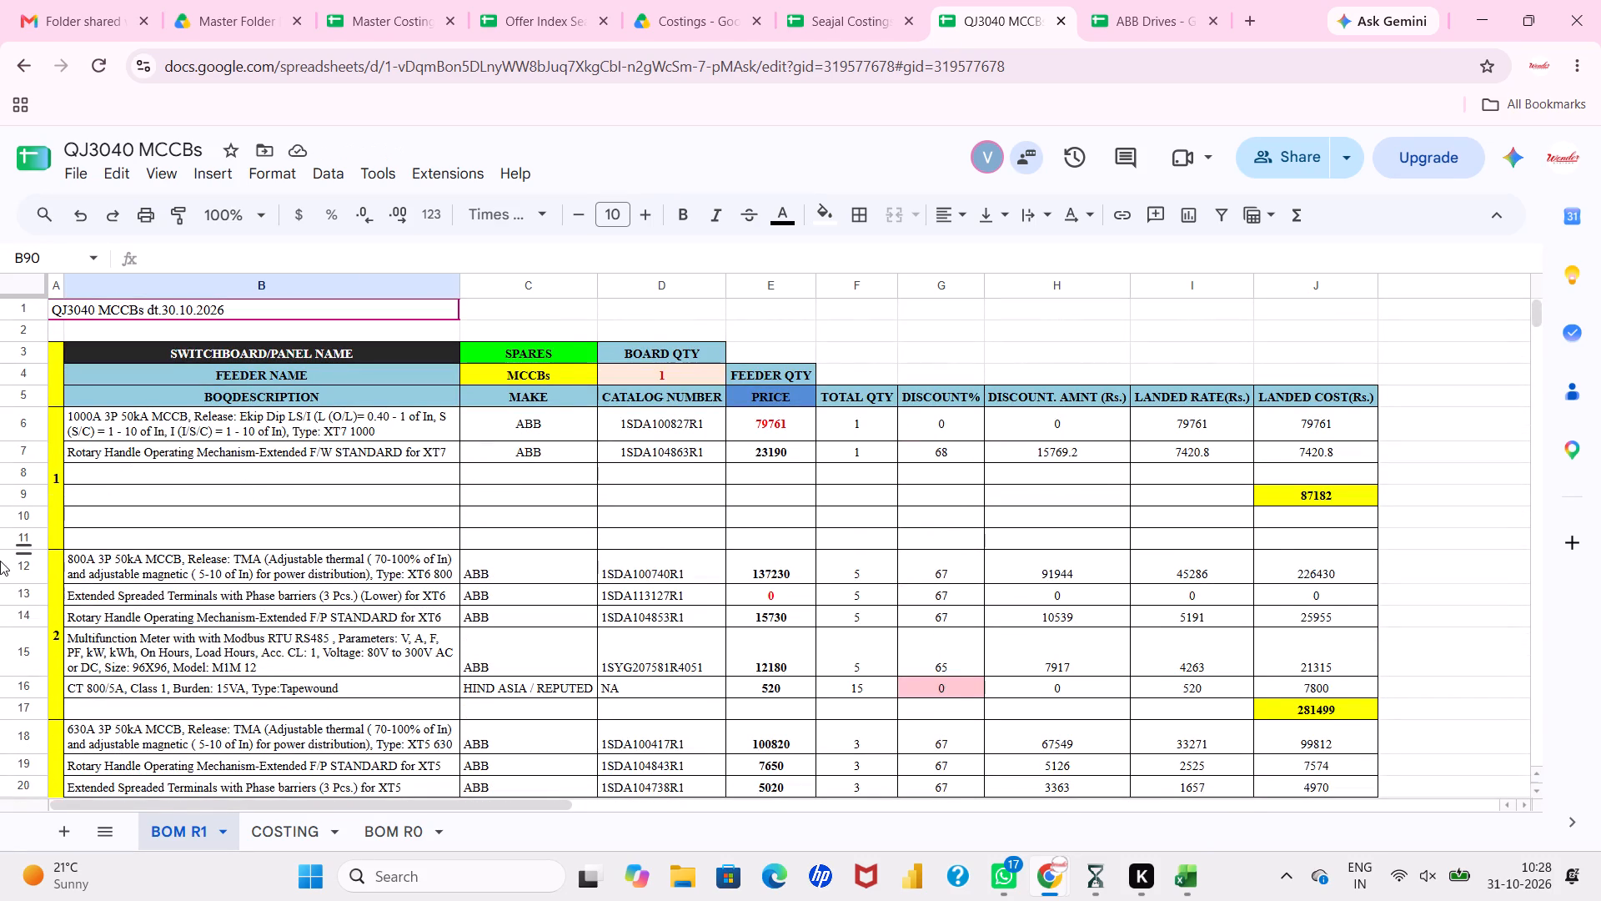
{"action": "left_click", "coordinate": [19, 536]}
{"action": "right_click", "coordinate": [19, 536]}
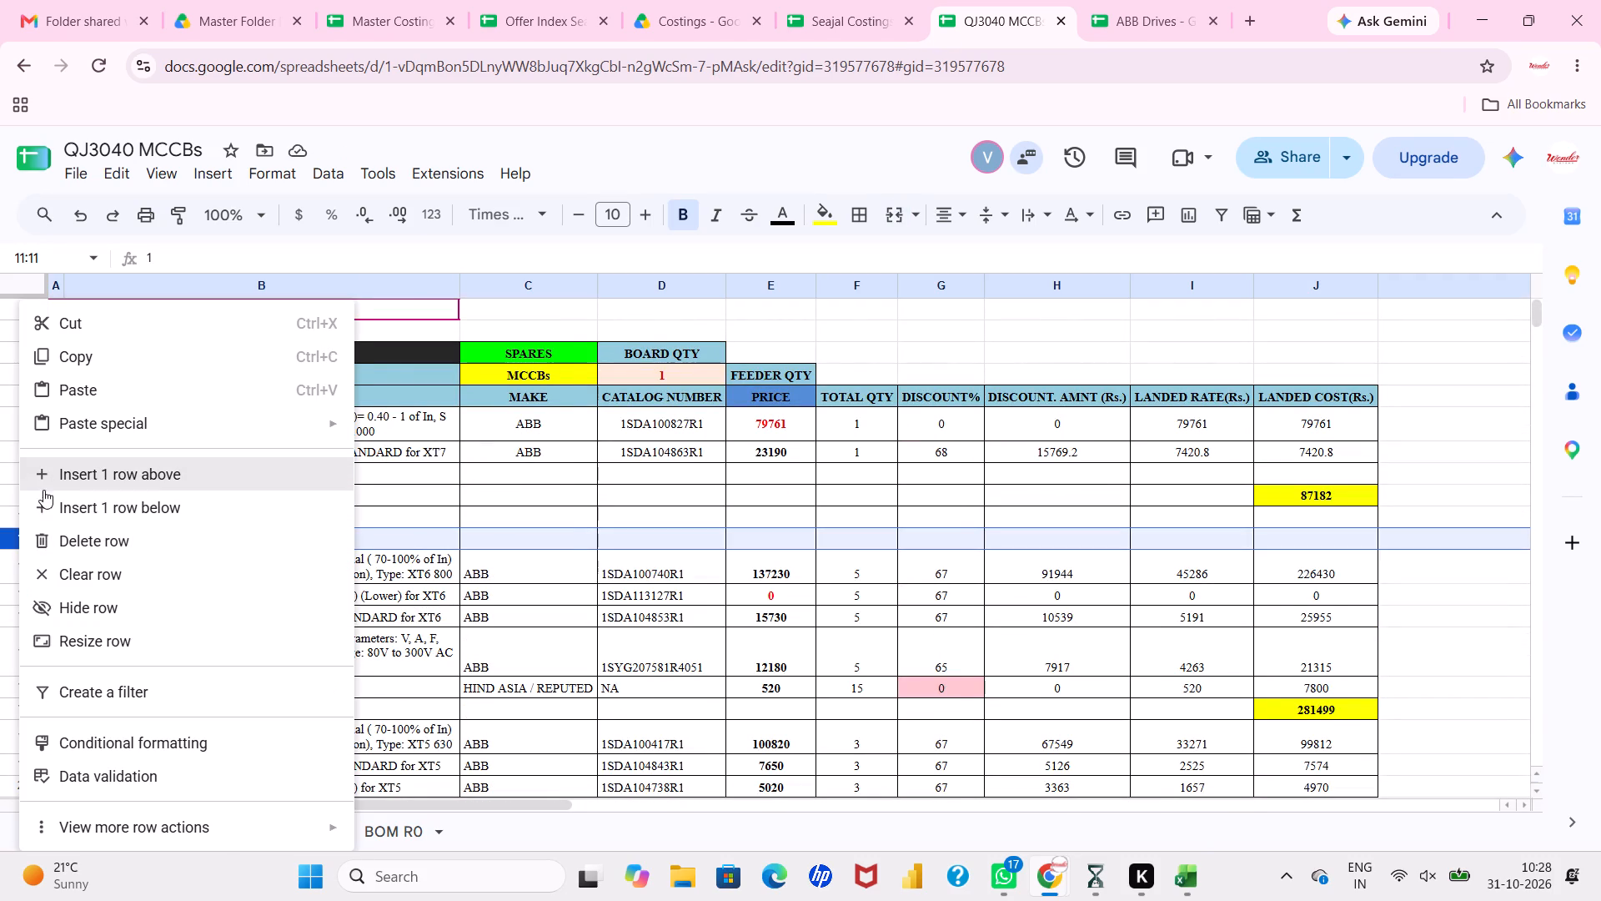
{"action": "left_click", "coordinate": [44, 540]}
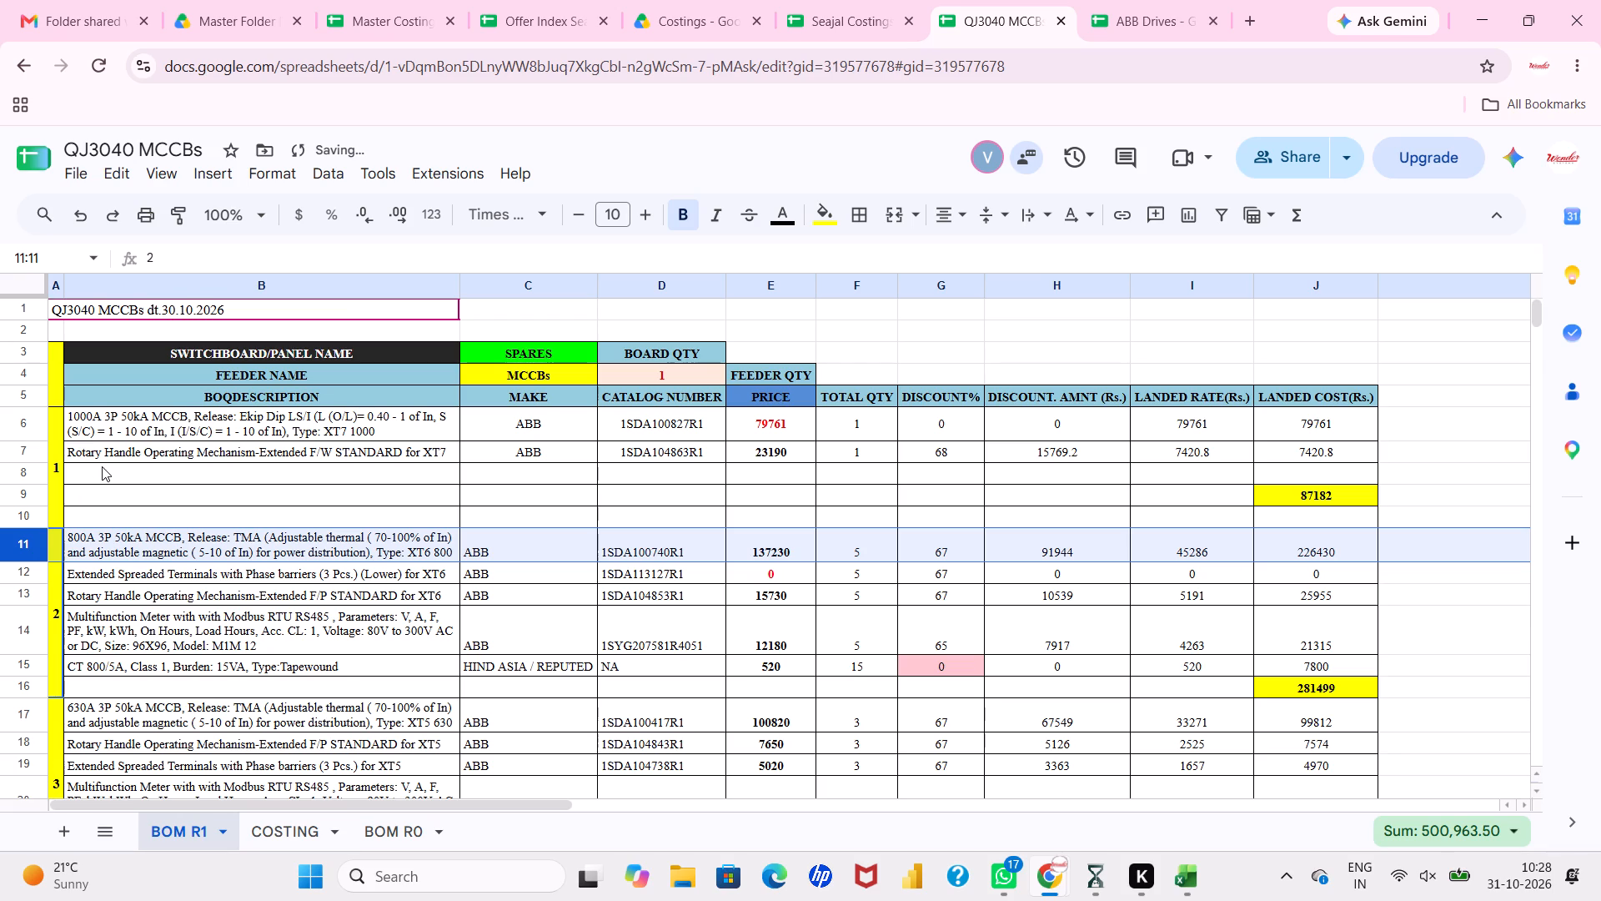
Switch to Price_List.xlsm in Excel and insert a blank row below the Red Indicating Lamp in the Incomer feeder.
{"action": "left_click", "coordinate": [102, 466]}
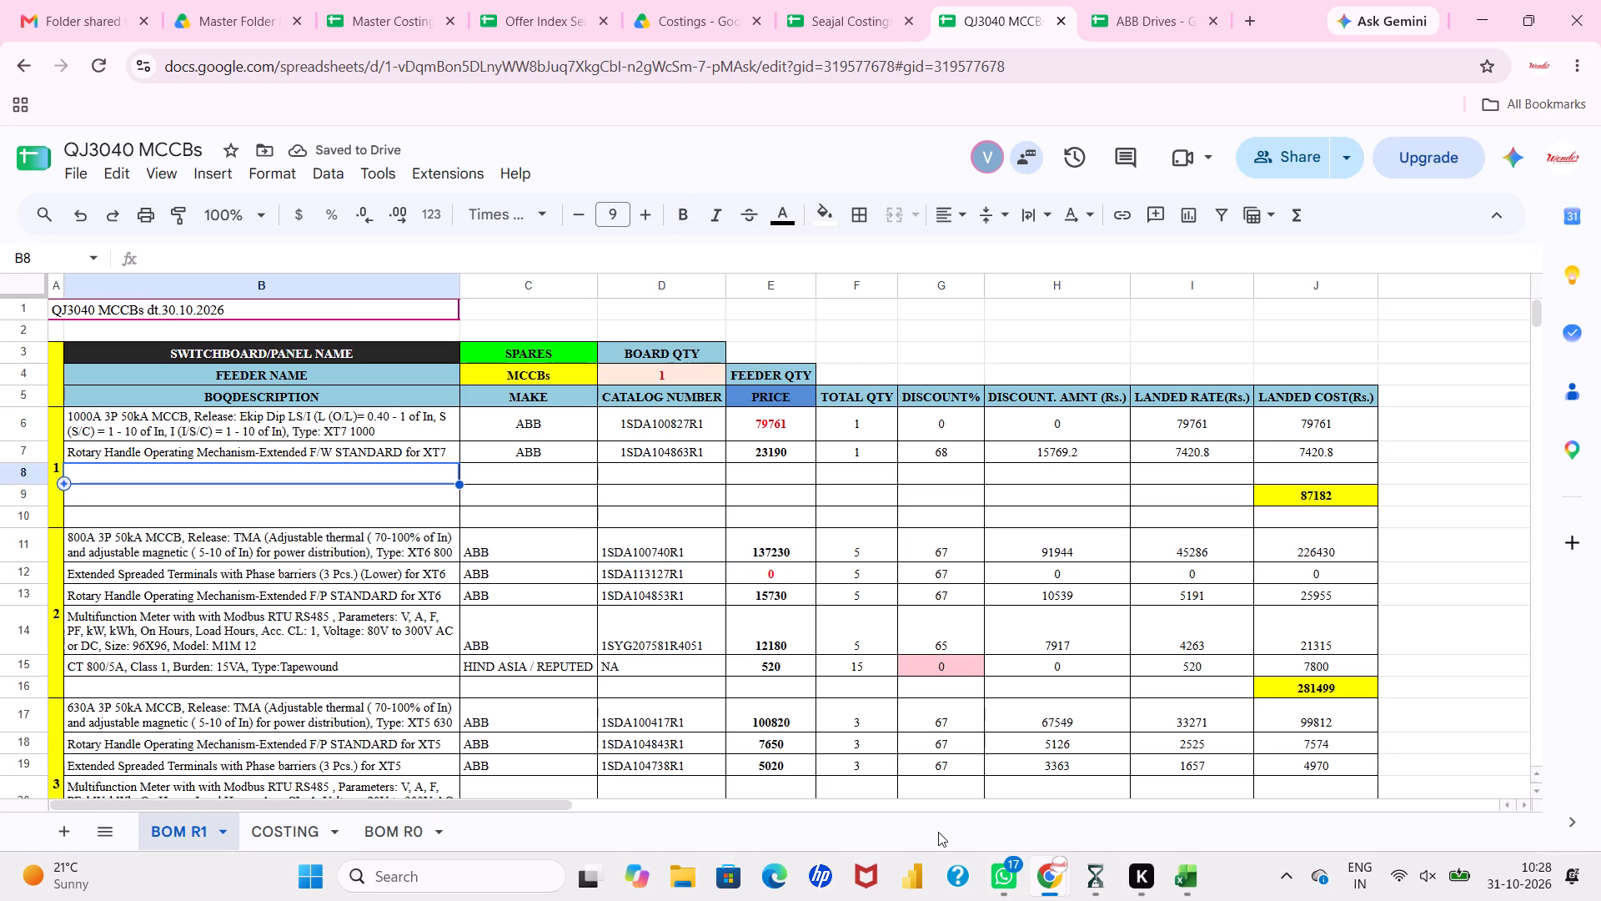
{"action": "left_click", "coordinate": [1183, 781]}
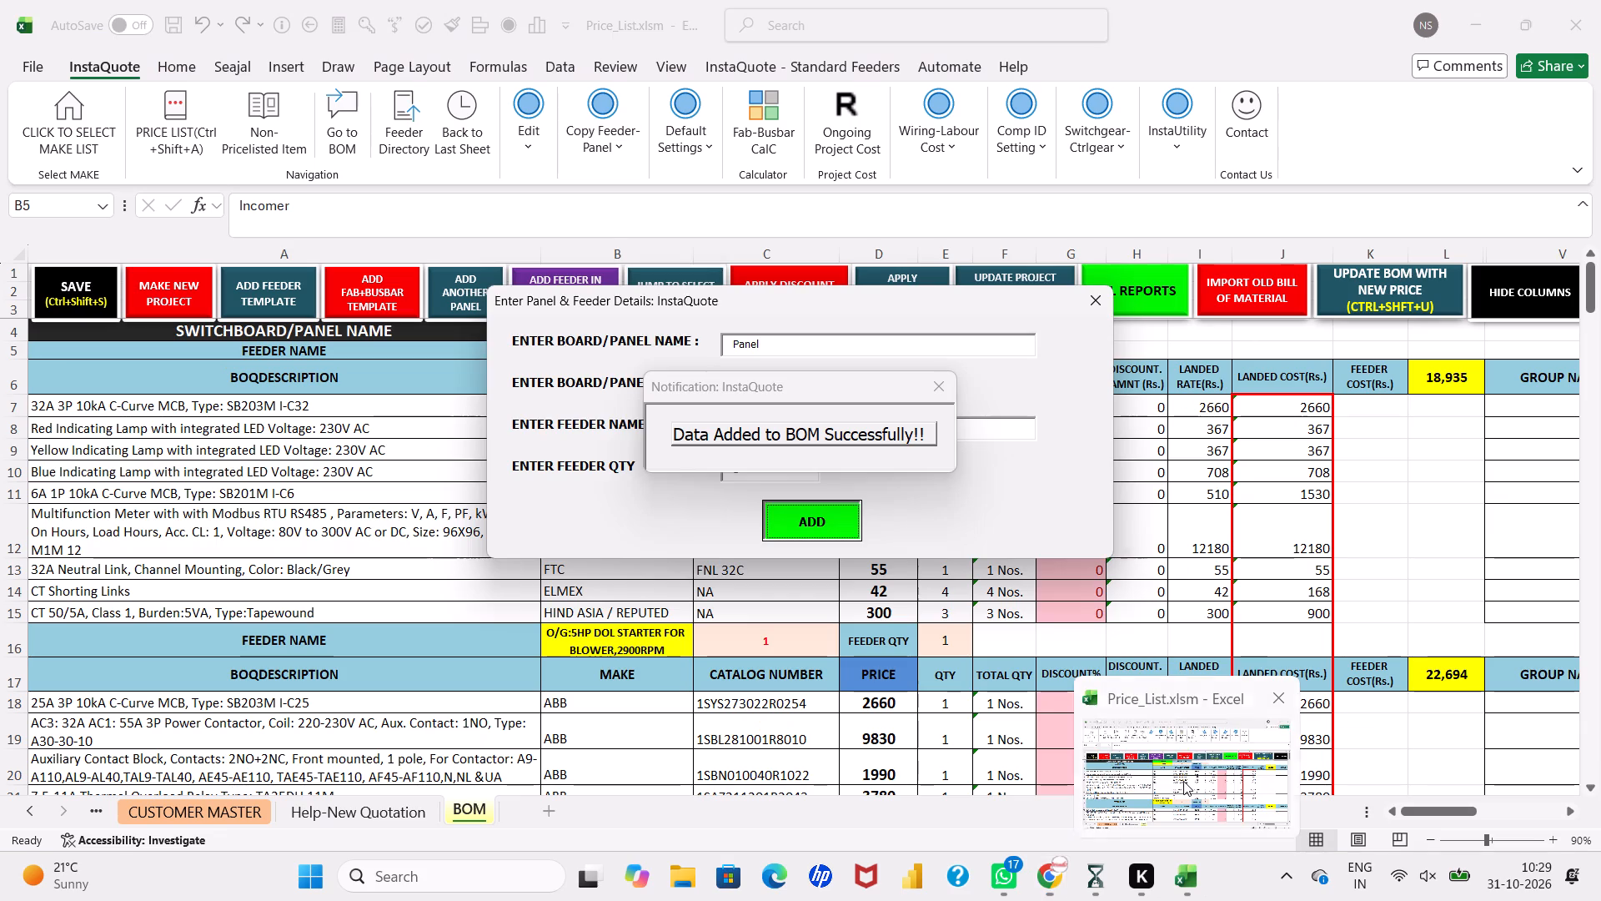
{"action": "left_click", "coordinate": [1, 432]}
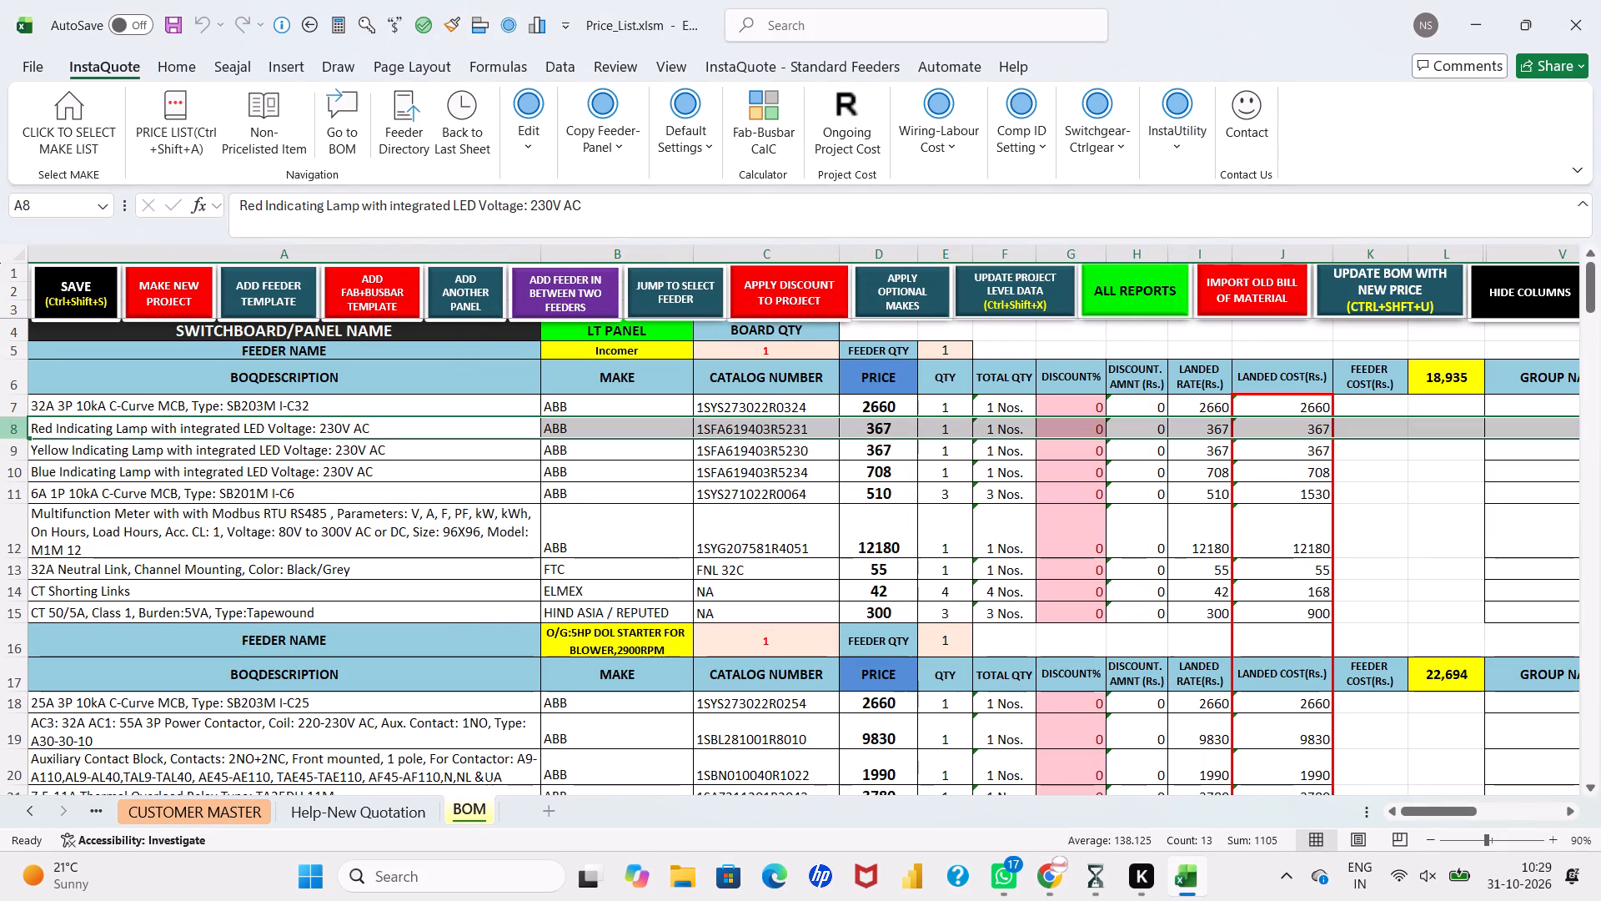
{"action": "left_click", "coordinate": [538, 130]}
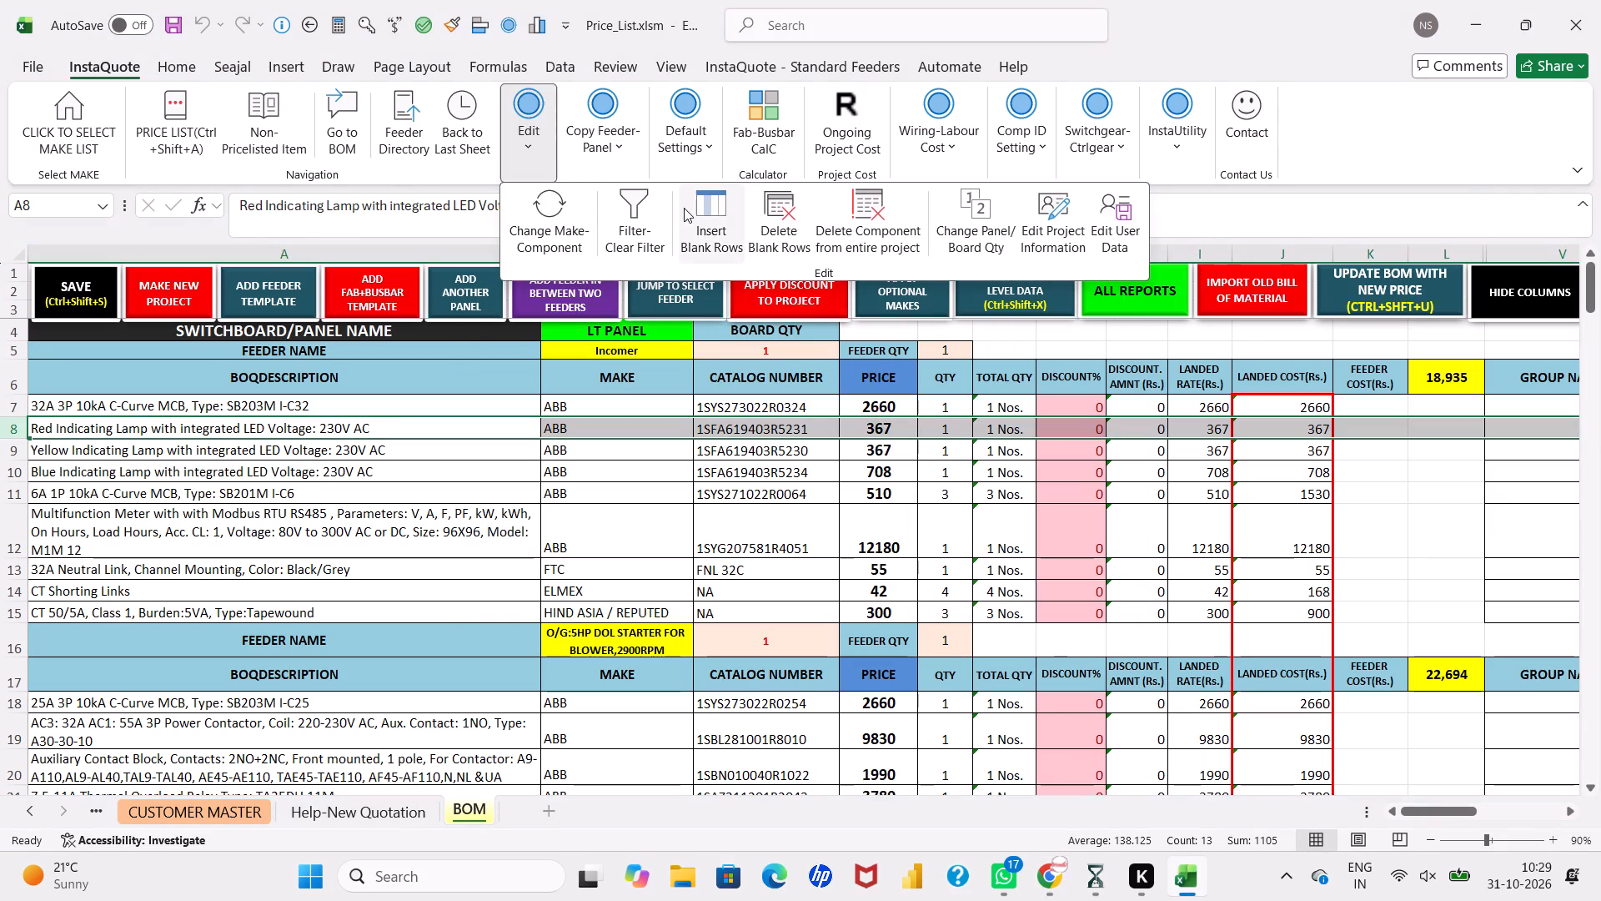
{"action": "left_click", "coordinate": [684, 208]}
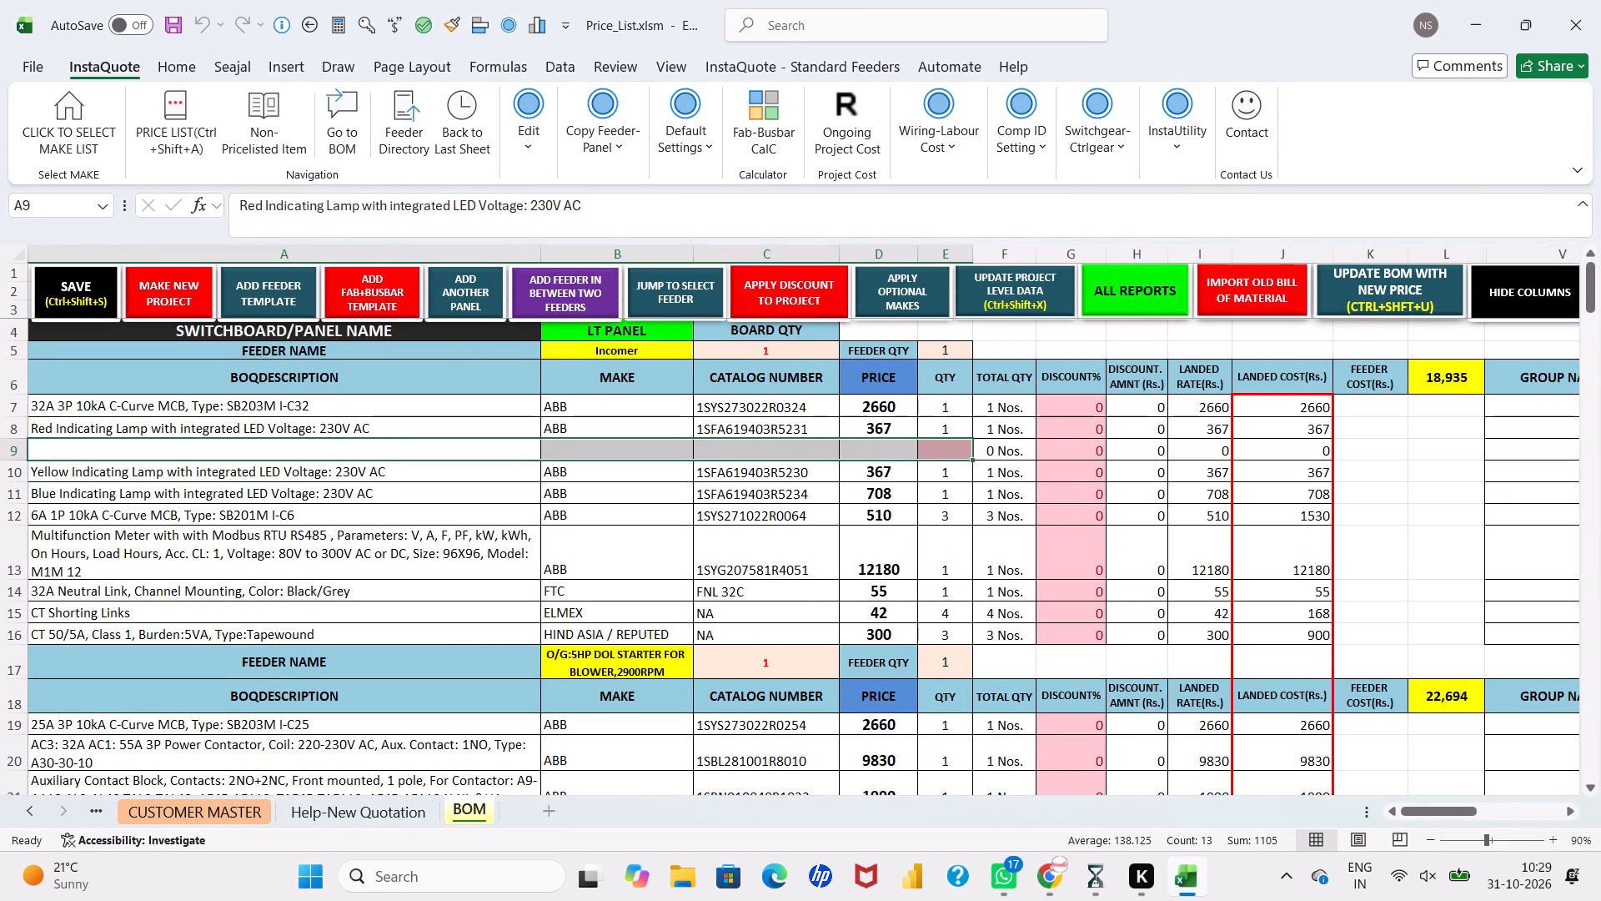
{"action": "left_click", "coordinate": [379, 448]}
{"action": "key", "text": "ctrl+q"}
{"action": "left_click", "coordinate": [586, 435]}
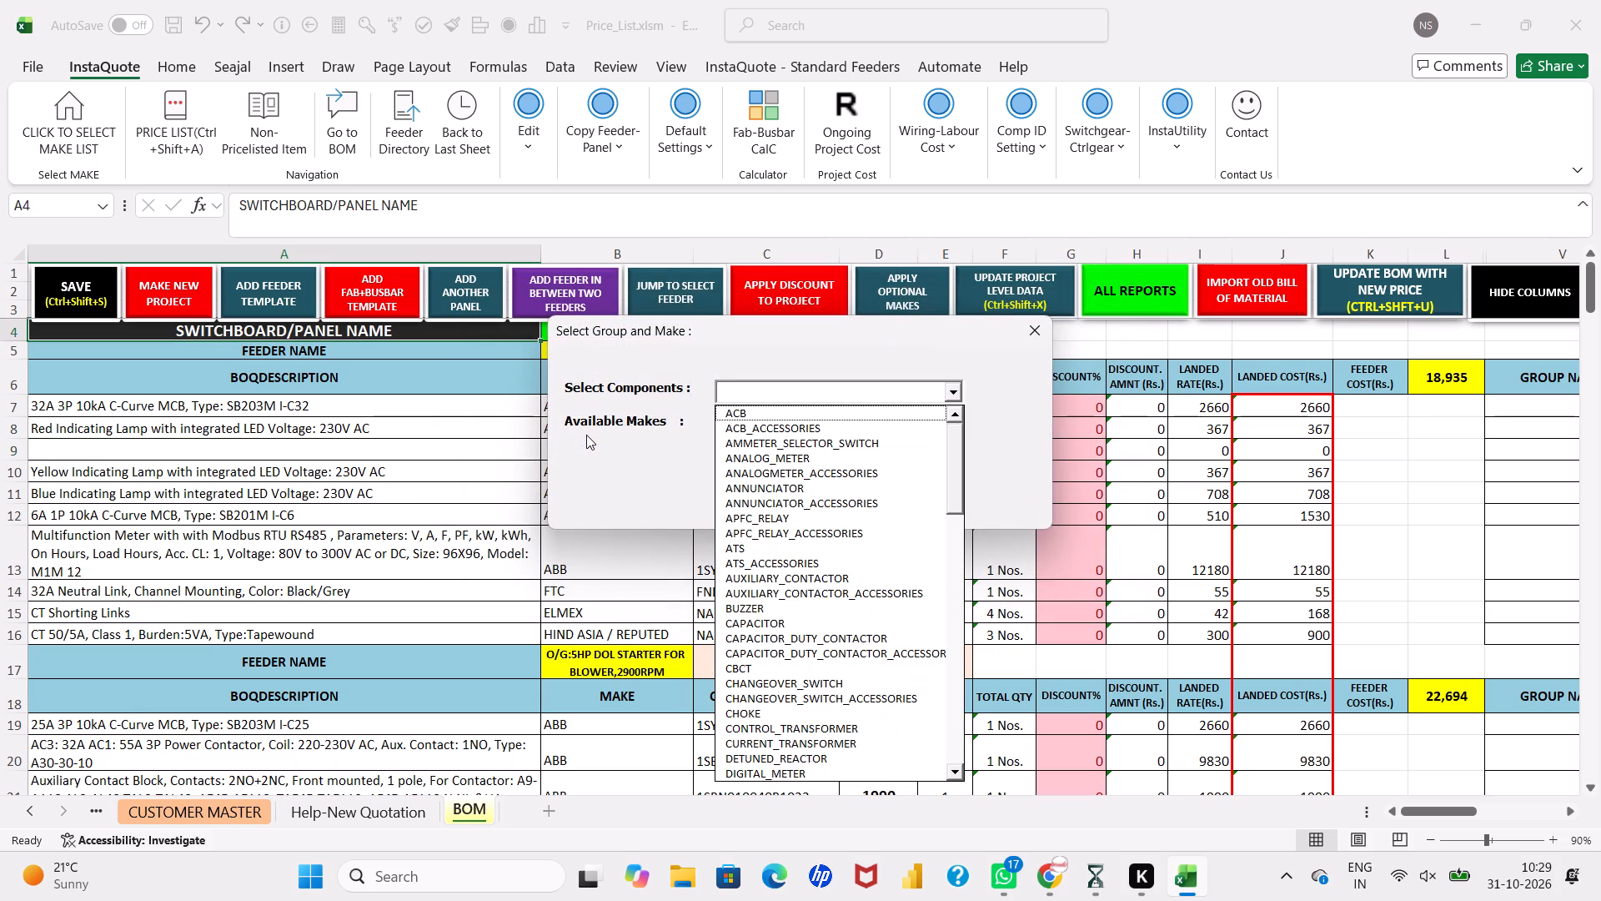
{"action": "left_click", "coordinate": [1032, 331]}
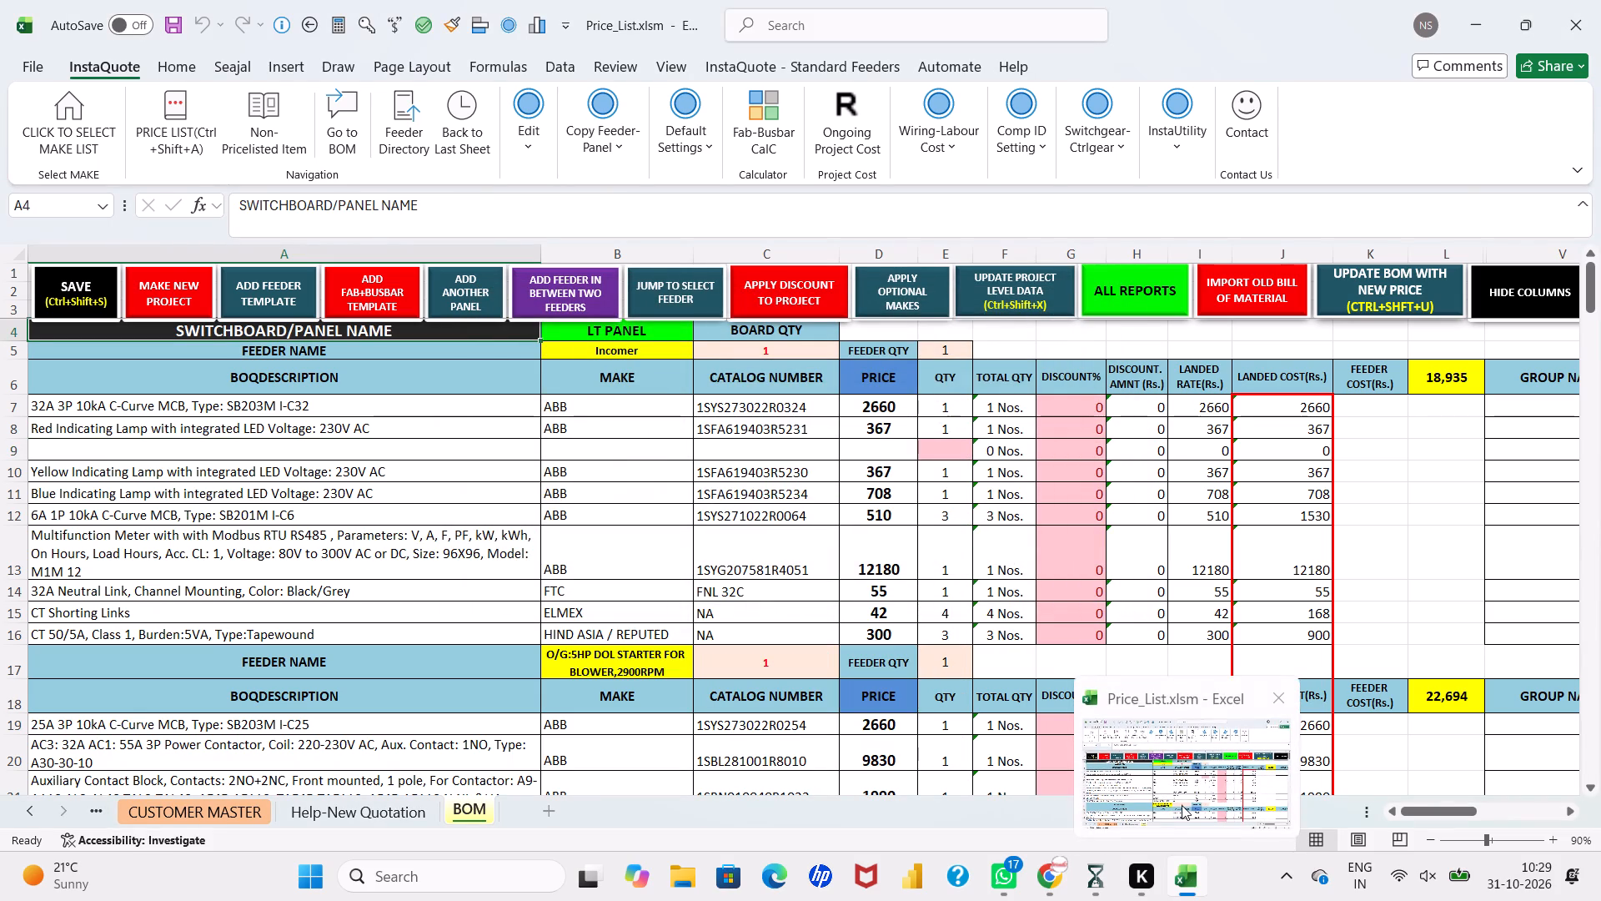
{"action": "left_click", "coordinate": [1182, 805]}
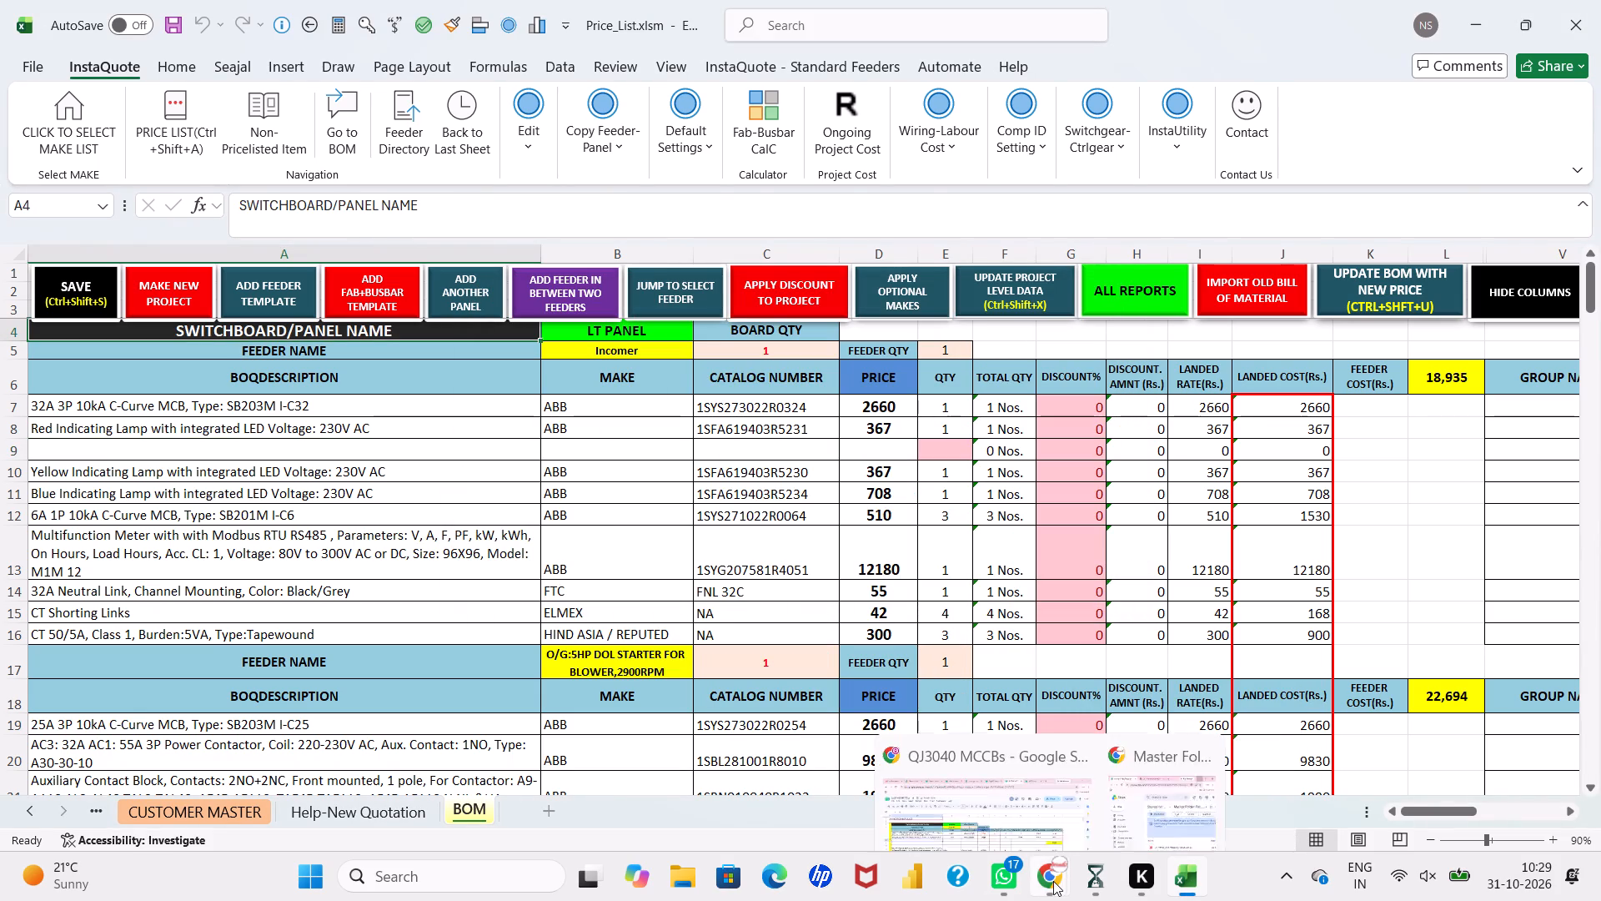
Switch back to the QJ3040 MCCBs sheet in Chrome and delete the empty row 8 in the 1000A MCCB block.
{"action": "left_click", "coordinate": [1026, 786]}
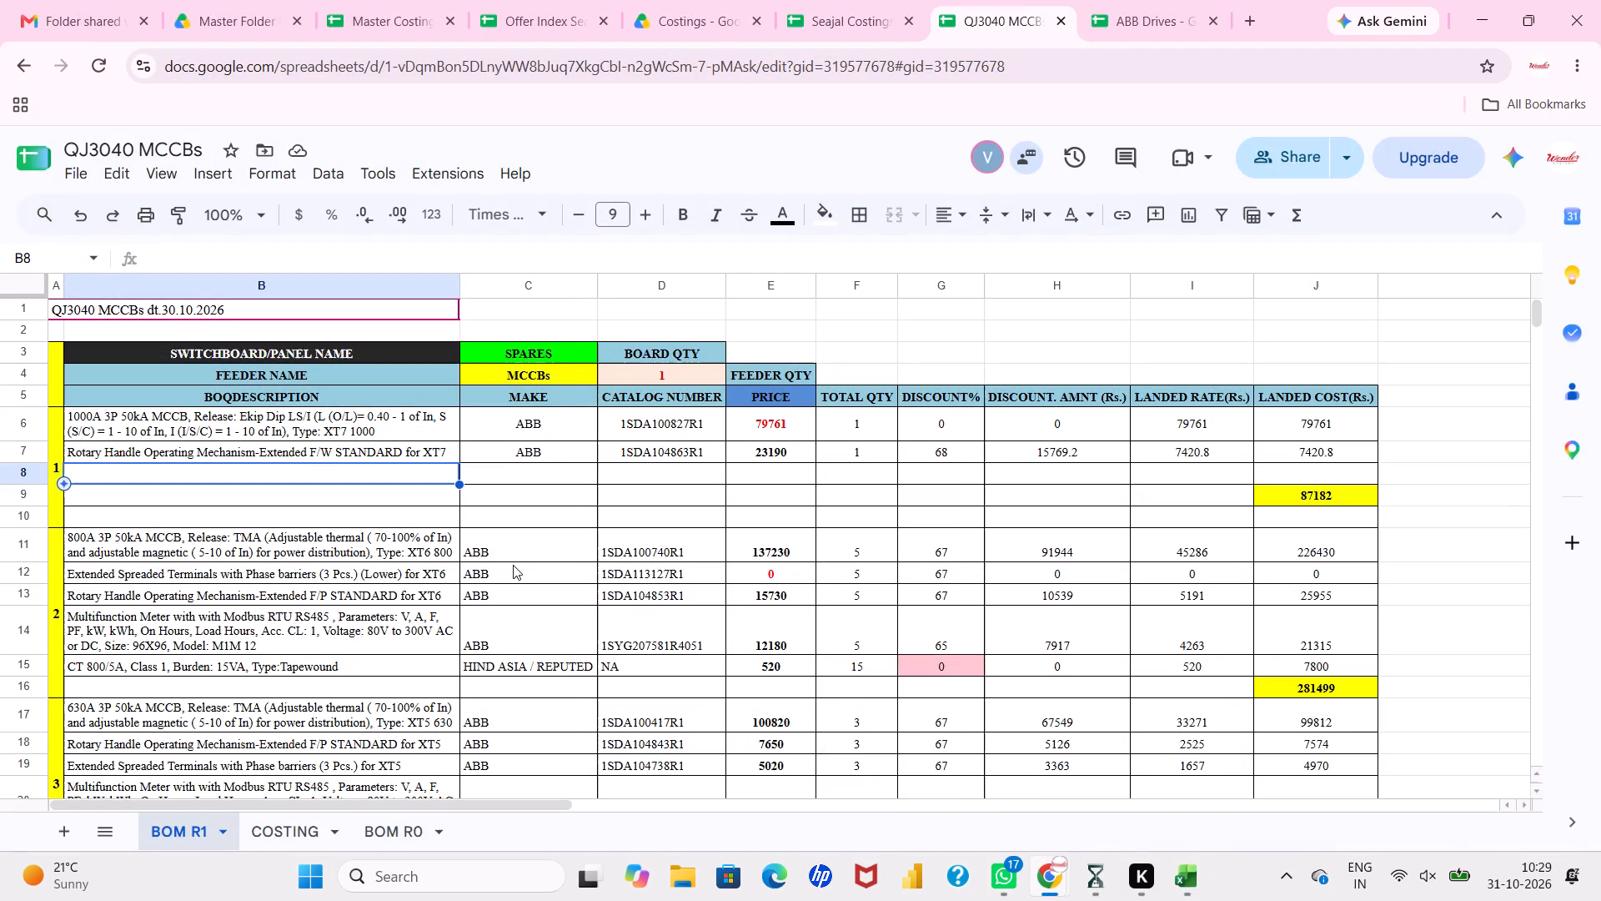
{"action": "left_click", "coordinate": [23, 477]}
{"action": "right_click", "coordinate": [23, 477]}
{"action": "left_click", "coordinate": [58, 541]}
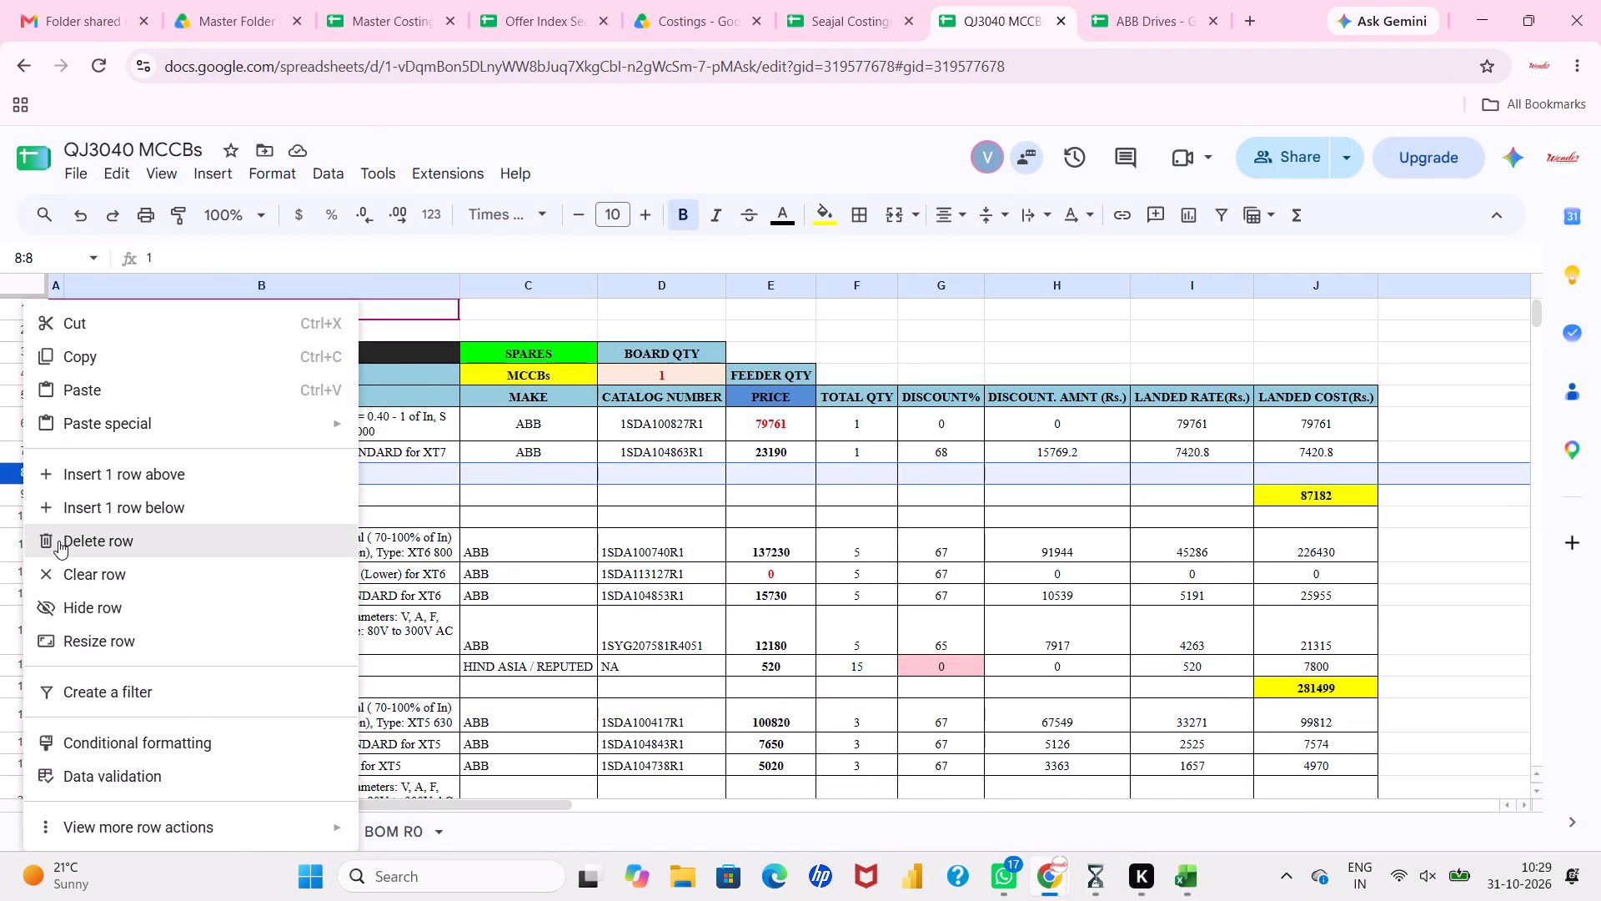
{"action": "left_click", "coordinate": [245, 506]}
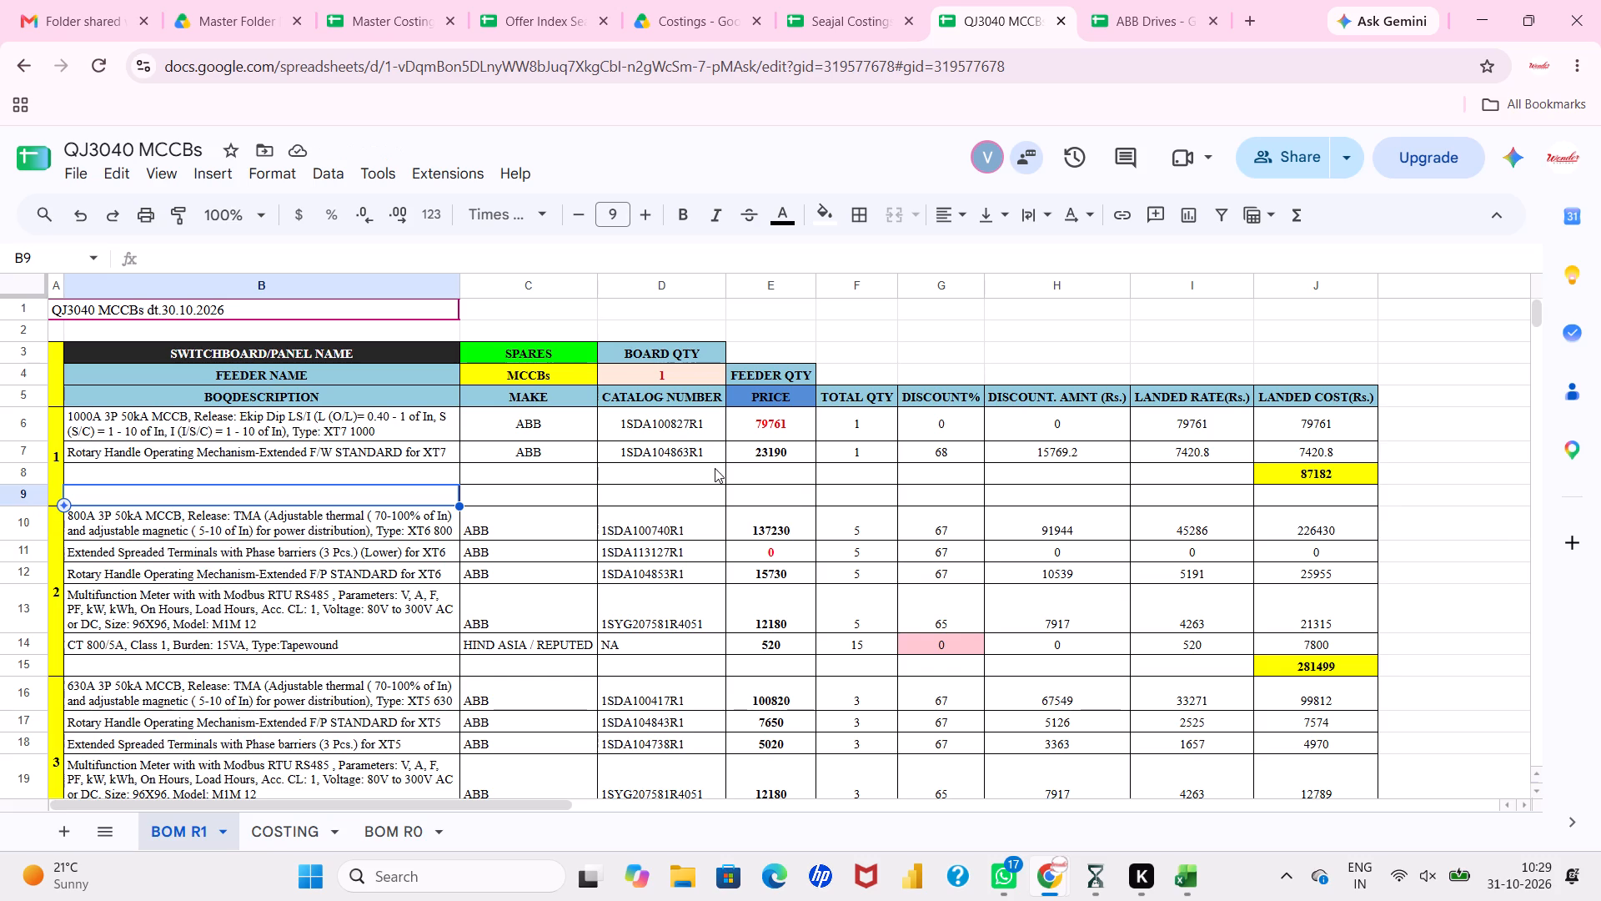
Check the discount amount, landed rate and landed cost formulas in rows 6 and 7 of the 1000A MCCB block.
{"action": "left_click", "coordinate": [1046, 425]}
{"action": "left_click", "coordinate": [1168, 422]}
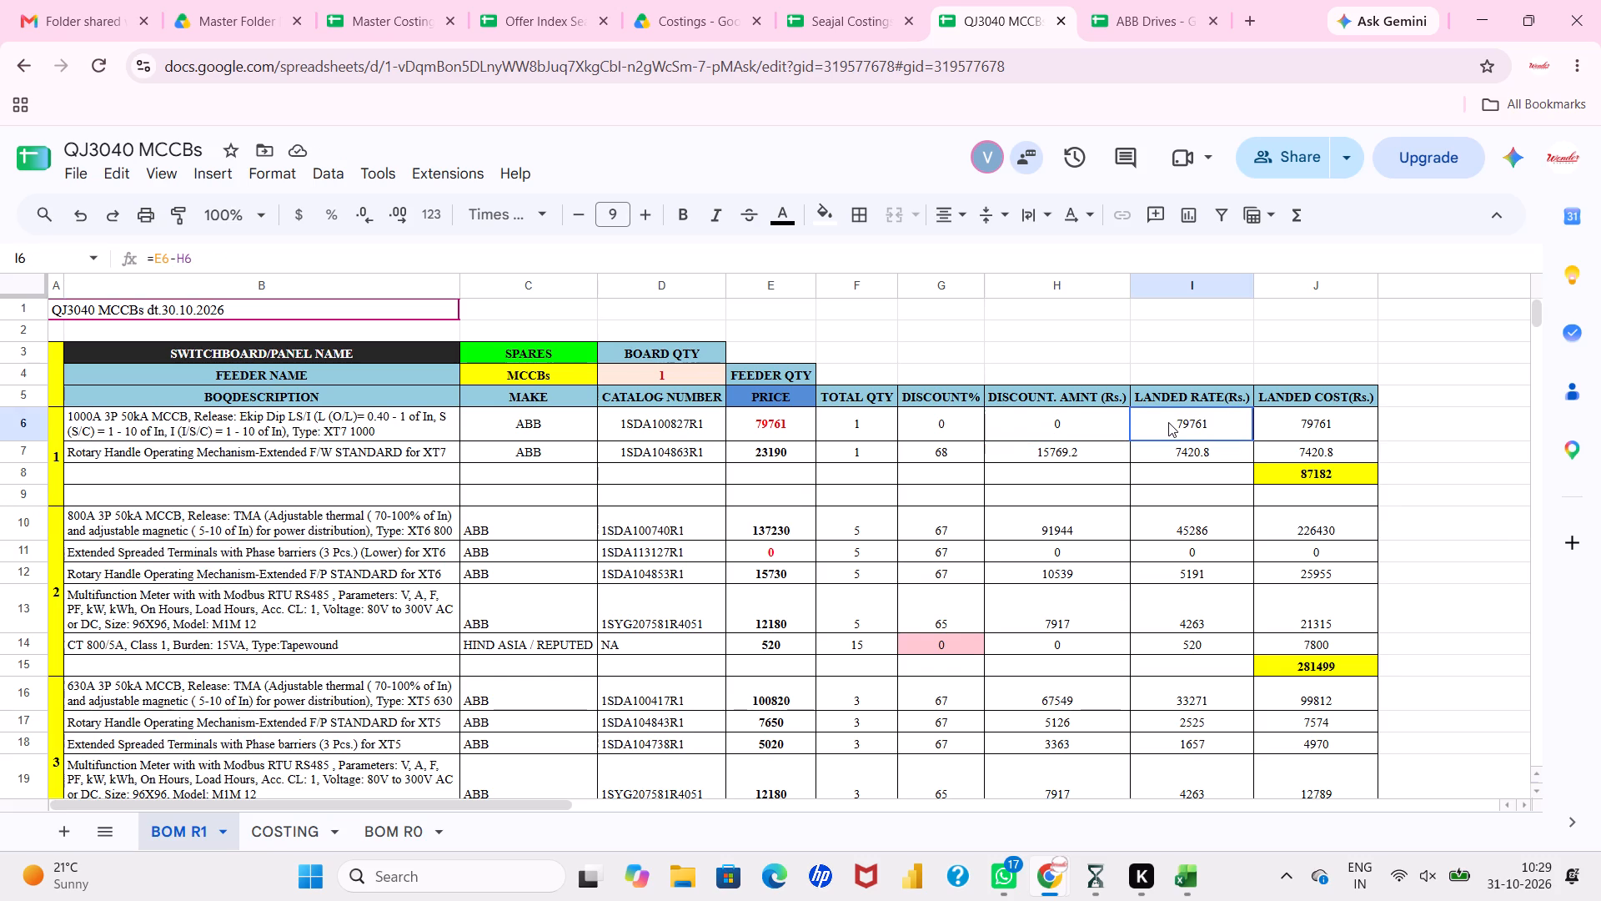
{"action": "left_click", "coordinate": [1291, 423]}
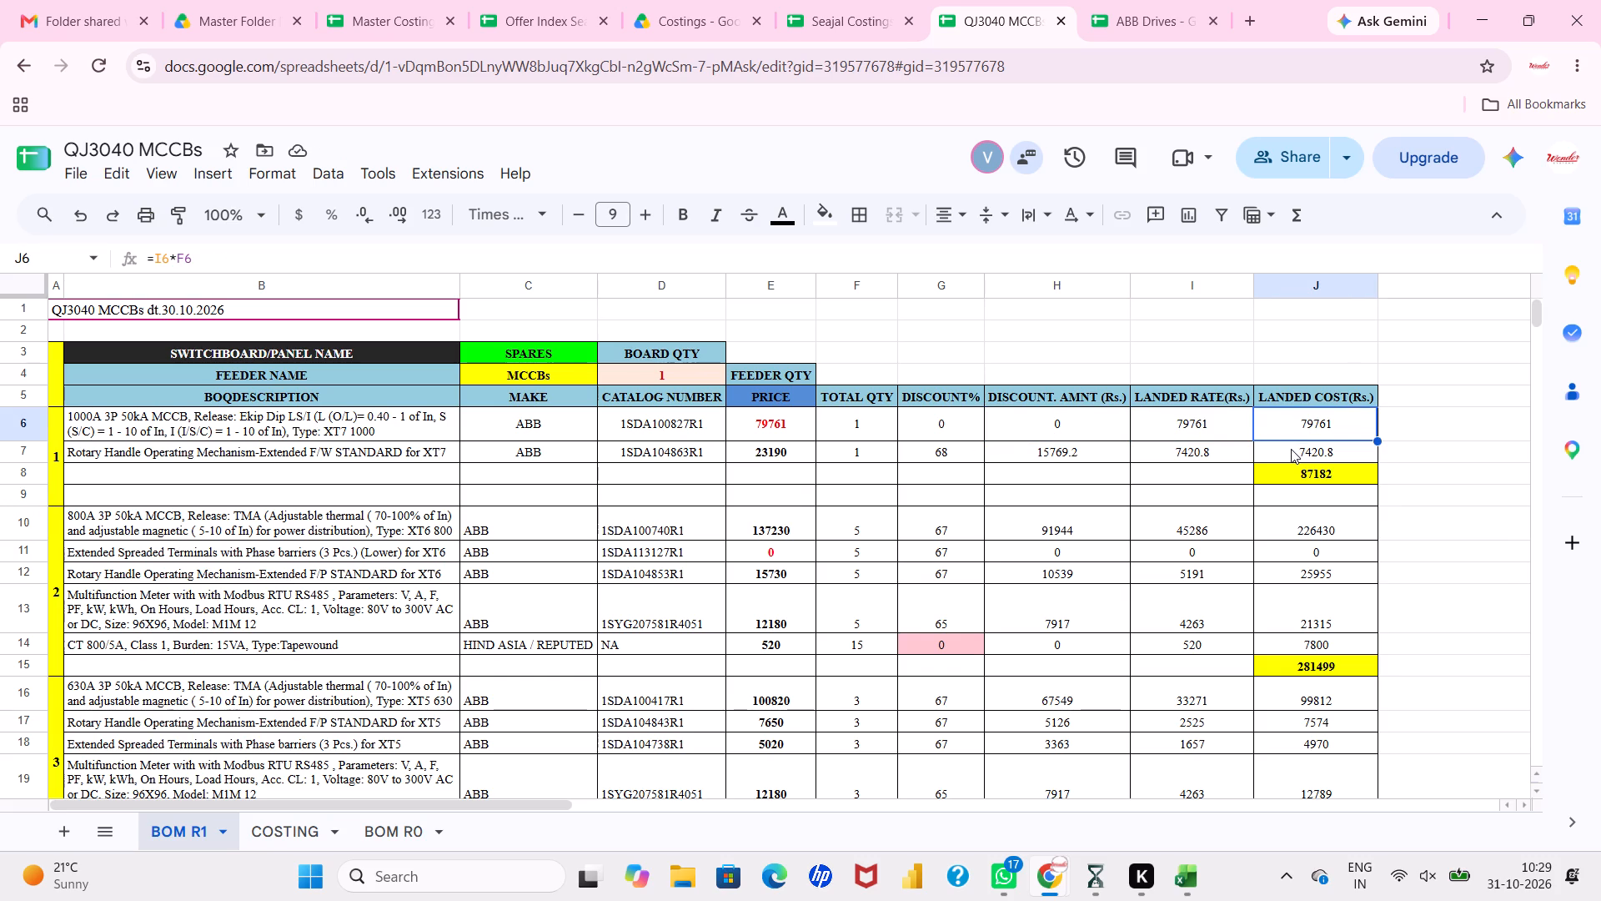
{"action": "left_click", "coordinate": [1291, 449]}
{"action": "left_click", "coordinate": [1169, 446]}
{"action": "left_click", "coordinate": [1082, 450]}
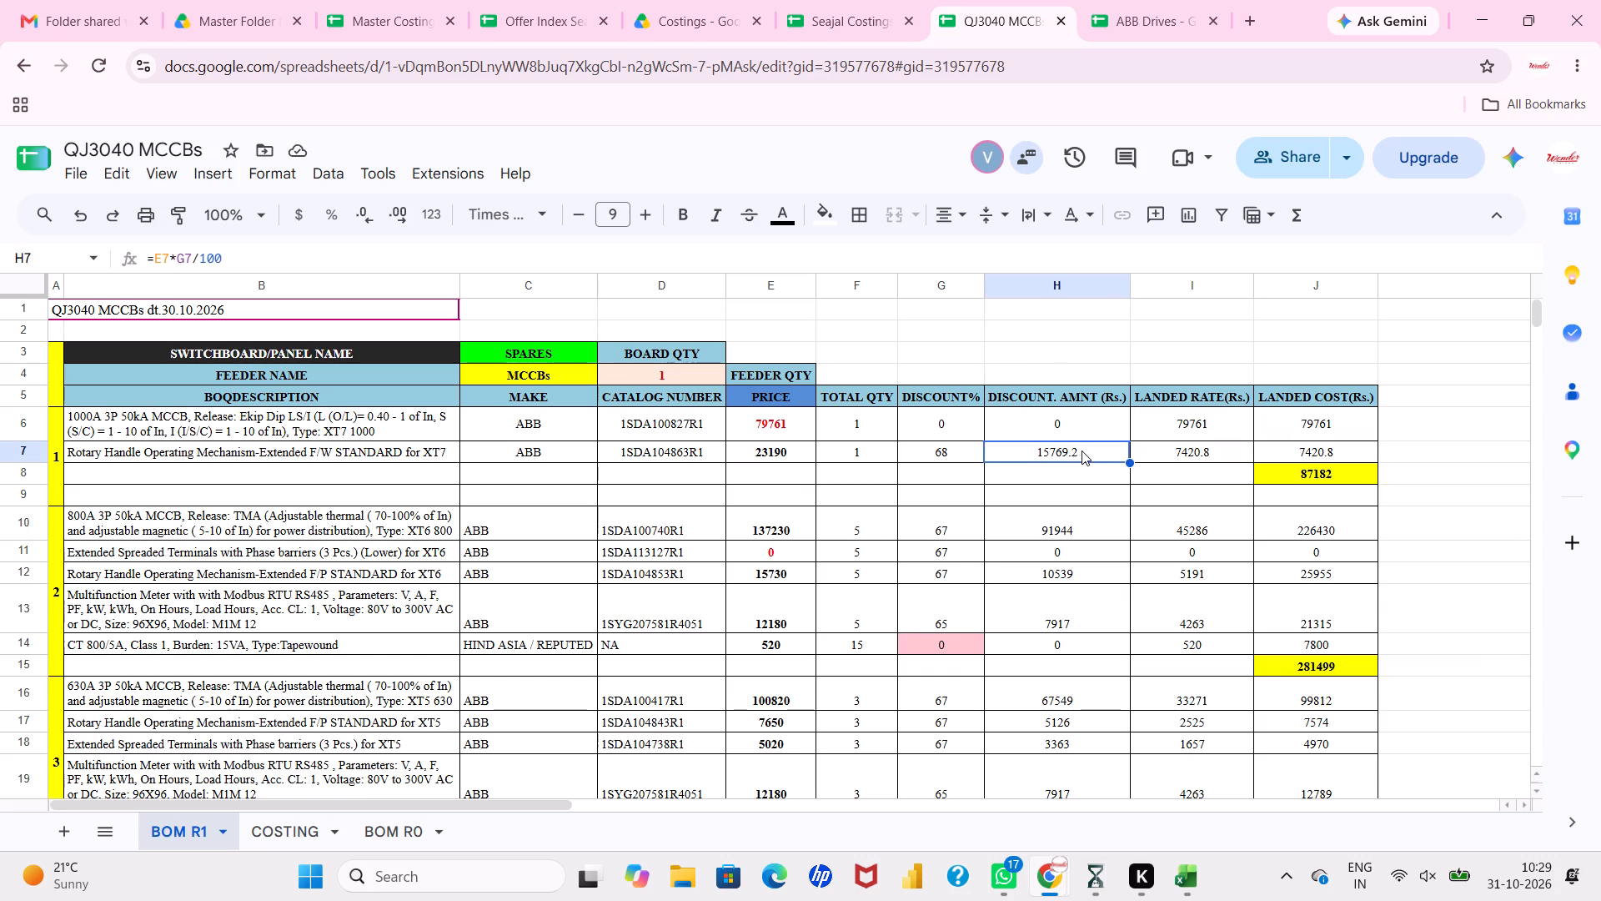
Set the discount to 68% for the 800A 3P 50kA MCCB, its spreaded terminals and its rotary handle in rows 10 to 12.
{"action": "left_click", "coordinate": [947, 526]}
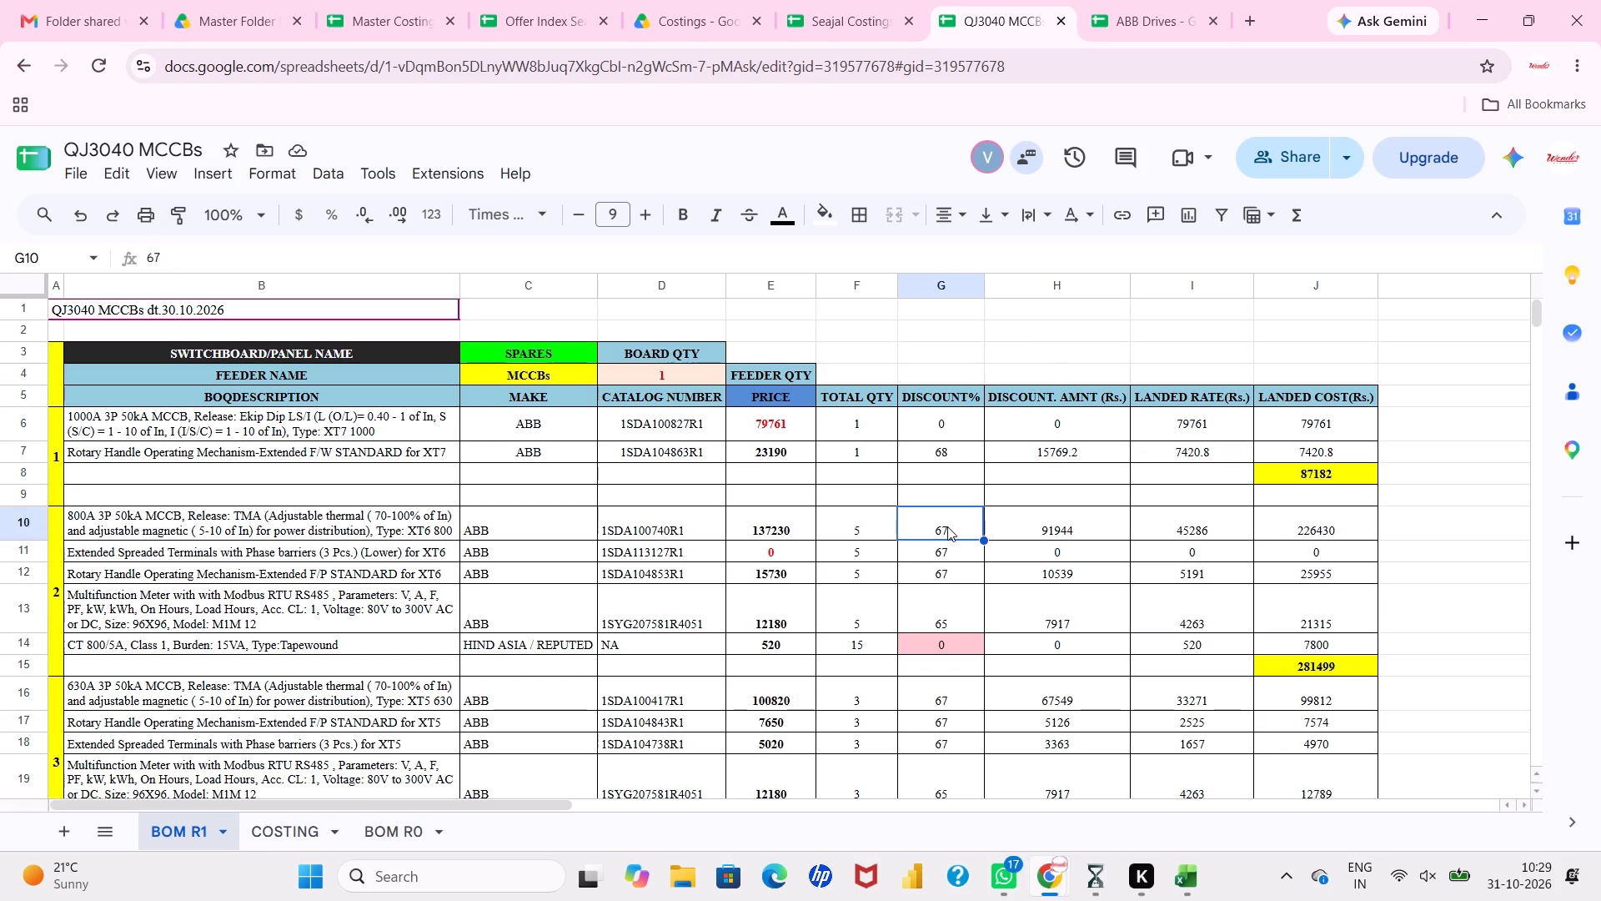
{"action": "type", "text": "68"}
{"action": "key", "text": "Return"}
{"action": "type", "text": "68"}
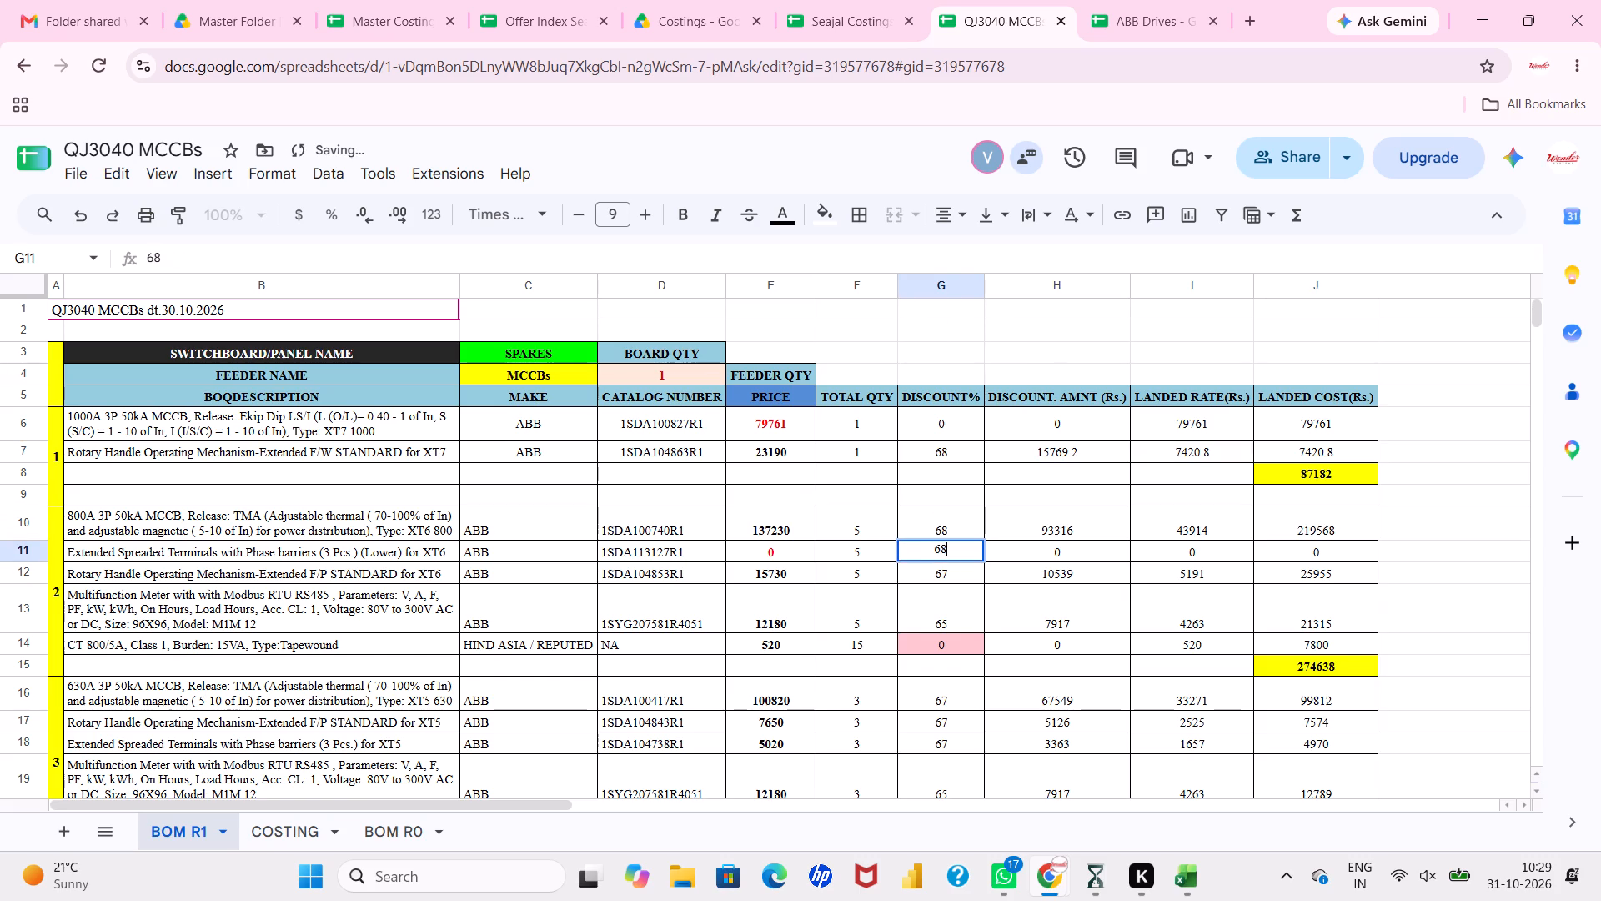
{"action": "key", "text": "Return"}
{"action": "type", "text": "68"}
{"action": "key", "text": "Return"}
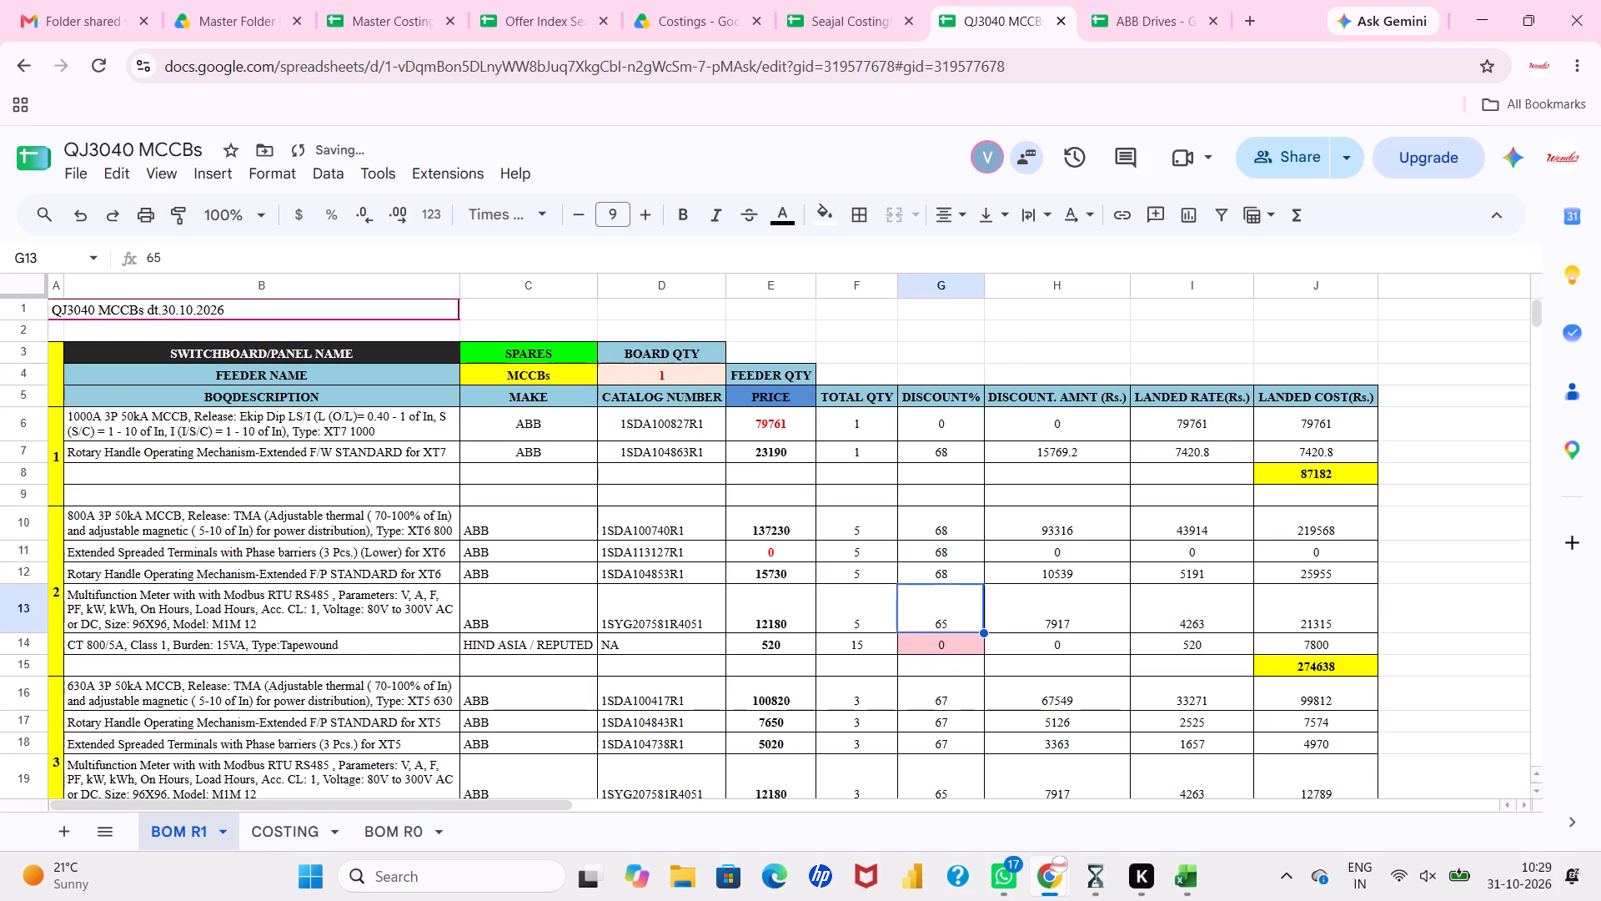
Copy the discounts of the 800A 3P 50kA block (G10:G14) into the discount cells of blocks 3, 4 and 5.
{"action": "left_click_drag", "start_coordinate": [952, 528], "coordinate": [948, 638]}
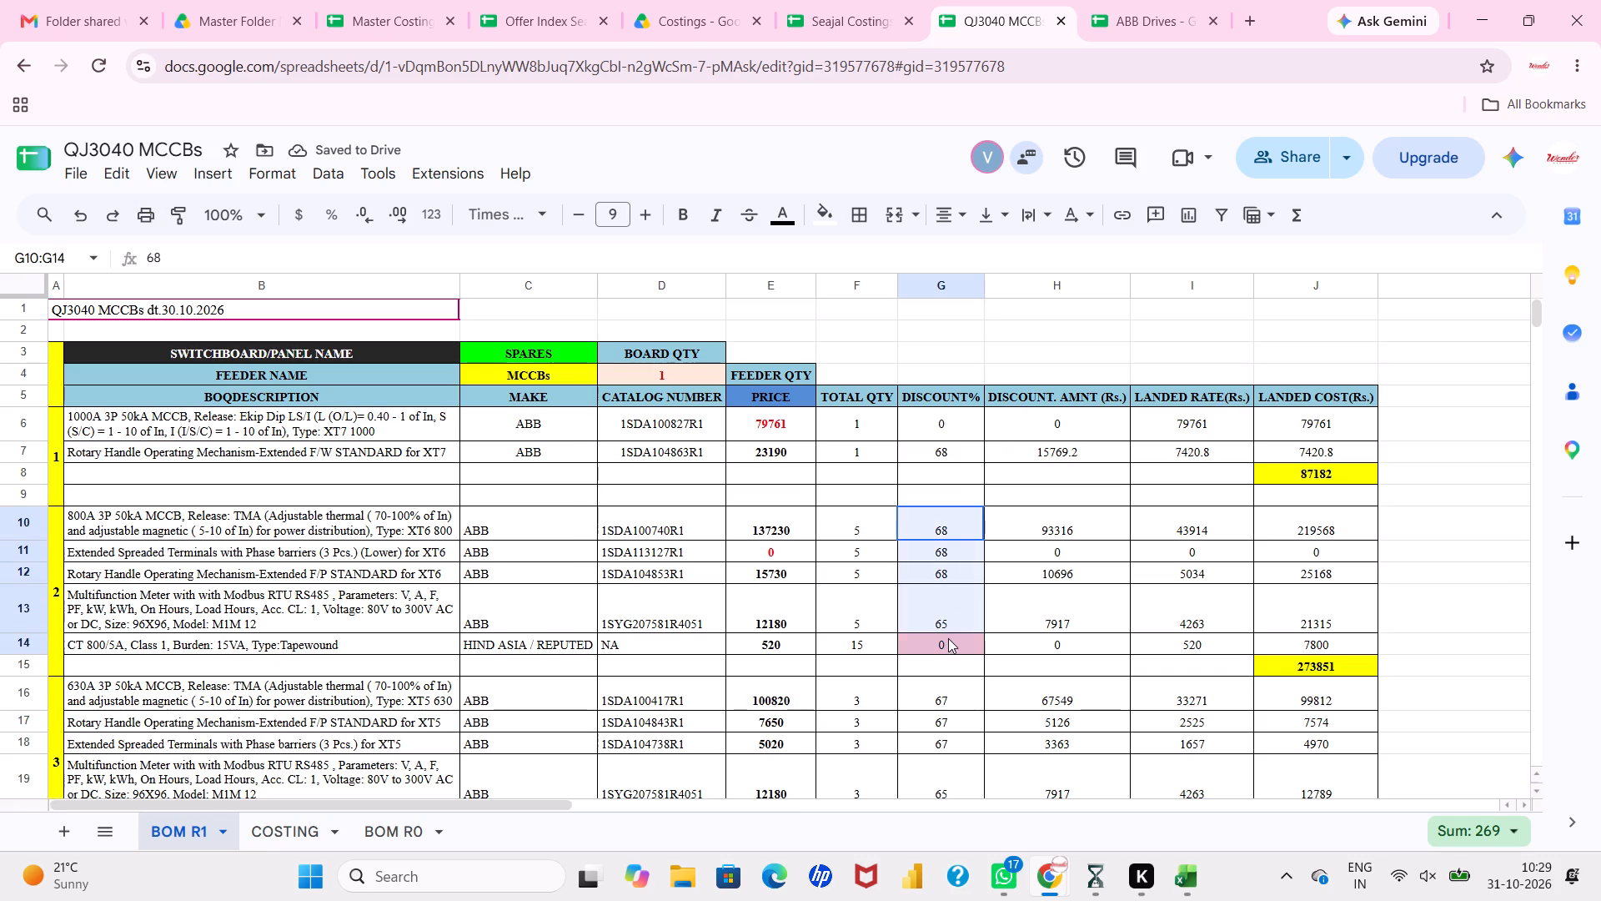
{"action": "left_click_drag", "start_coordinate": [948, 638], "coordinate": [948, 641]}
{"action": "key", "text": "ctrl+c"}
{"action": "scroll", "coordinate": [948, 641], "scroll_direction": "down", "scroll_amount": 2}
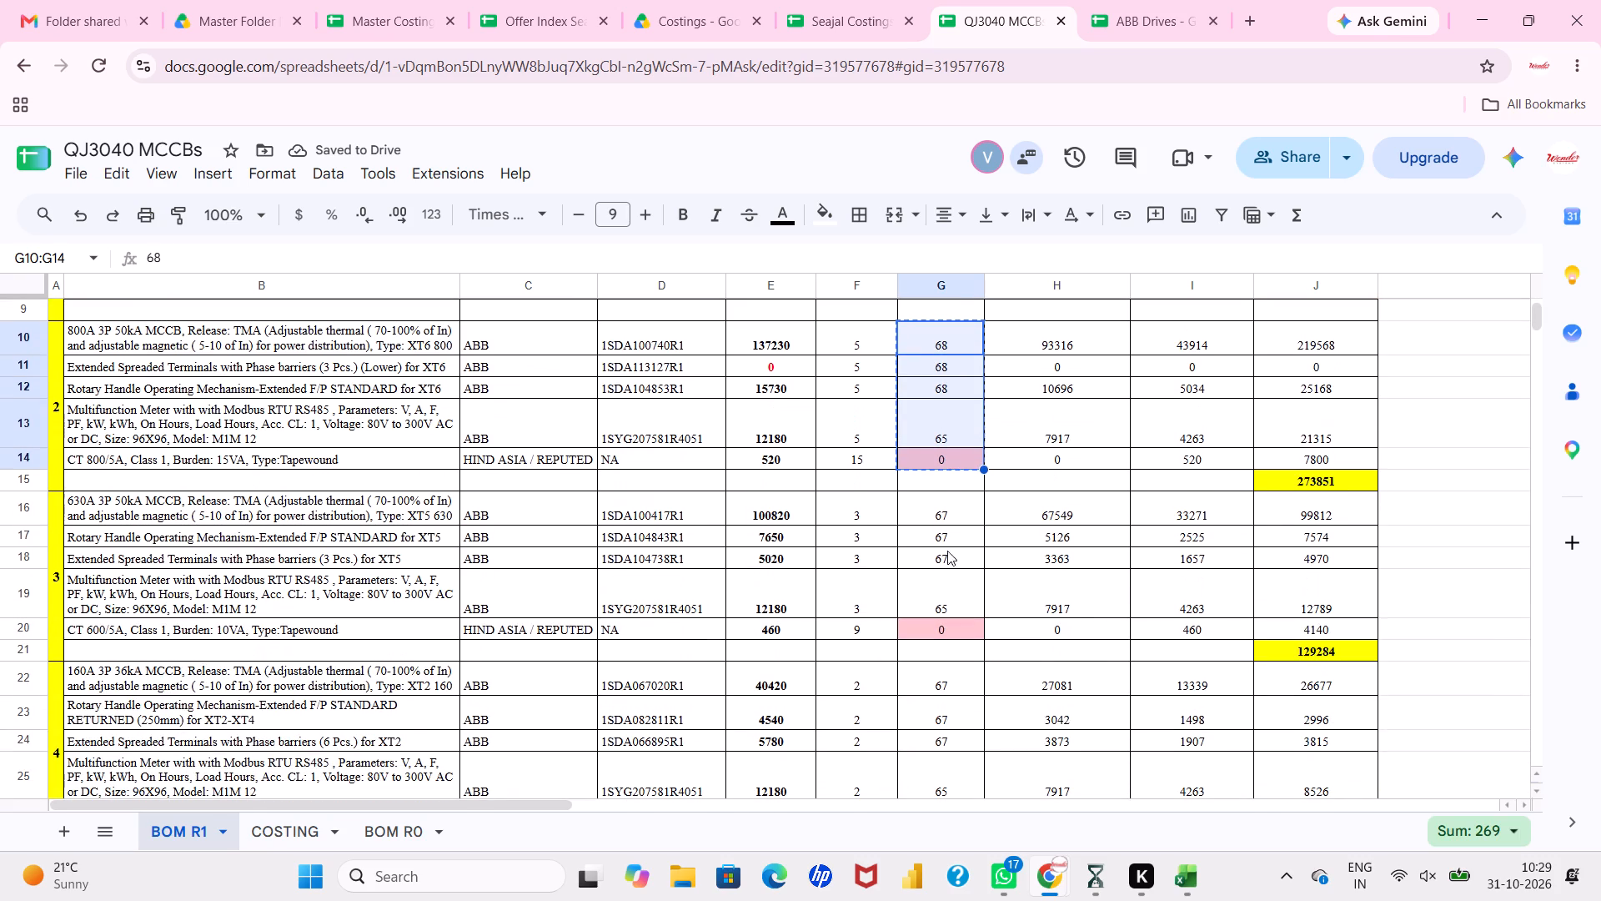
{"action": "left_click", "coordinate": [951, 517]}
{"action": "key", "text": "ctrl+v"}
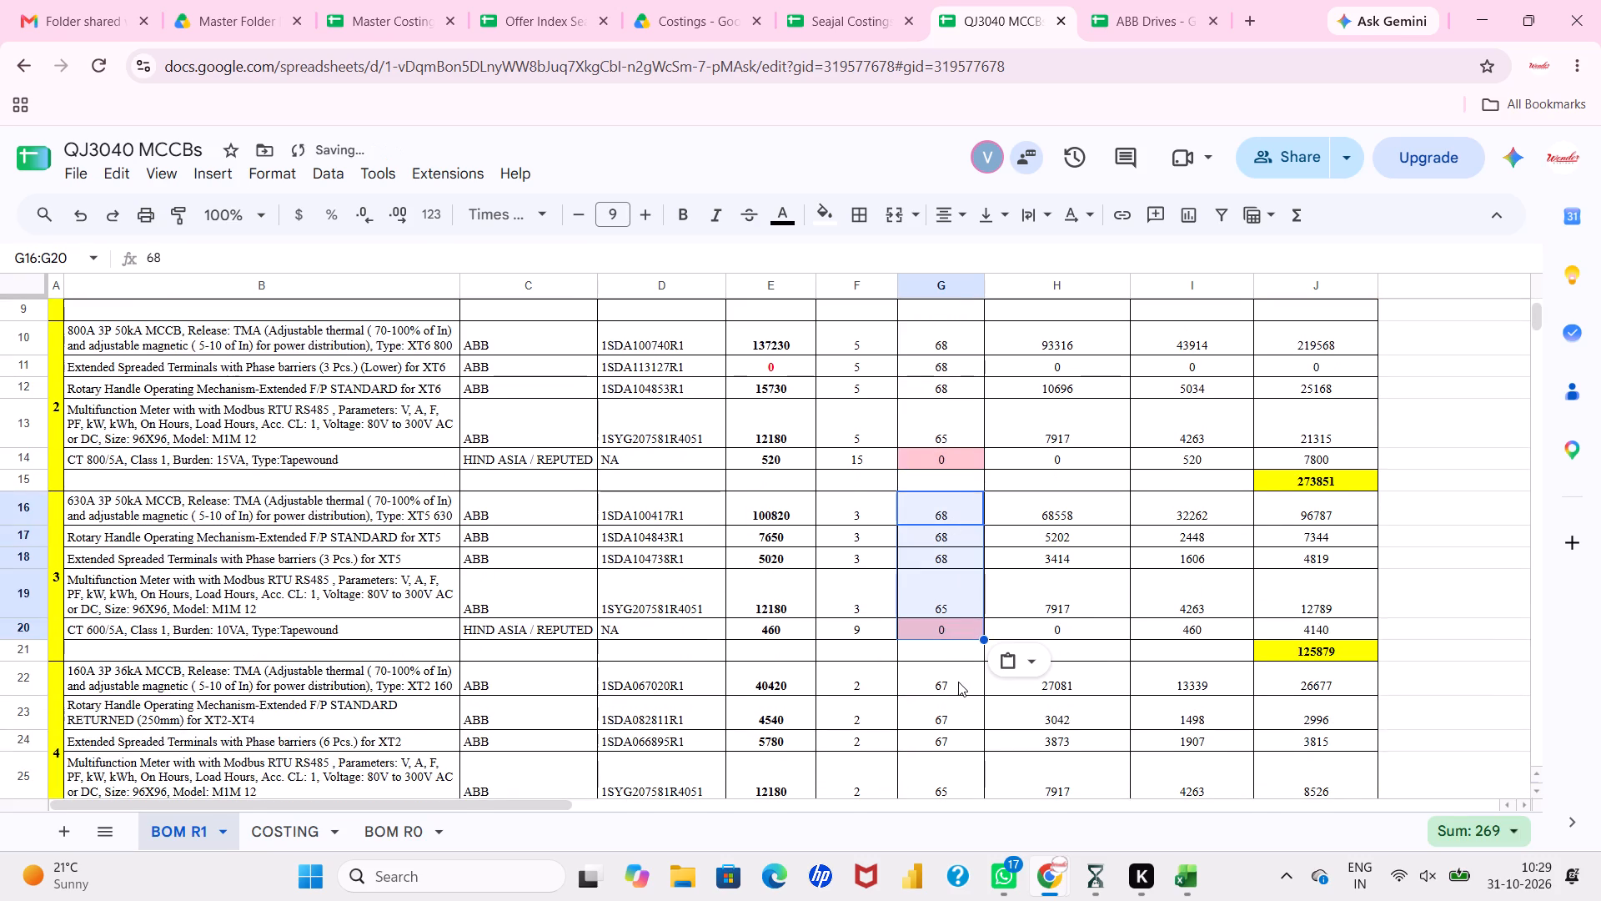
{"action": "left_click", "coordinate": [958, 682]}
{"action": "key", "text": "ctrl+v"}
{"action": "scroll", "coordinate": [958, 682], "scroll_direction": "down", "scroll_amount": 2}
{"action": "left_click", "coordinate": [946, 618], "text": "ctrl"}
{"action": "key", "text": "ctrl+v"}
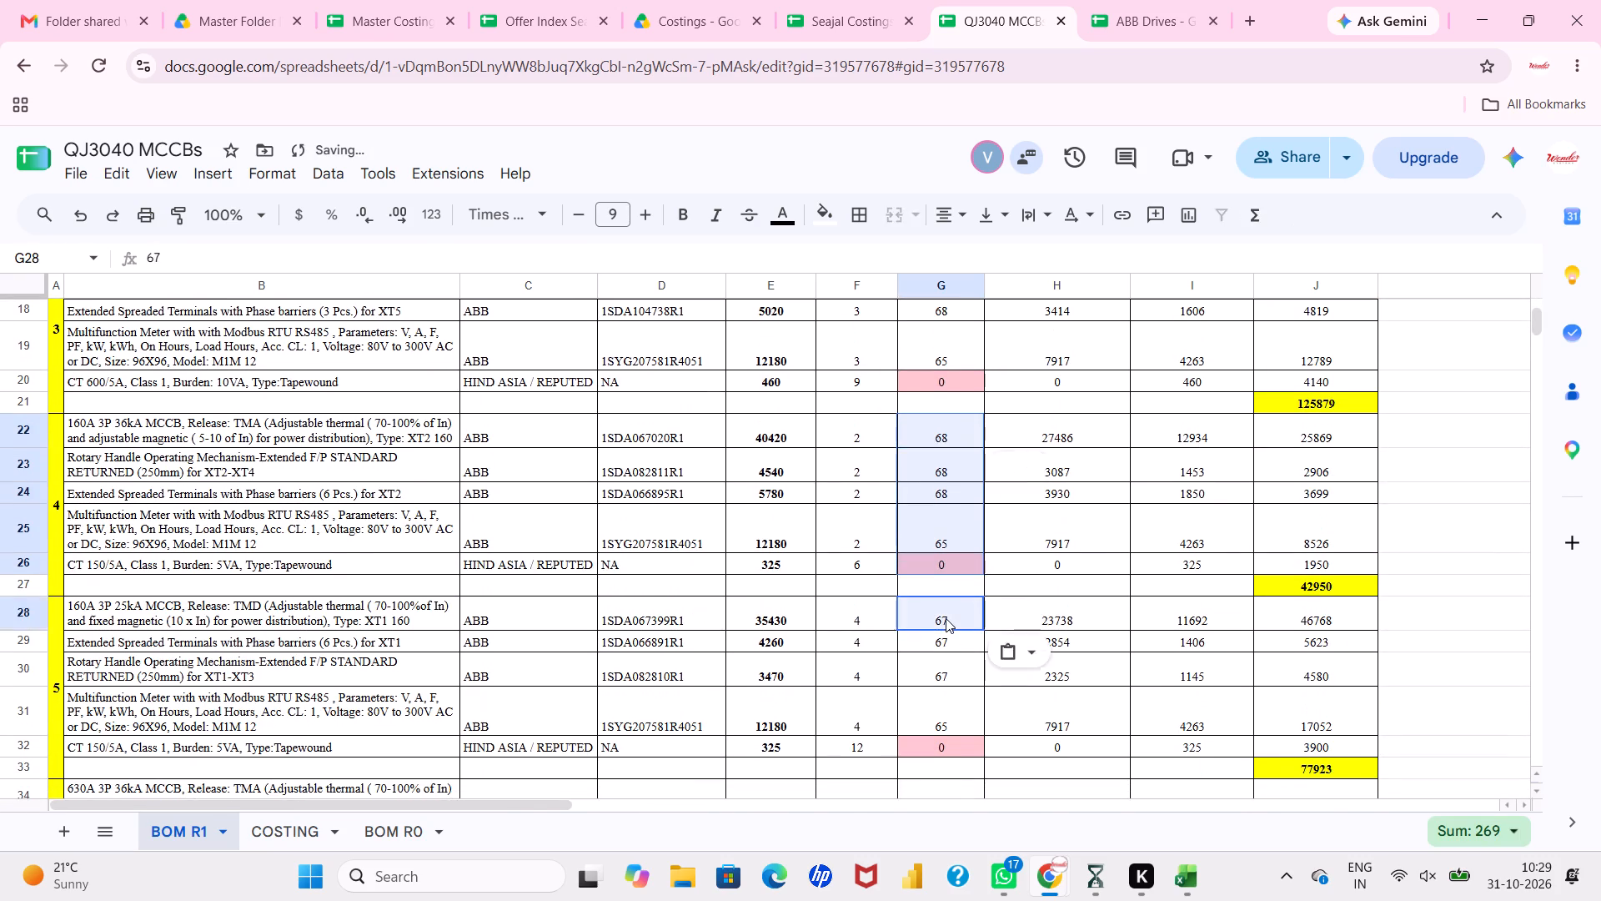
{"action": "left_click", "coordinate": [1070, 420]}
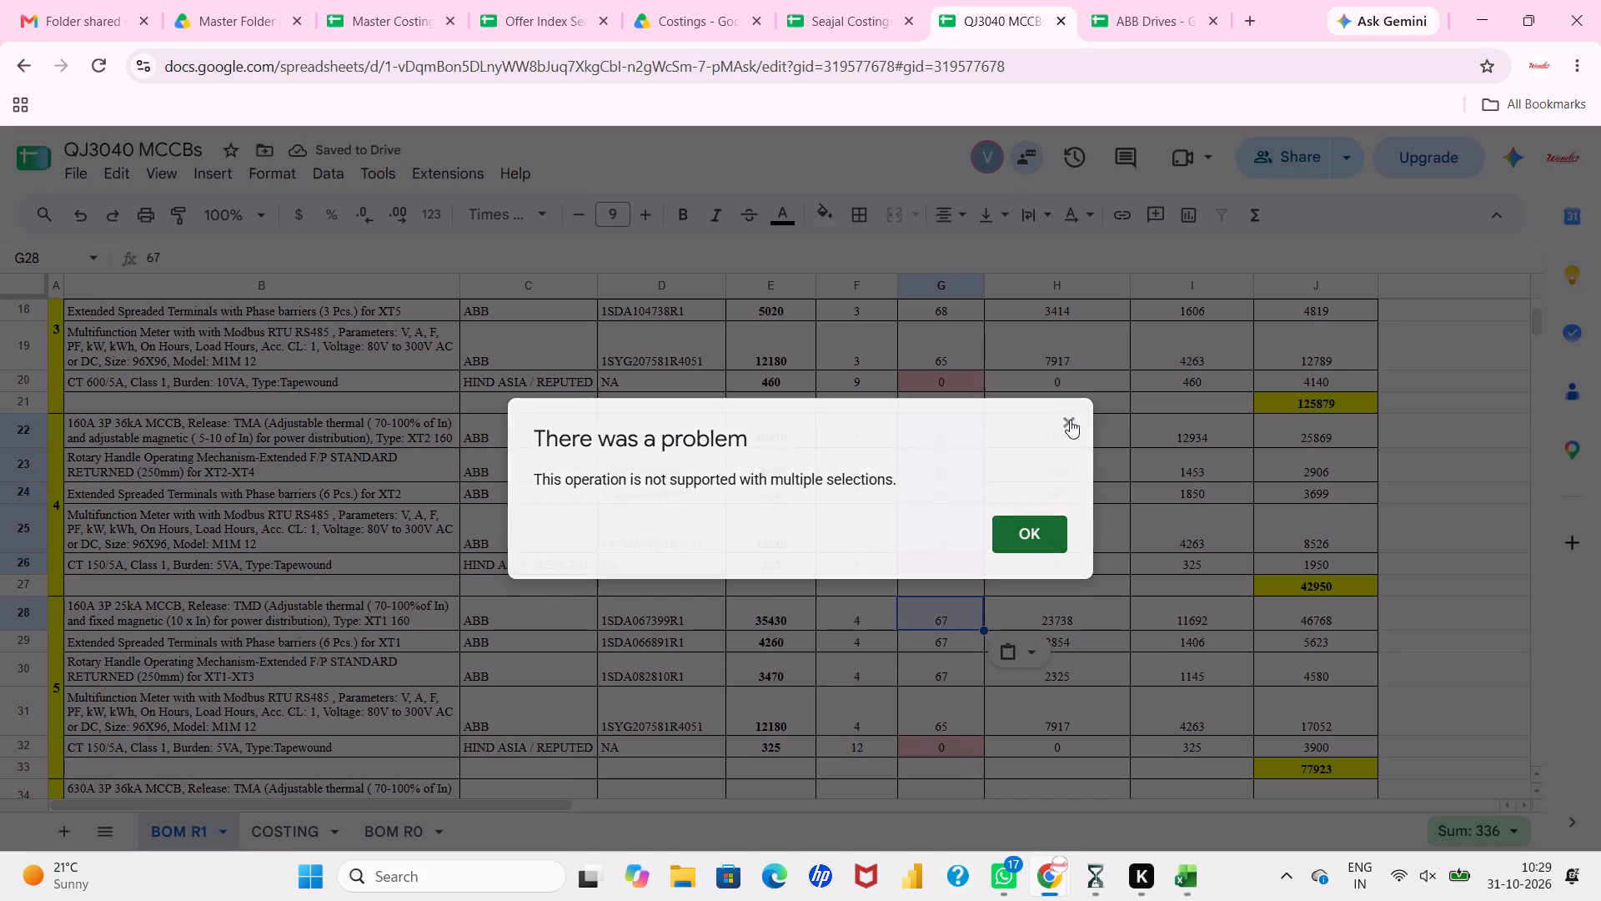
{"action": "left_click", "coordinate": [966, 616]}
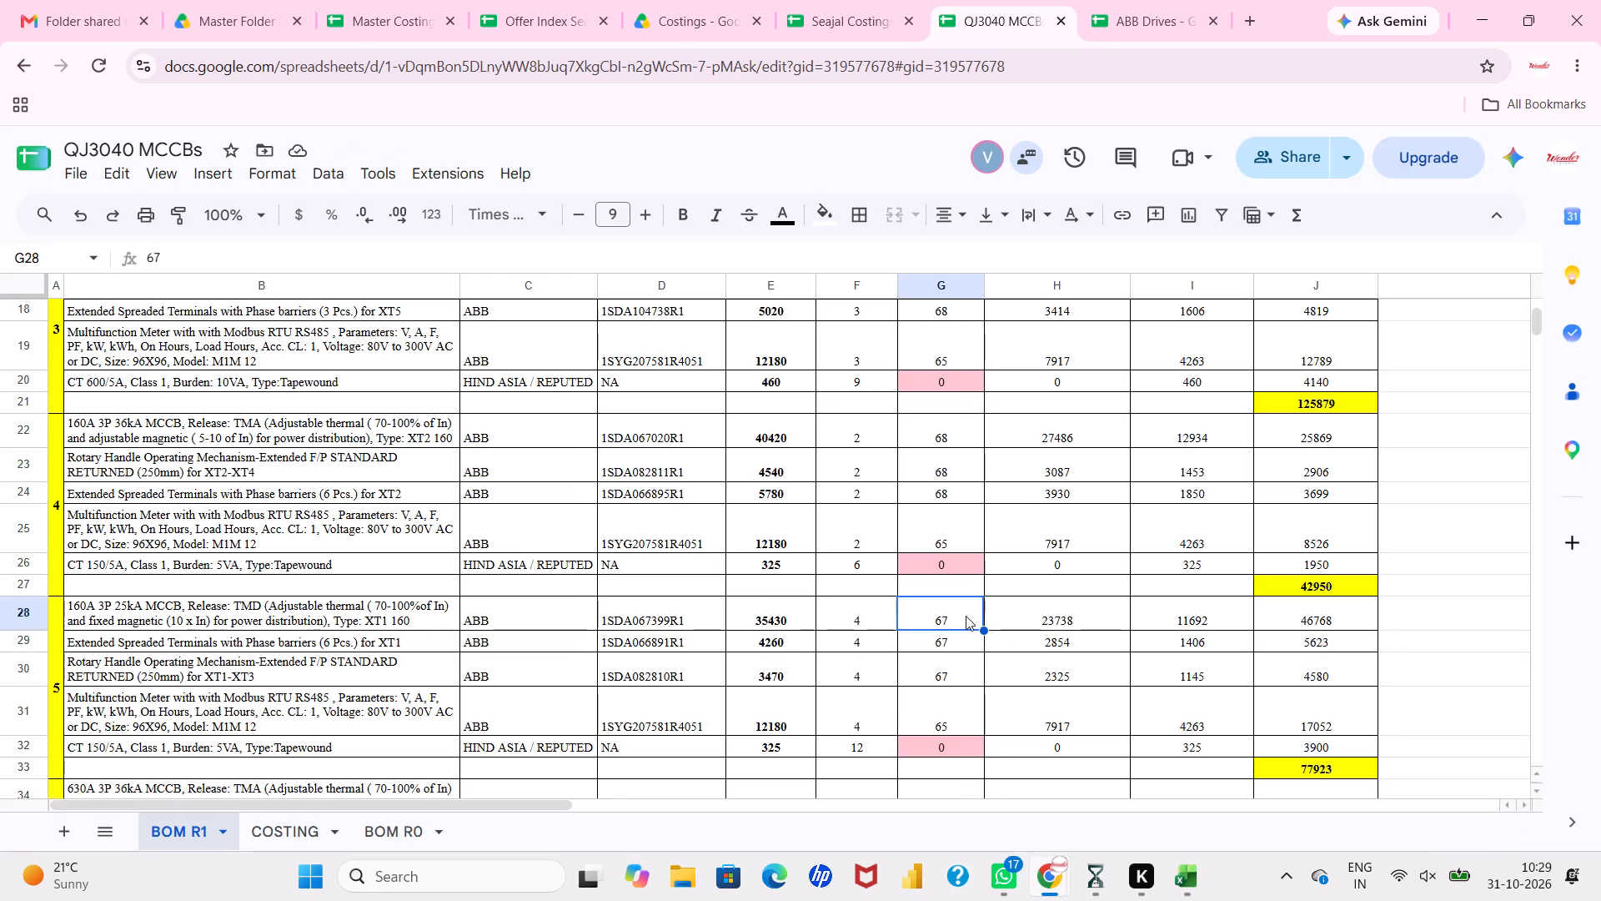
{"action": "key", "text": "ctrl+v"}
Paste the copied discounts into blocks 6, 7 and 8, covering the 630A 3P, 800A 3P and 800A 4P 36kA MCCBs.
{"action": "scroll", "coordinate": [966, 616], "scroll_direction": "down", "scroll_amount": 2}
{"action": "left_click", "coordinate": [947, 535]}
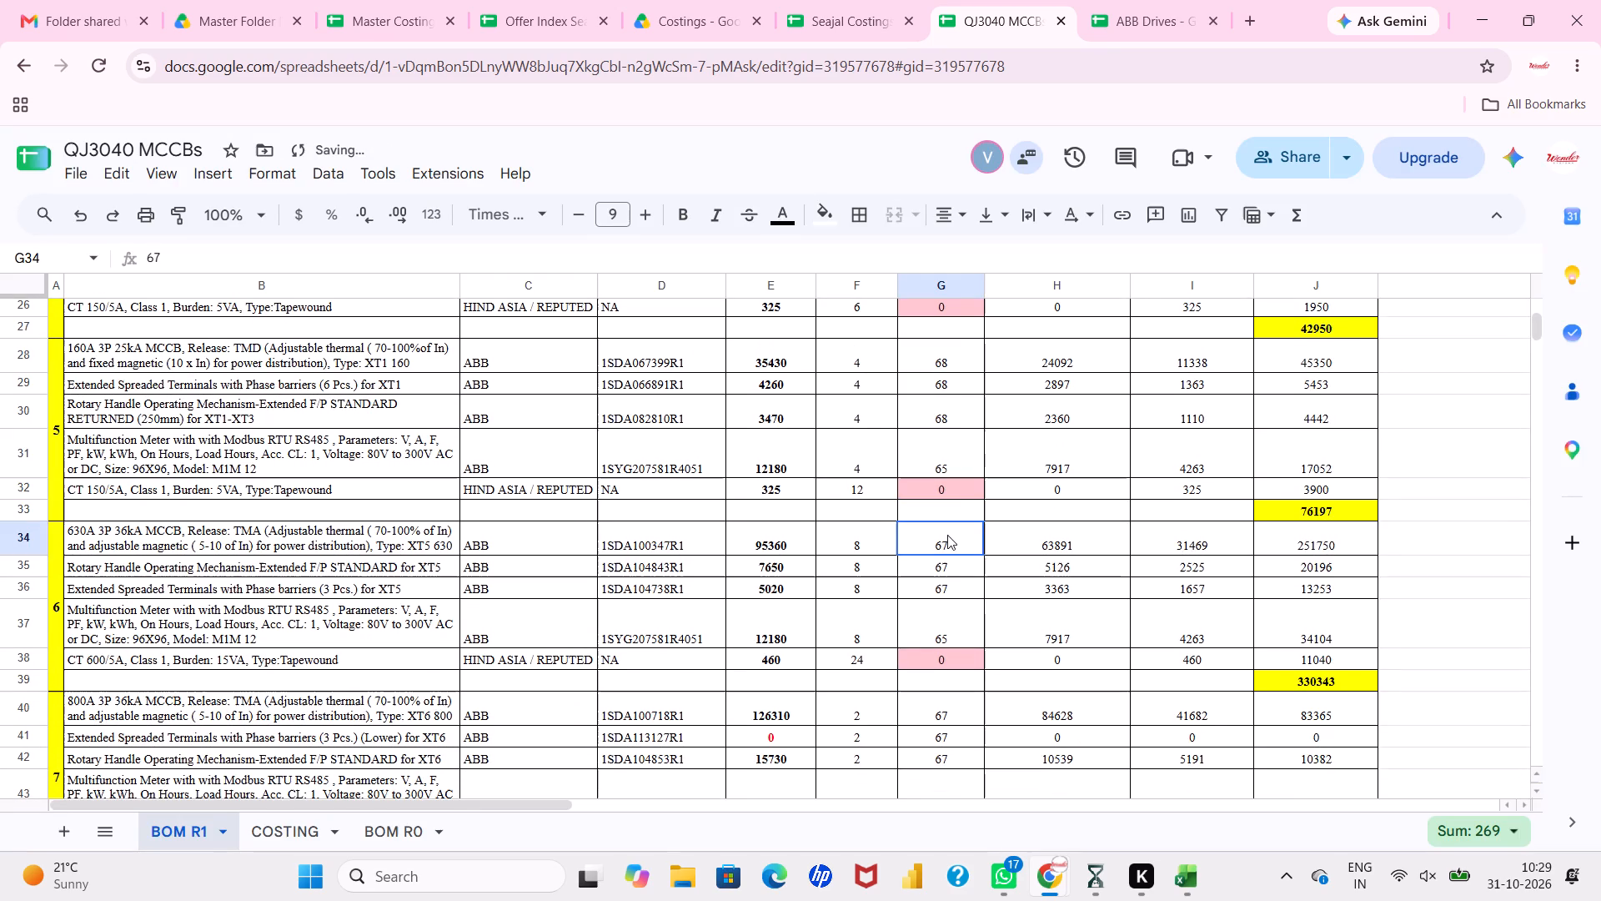
{"action": "key", "text": "ctrl+v"}
{"action": "scroll", "coordinate": [947, 535], "scroll_direction": "down", "scroll_amount": 2}
{"action": "left_click", "coordinate": [945, 514]}
{"action": "key", "text": "ctrl+v"}
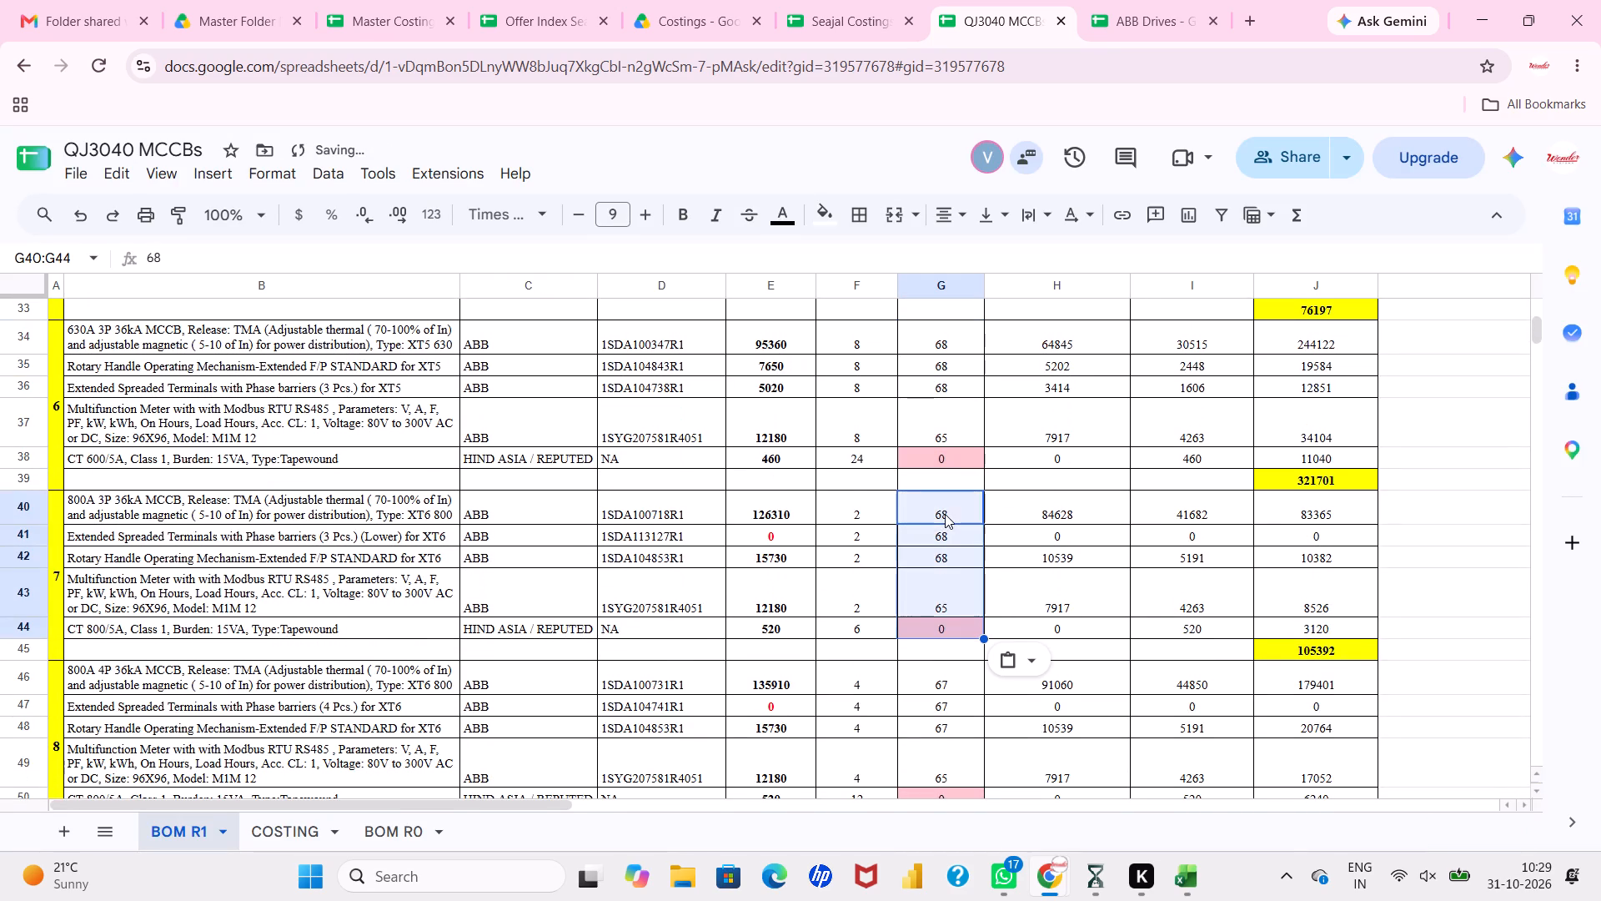
{"action": "left_click", "coordinate": [945, 674]}
{"action": "key", "text": "ctrl+v"}
Paste the copied discounts into blocks 9, 10 and 11, covering the 250A, 200A and 100A MCCBs.
{"action": "scroll", "coordinate": [945, 674], "scroll_direction": "down", "scroll_amount": 2}
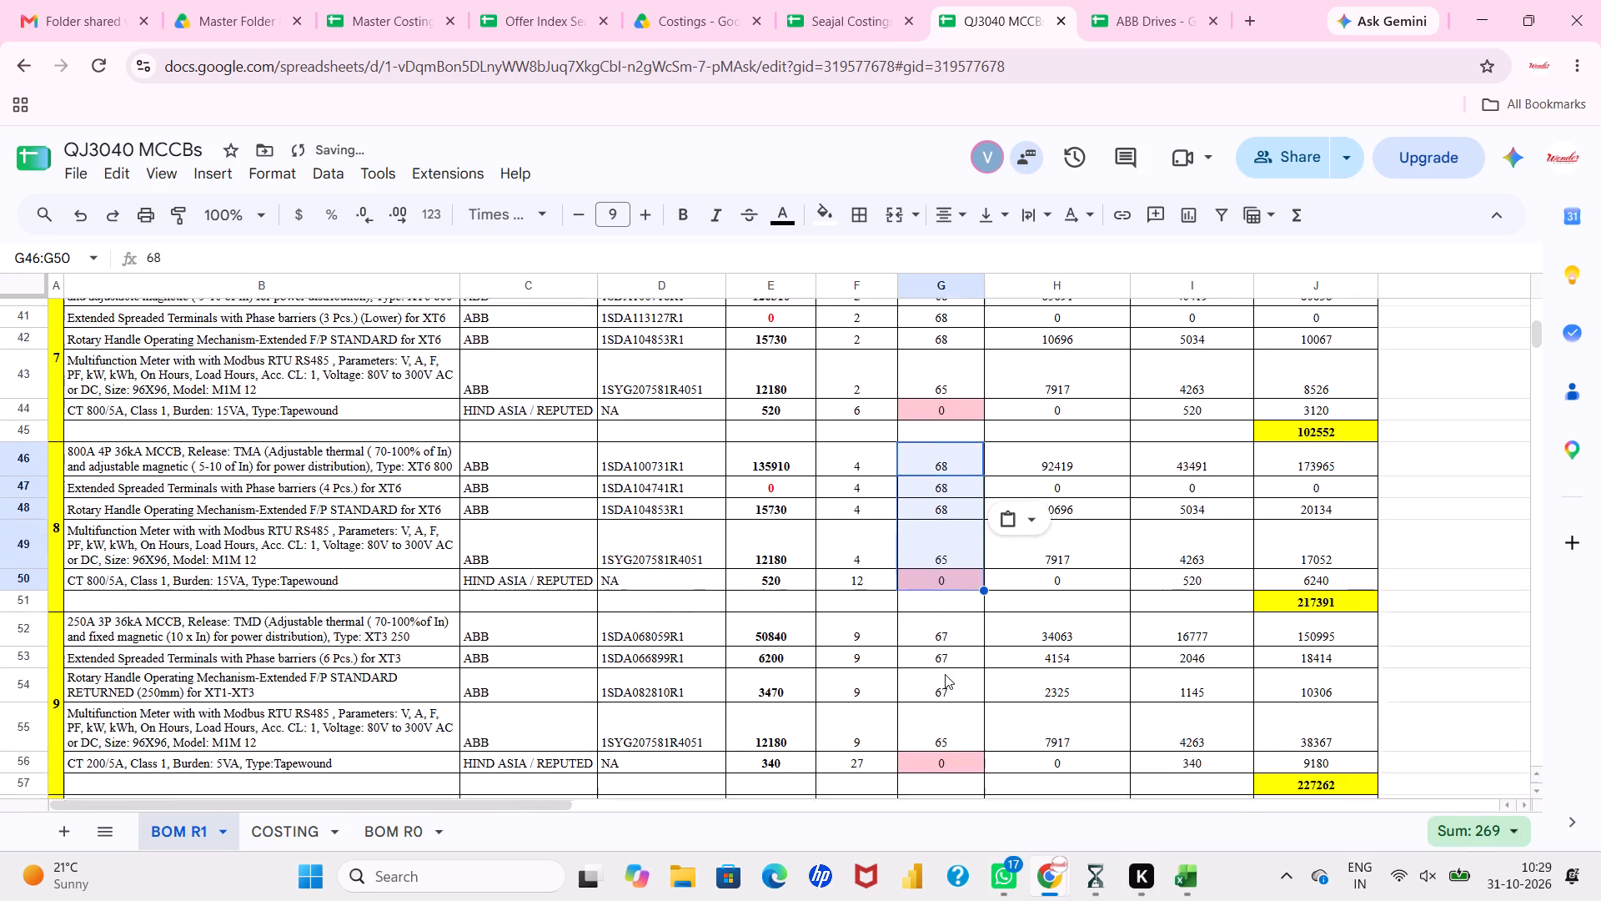
{"action": "left_click", "coordinate": [945, 630]}
{"action": "key", "text": "ctrl+v"}
{"action": "scroll", "coordinate": [945, 630], "scroll_direction": "down", "scroll_amount": 1}
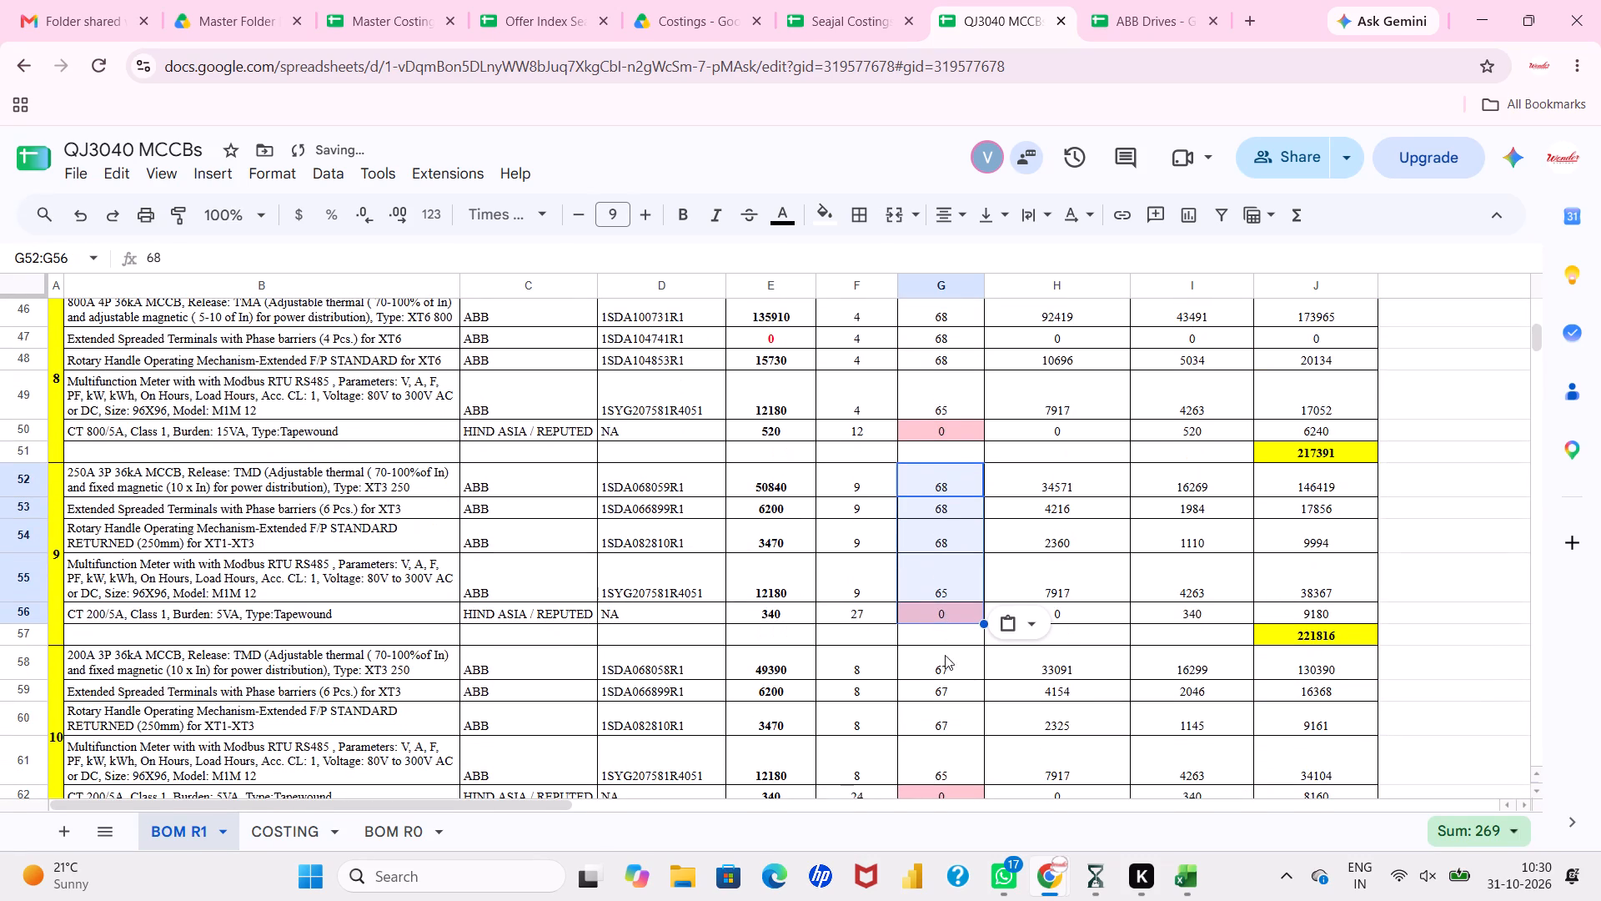
{"action": "left_click", "coordinate": [944, 667]}
{"action": "key", "text": "ctrl+v"}
{"action": "scroll", "coordinate": [944, 667], "scroll_direction": "down", "scroll_amount": 2}
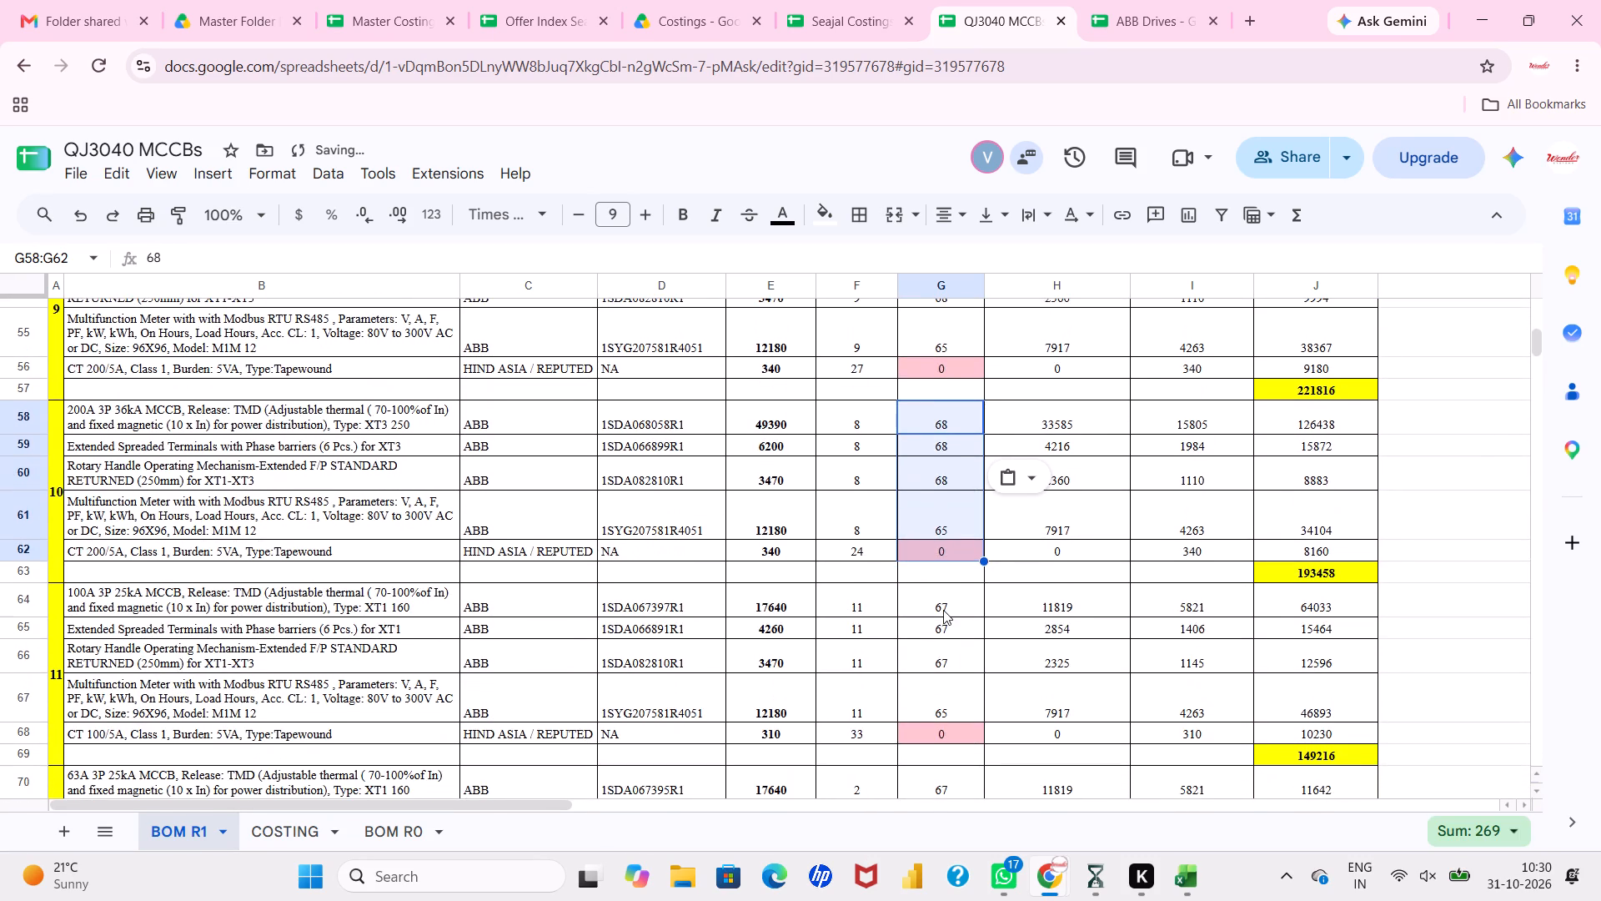
{"action": "left_click", "coordinate": [943, 610], "text": "ctrl"}
{"action": "key", "text": "ctrl+v"}
{"action": "right_click", "coordinate": [943, 610]}
{"action": "left_click", "coordinate": [1013, 541]}
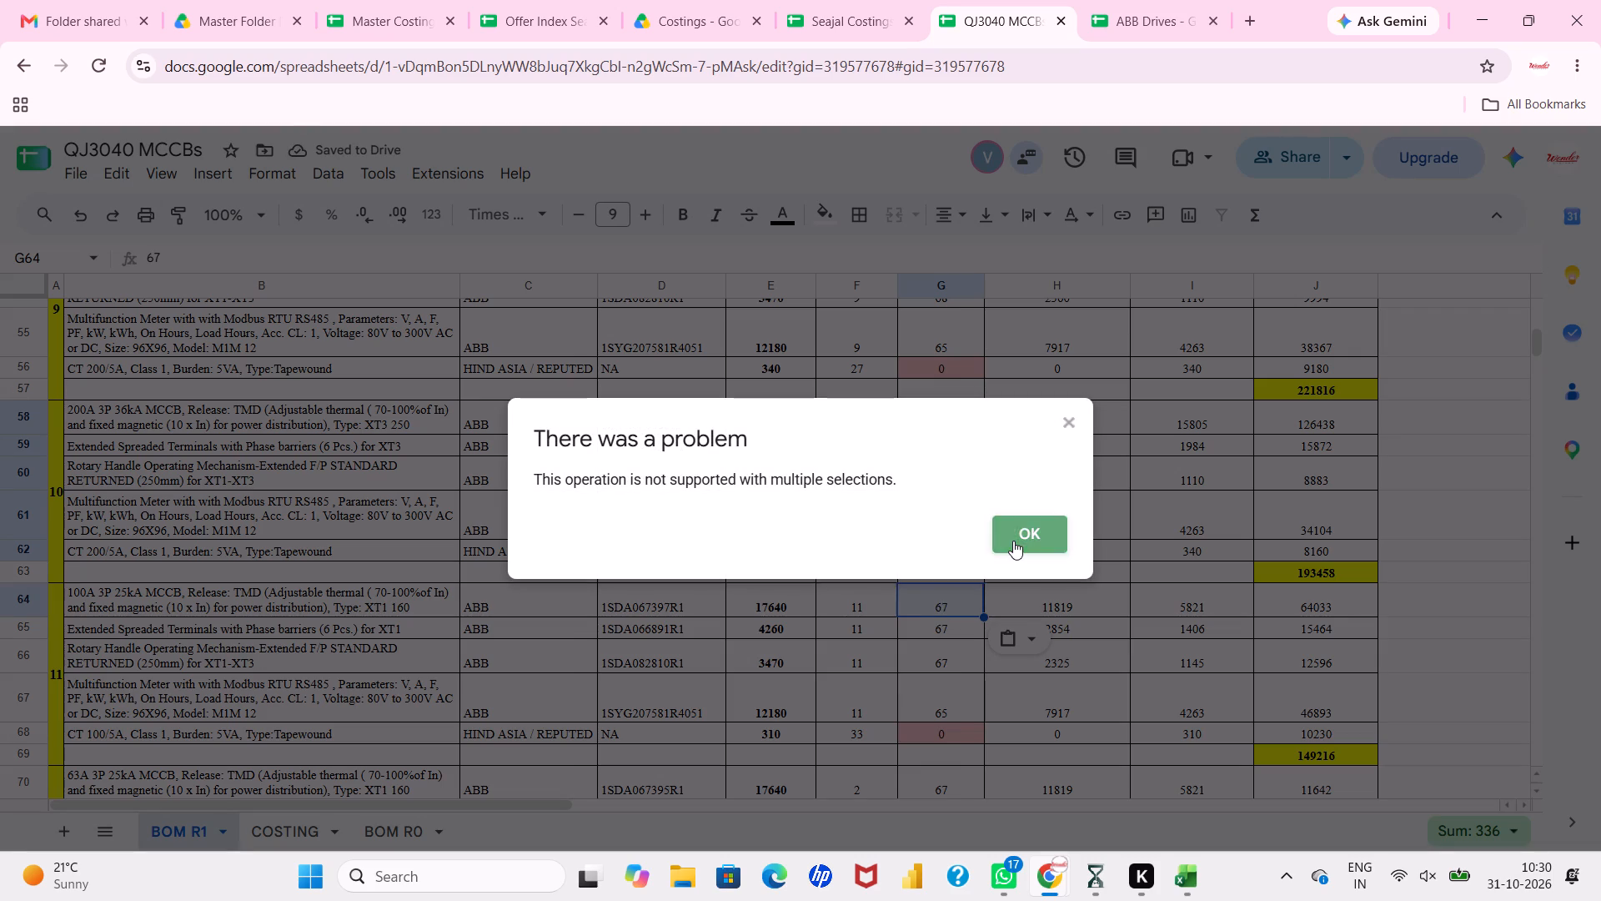
{"action": "left_click", "coordinate": [950, 605]}
{"action": "key", "text": "ctrl+v"}
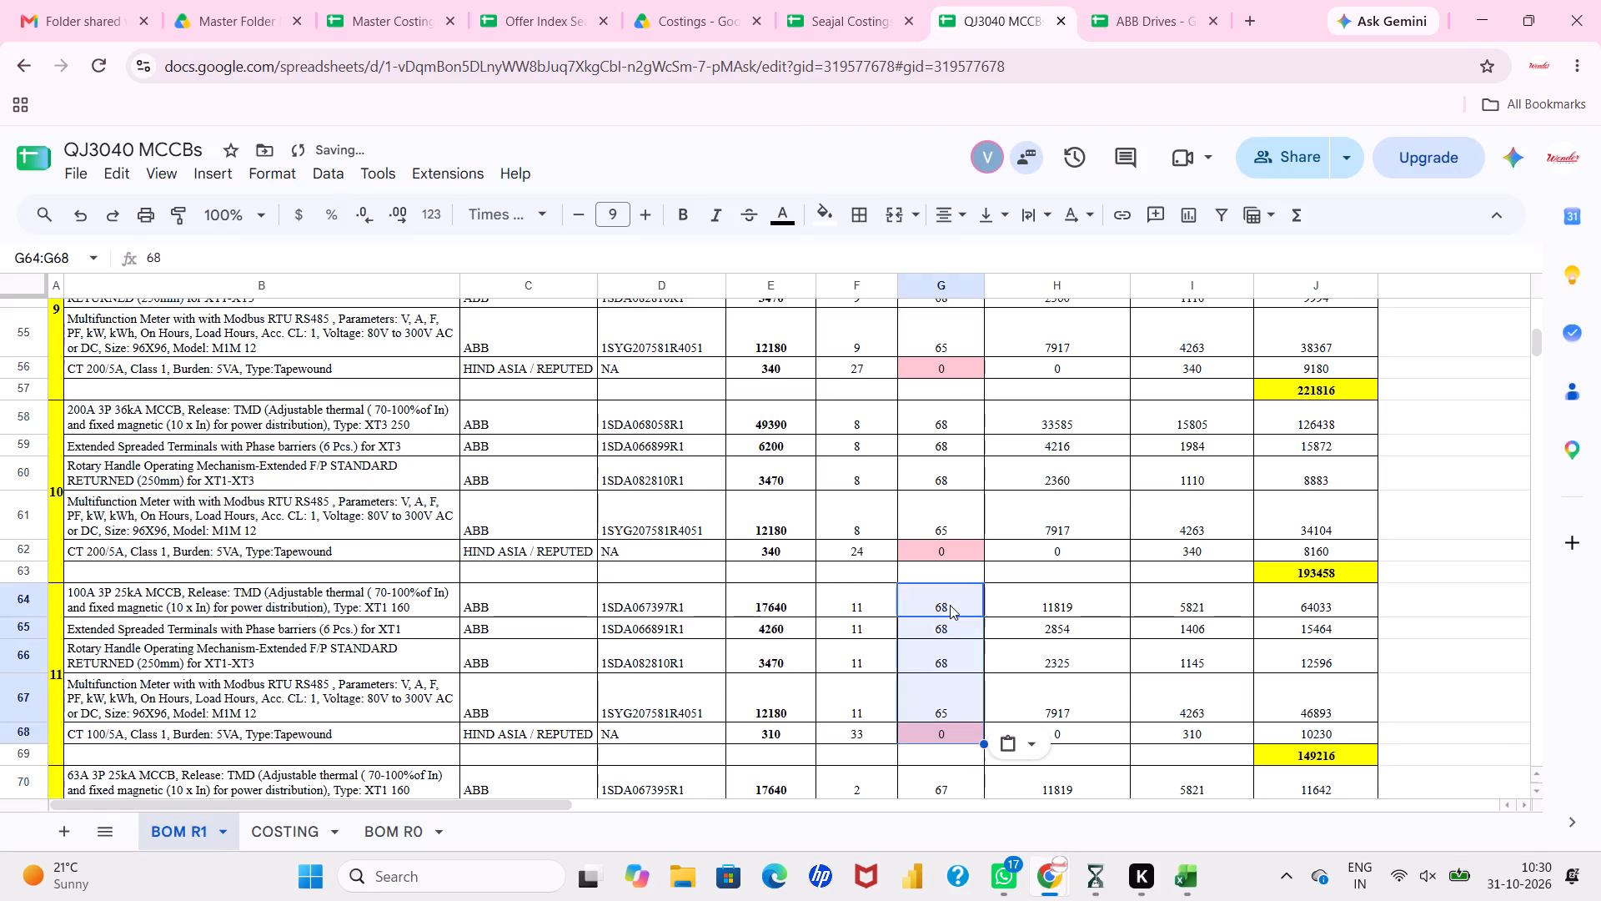
Paste the copied discounts into blocks 12 and 13, covering the 63A 3P 25kA and 63A 3P 36kA MCCBs.
{"action": "scroll", "coordinate": [950, 605], "scroll_direction": "down", "scroll_amount": 2}
{"action": "left_click", "coordinate": [946, 536]}
{"action": "key", "text": "ctrl+v"}
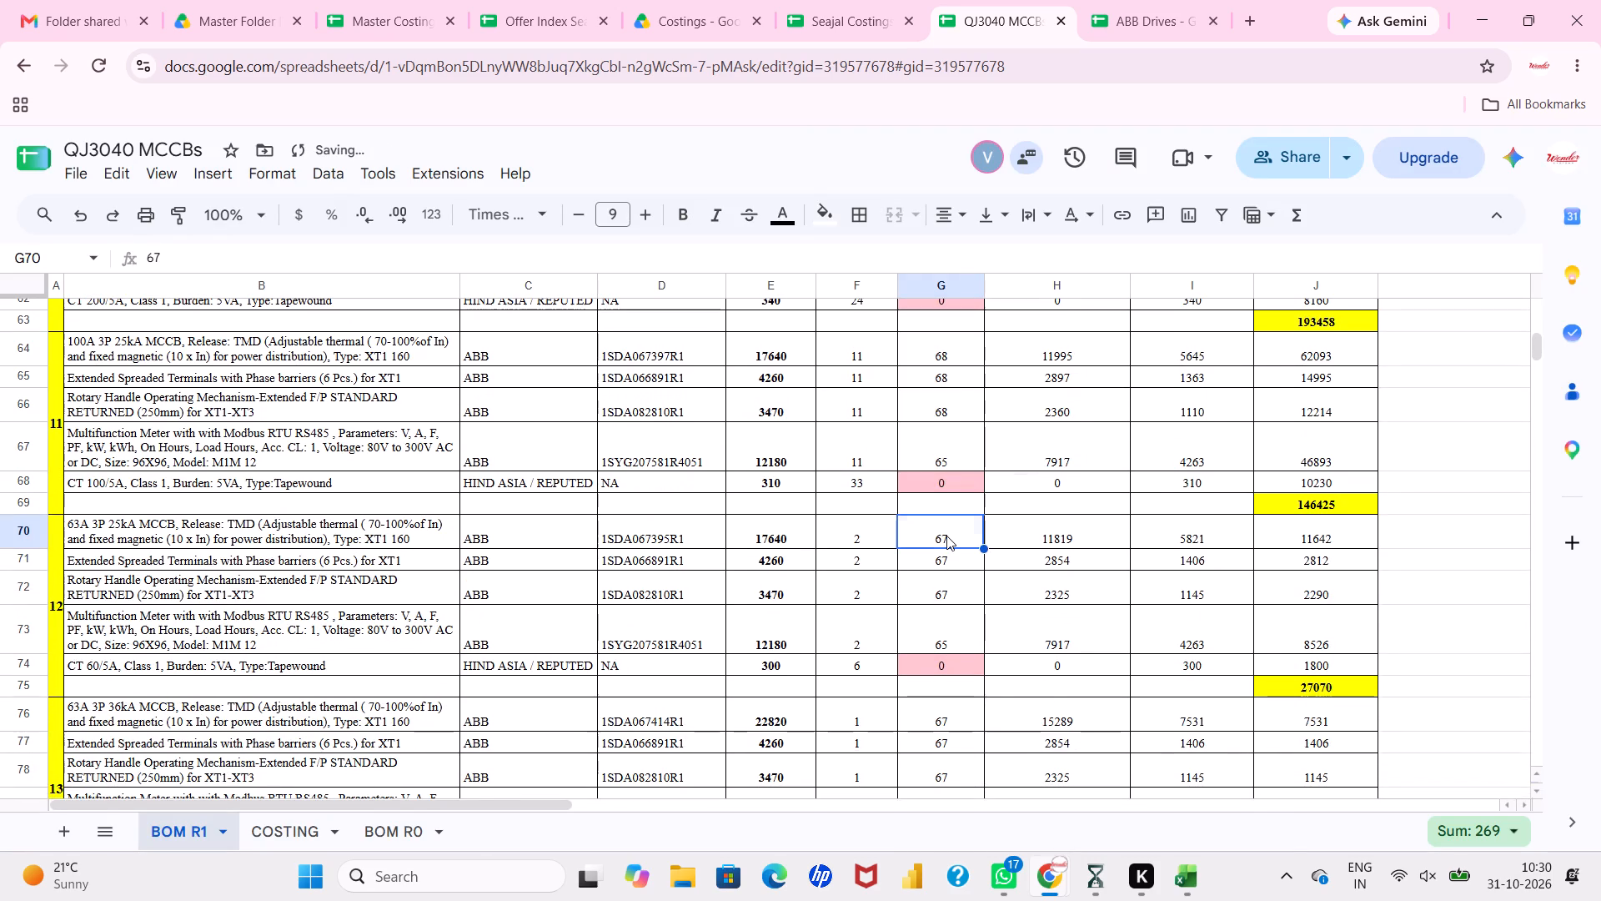
{"action": "scroll", "coordinate": [946, 536], "scroll_direction": "down", "scroll_amount": 2}
{"action": "left_click", "coordinate": [951, 476]}
{"action": "key", "text": "ctrl+v"}
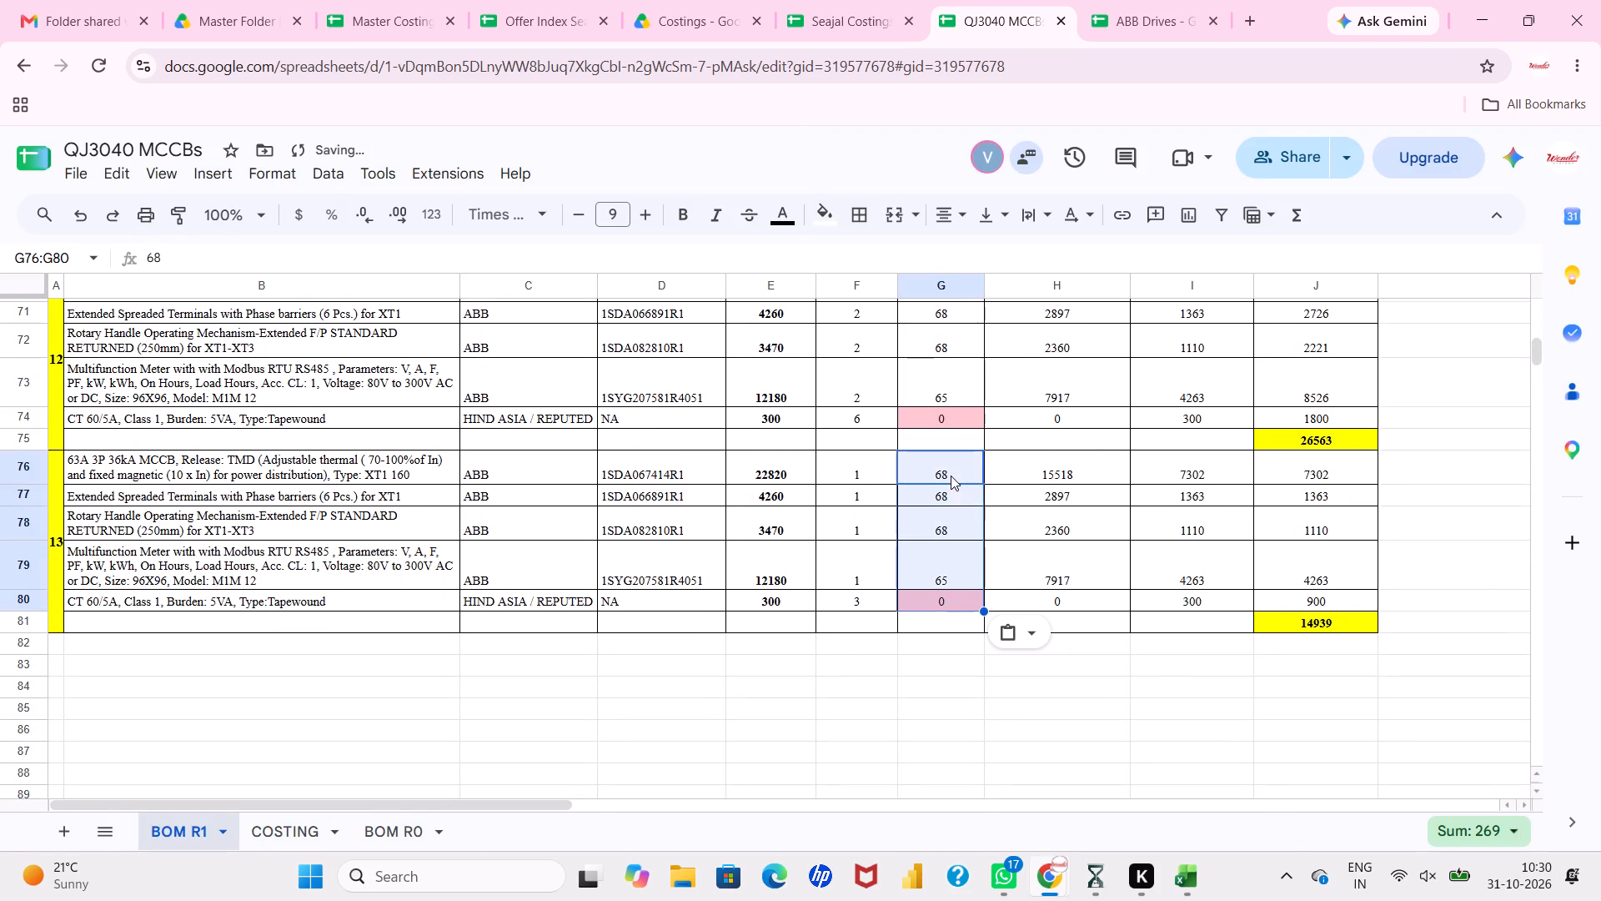
{"action": "left_click", "coordinate": [961, 674]}
{"action": "key", "text": "Escape"}
Delete the empty row 9 between the 1000A block's total row and the 800A 3P 50kA block.
{"action": "scroll", "coordinate": [961, 674], "scroll_direction": "up", "scroll_amount": 1}
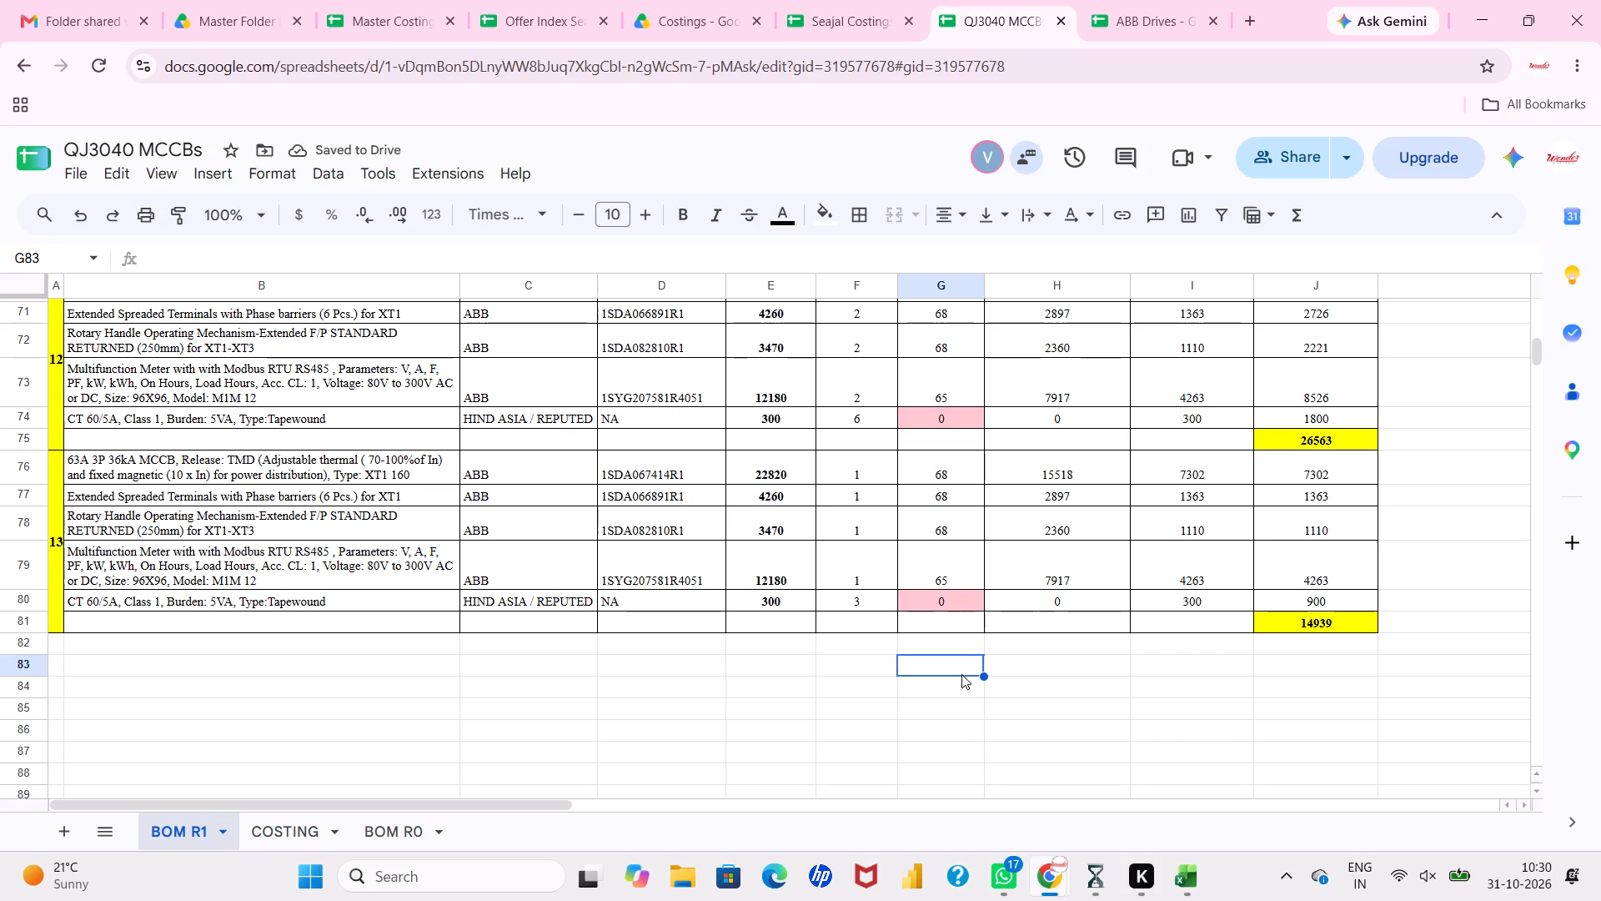
{"action": "scroll", "coordinate": [961, 674], "scroll_direction": "up", "scroll_amount": 6}
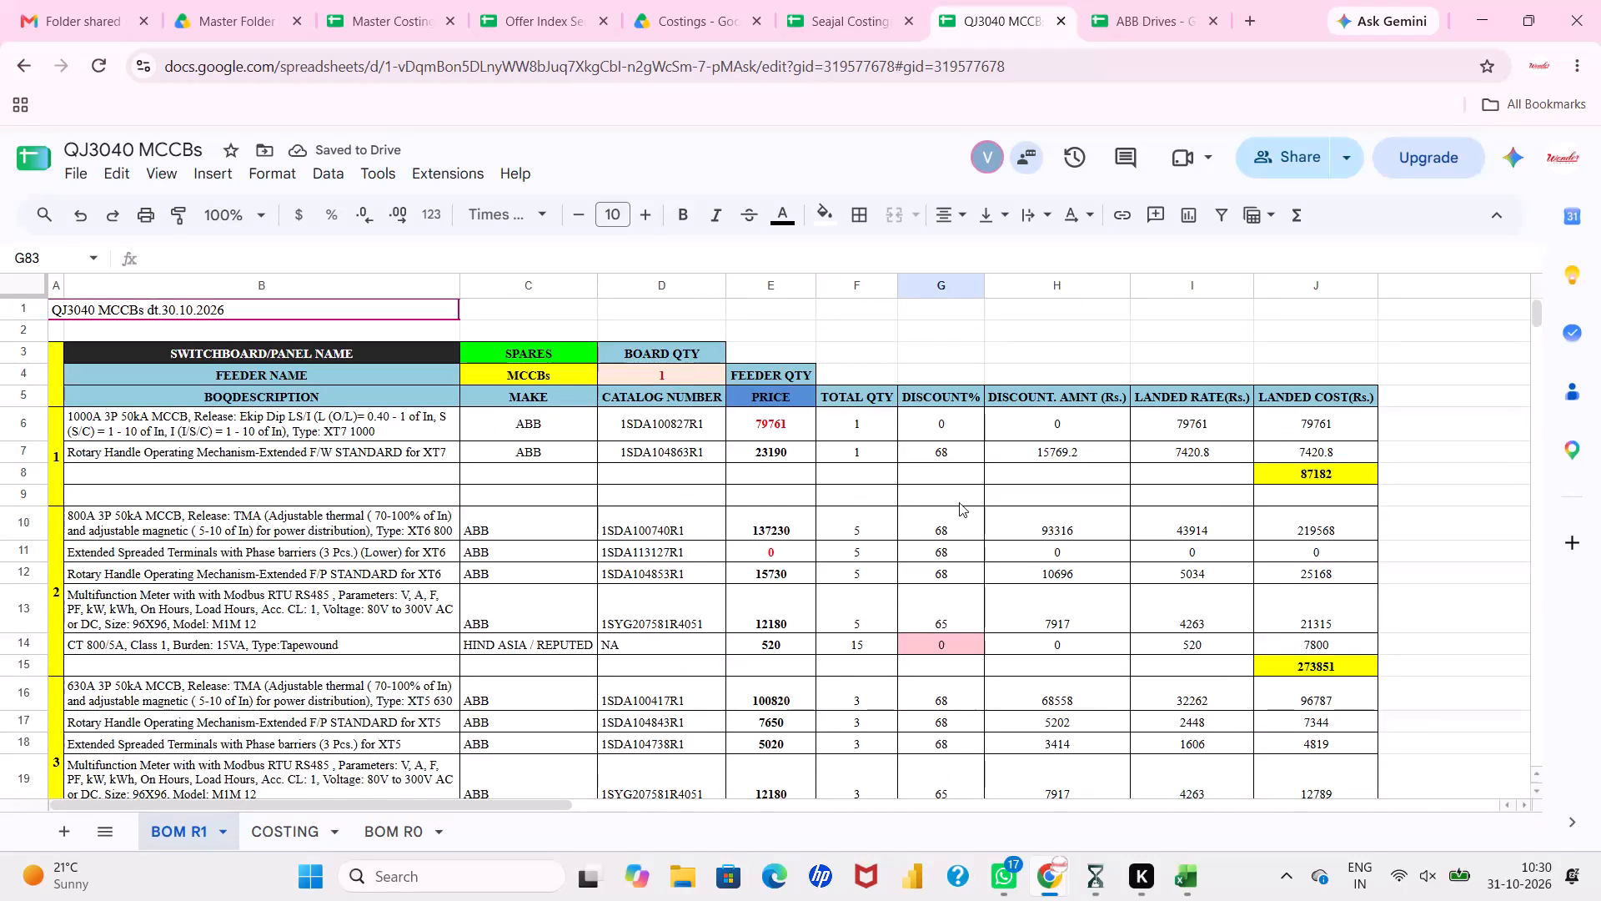
{"action": "left_click", "coordinate": [959, 502]}
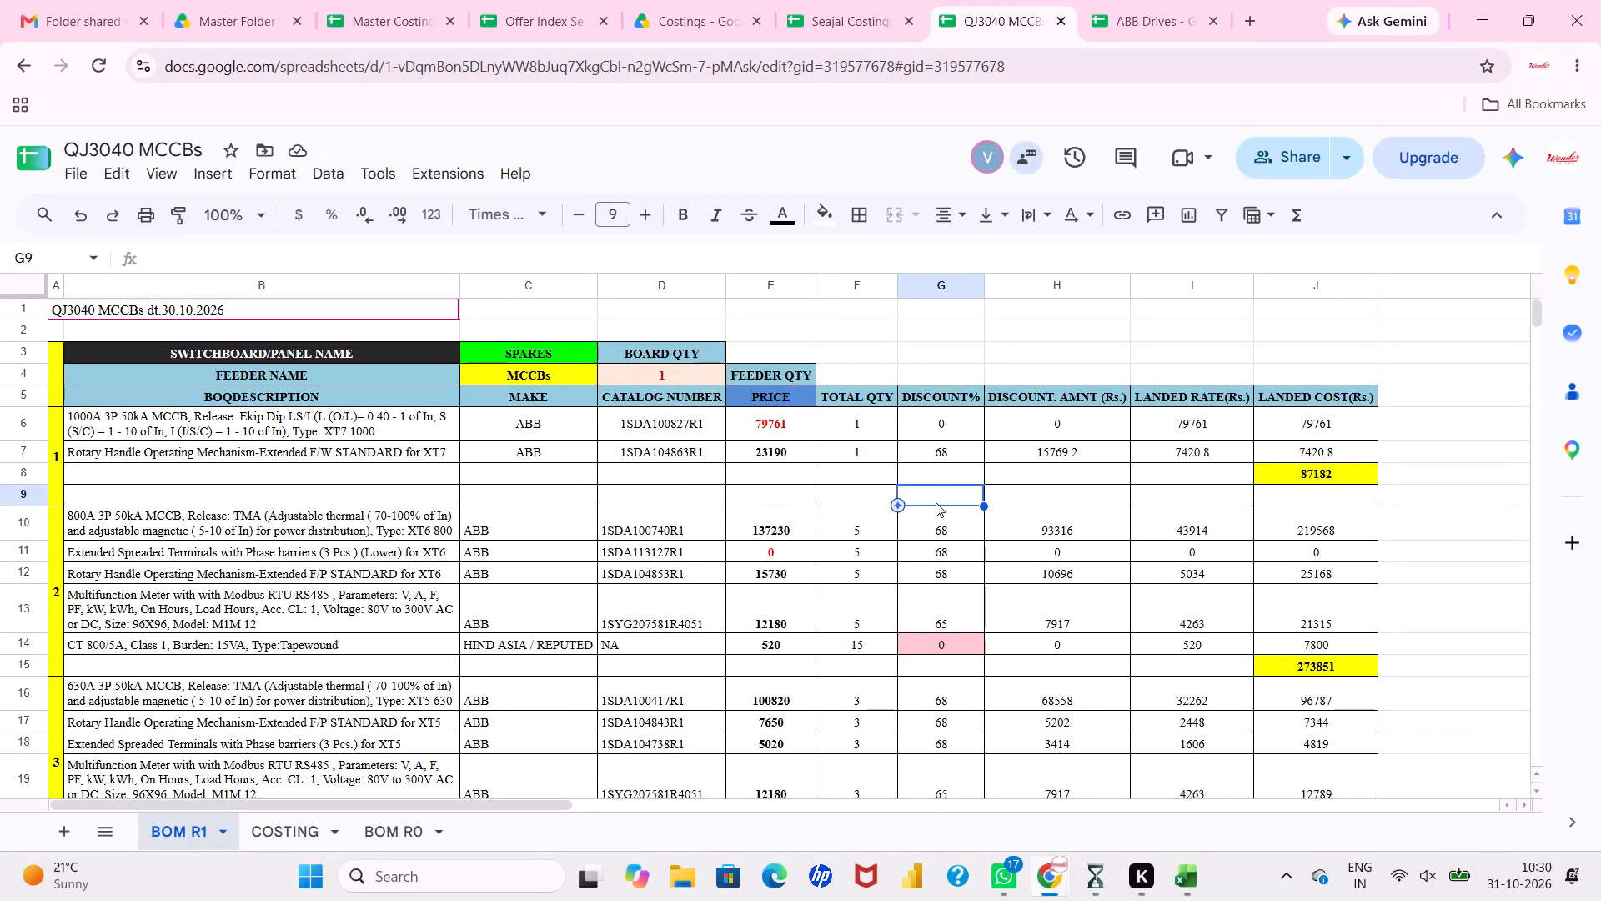
{"action": "left_click", "coordinate": [30, 495]}
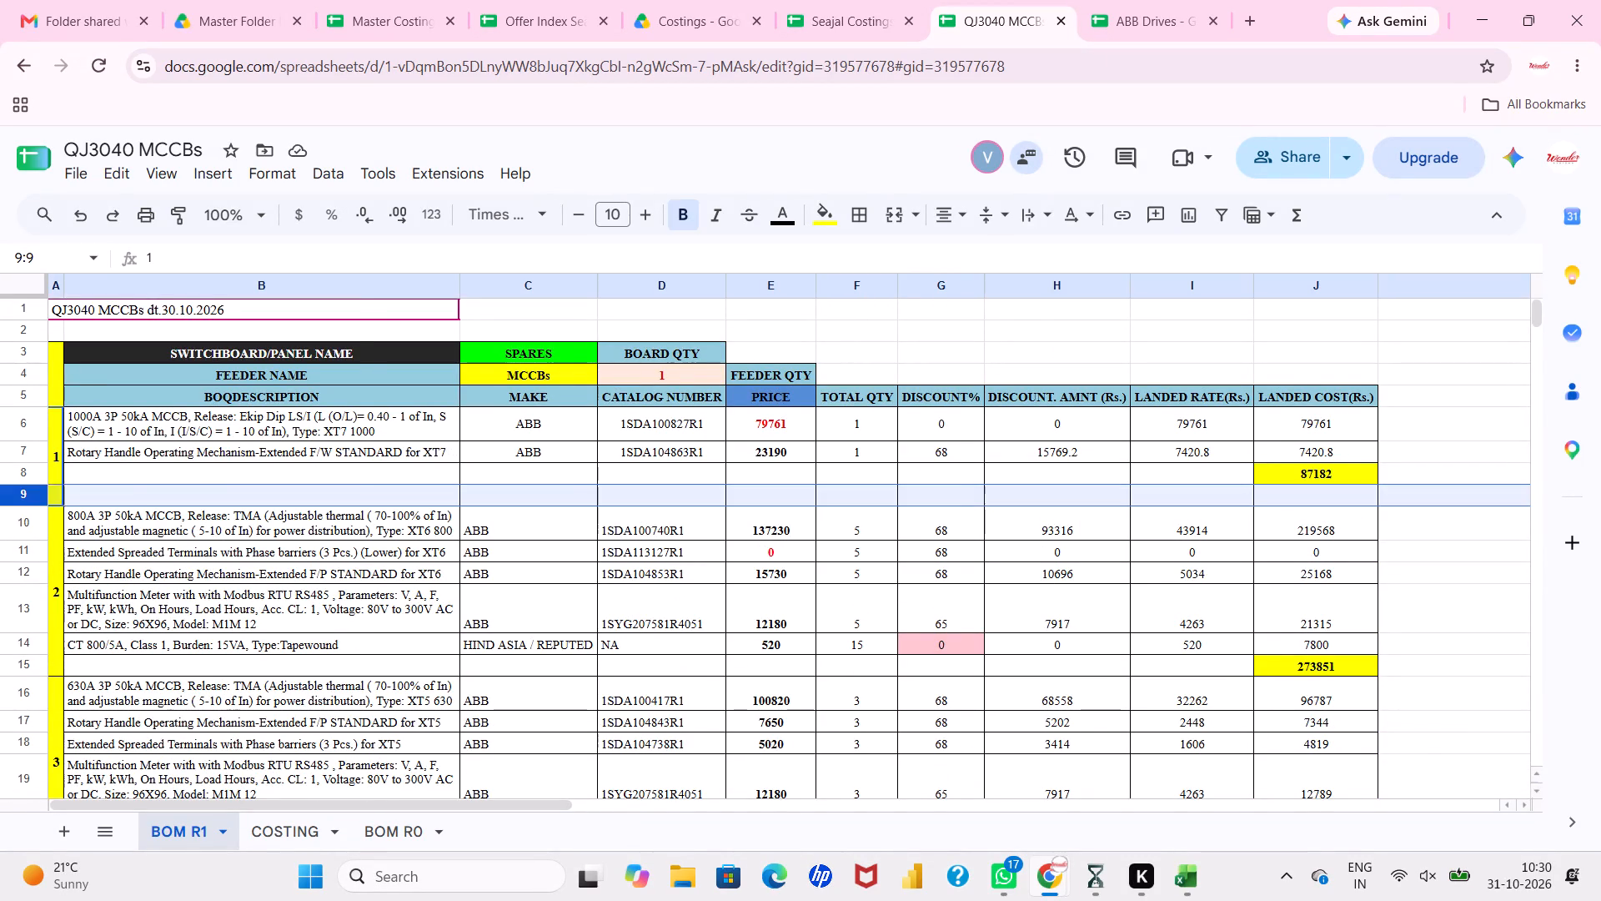
{"action": "right_click", "coordinate": [30, 495]}
{"action": "left_click", "coordinate": [61, 546]}
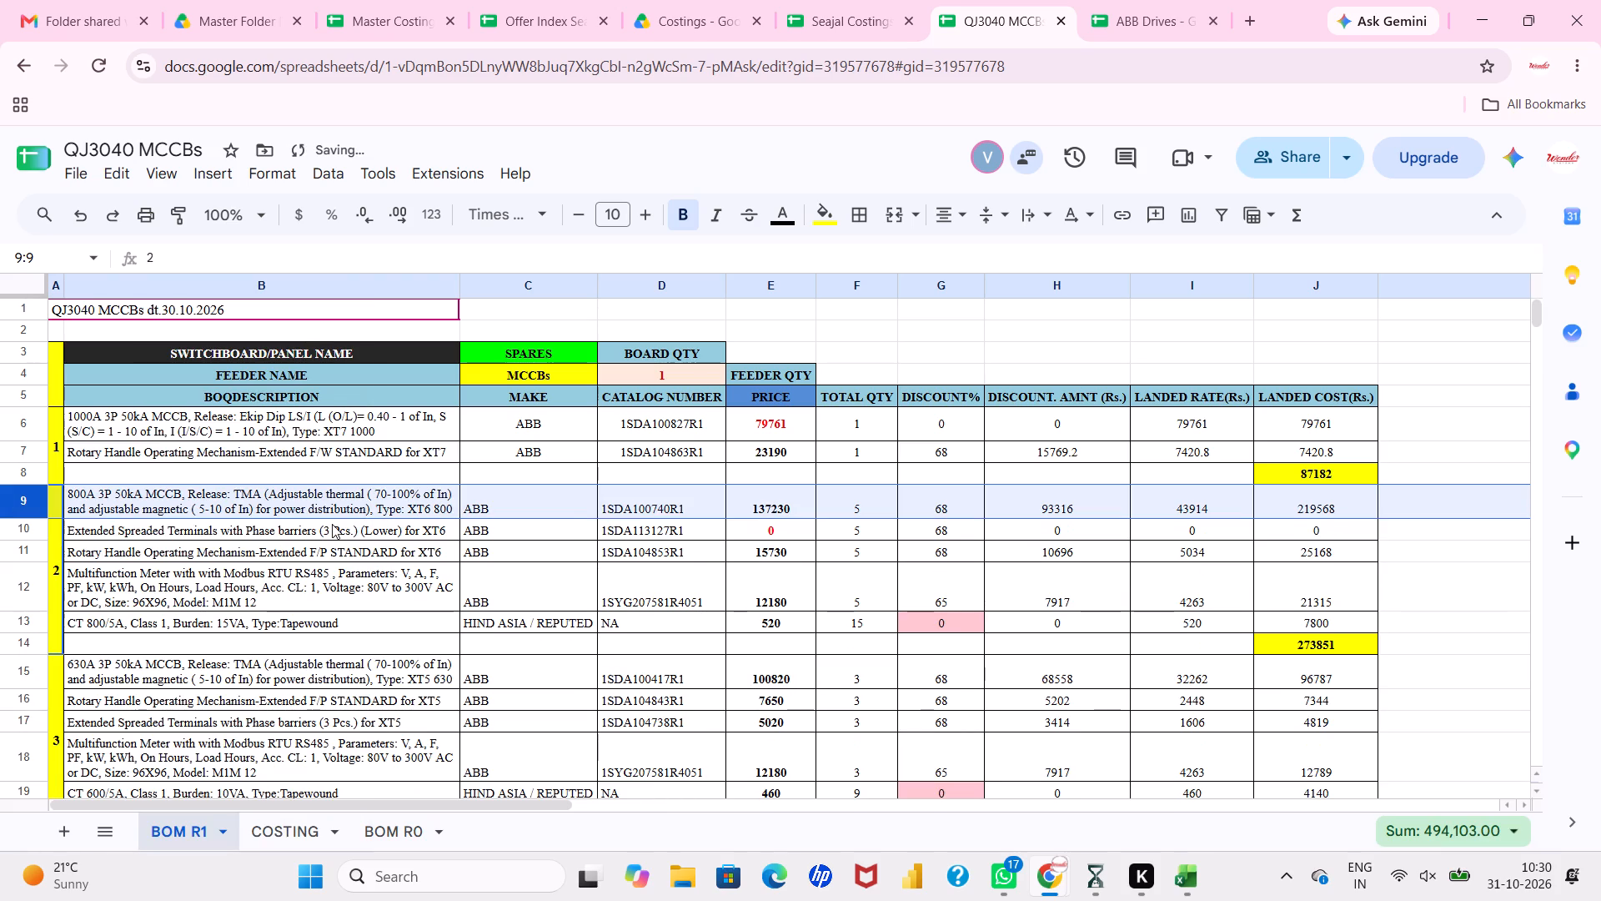
{"action": "left_click", "coordinate": [332, 524]}
{"action": "left_click", "coordinate": [454, 478]}
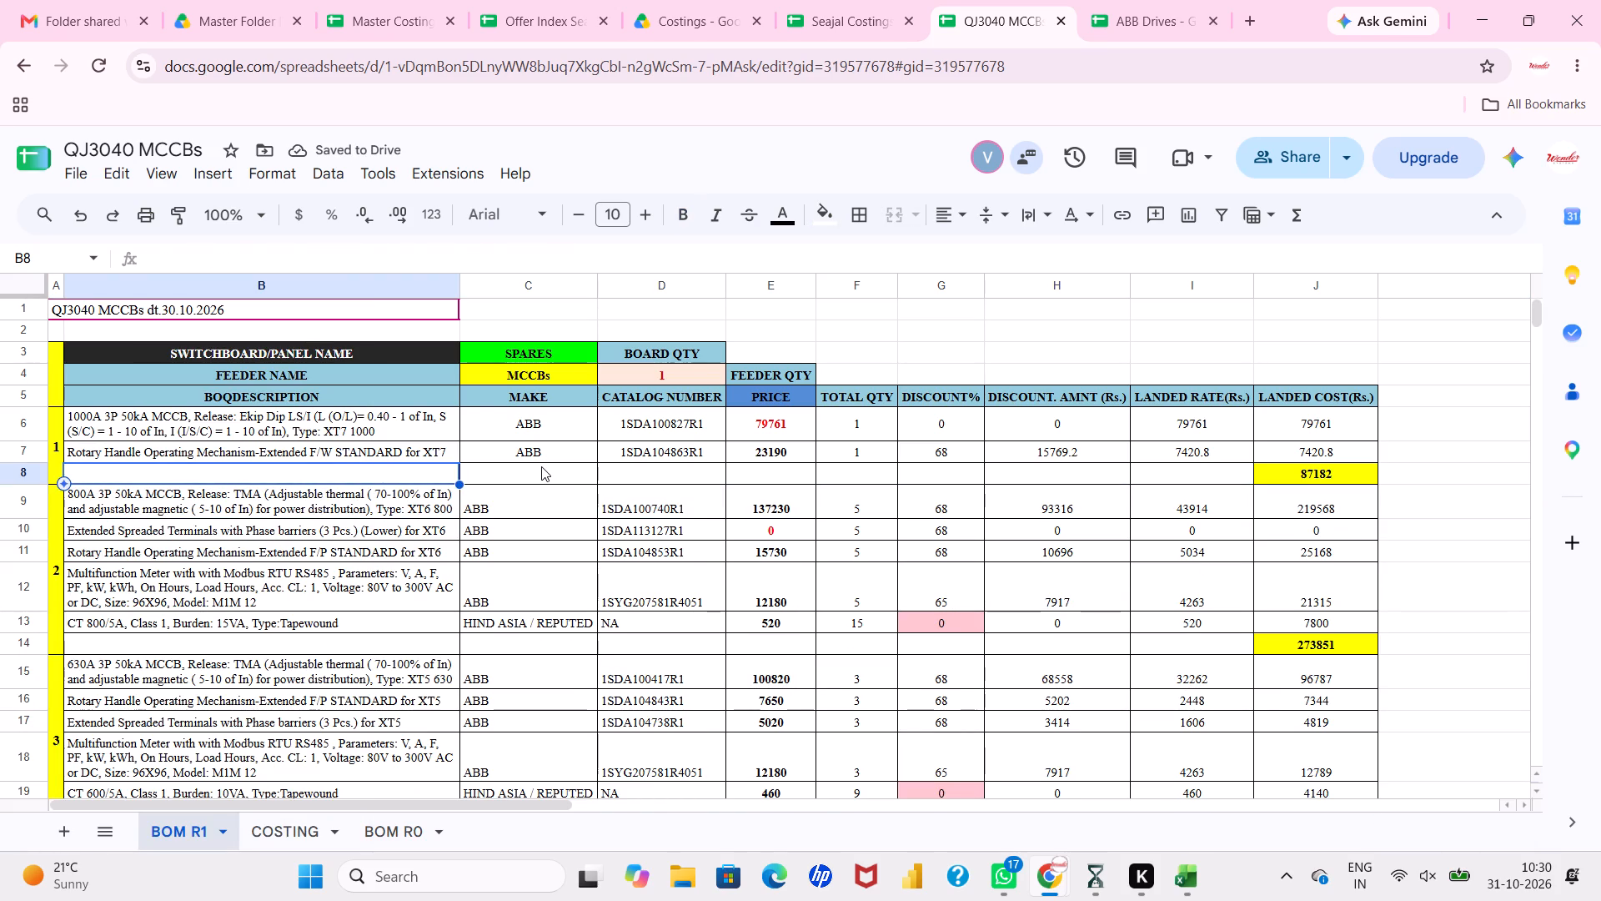
{"action": "left_click", "coordinate": [541, 466]}
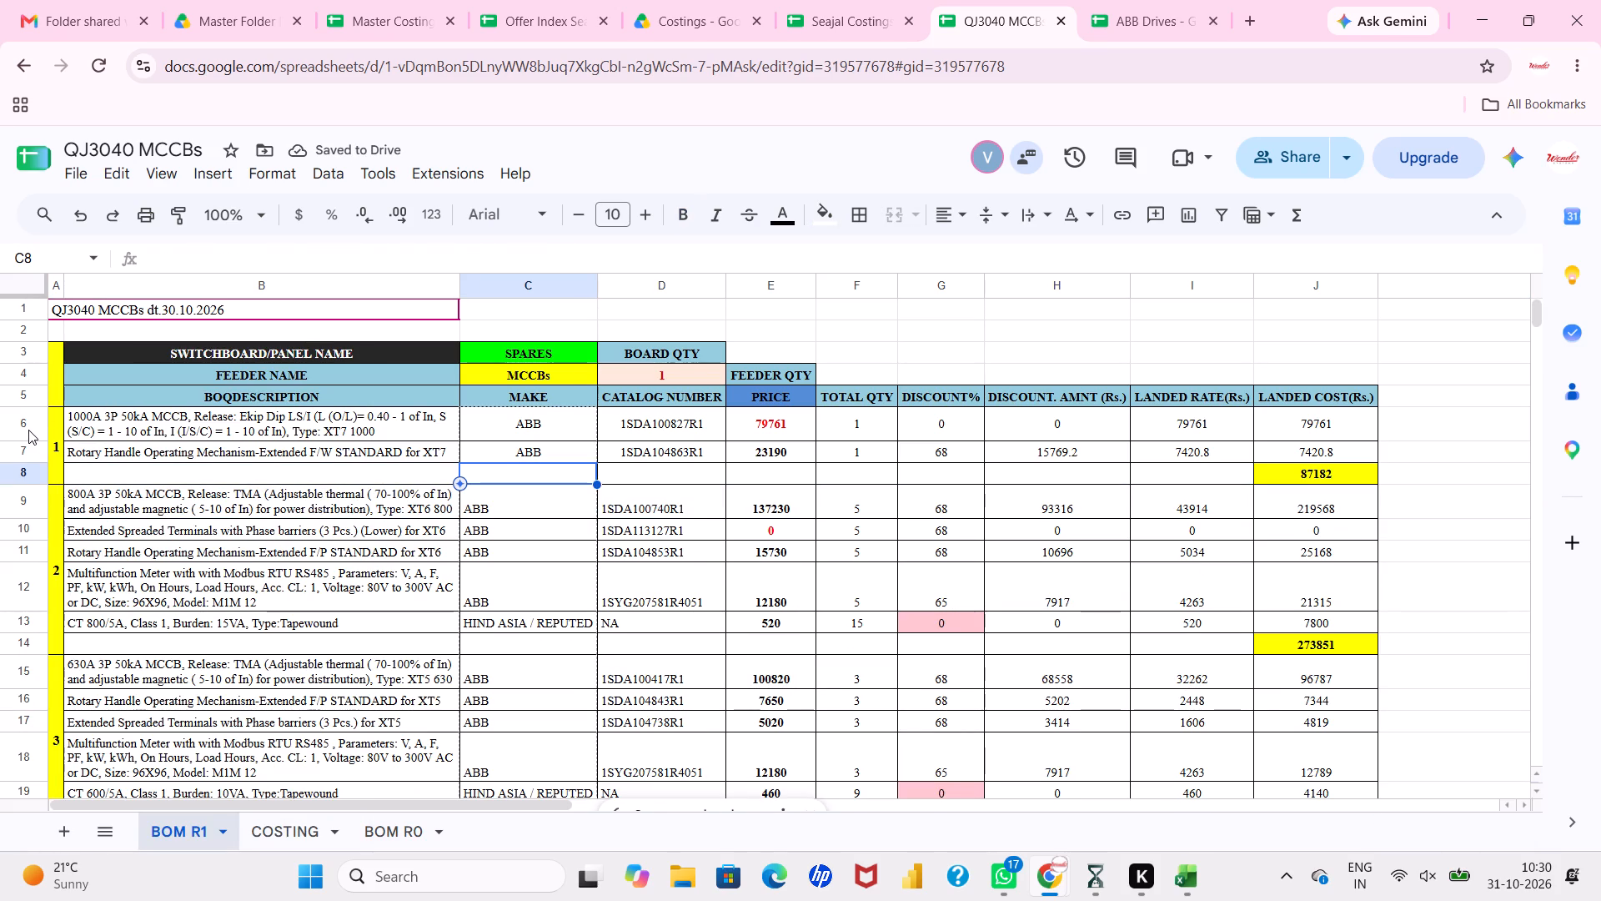
Insert five empty rows above the 800A 3P 50kA MCCB block, directly below the 1000A block's total row.
{"action": "left_click_drag", "start_coordinate": [37, 502], "coordinate": [28, 605]}
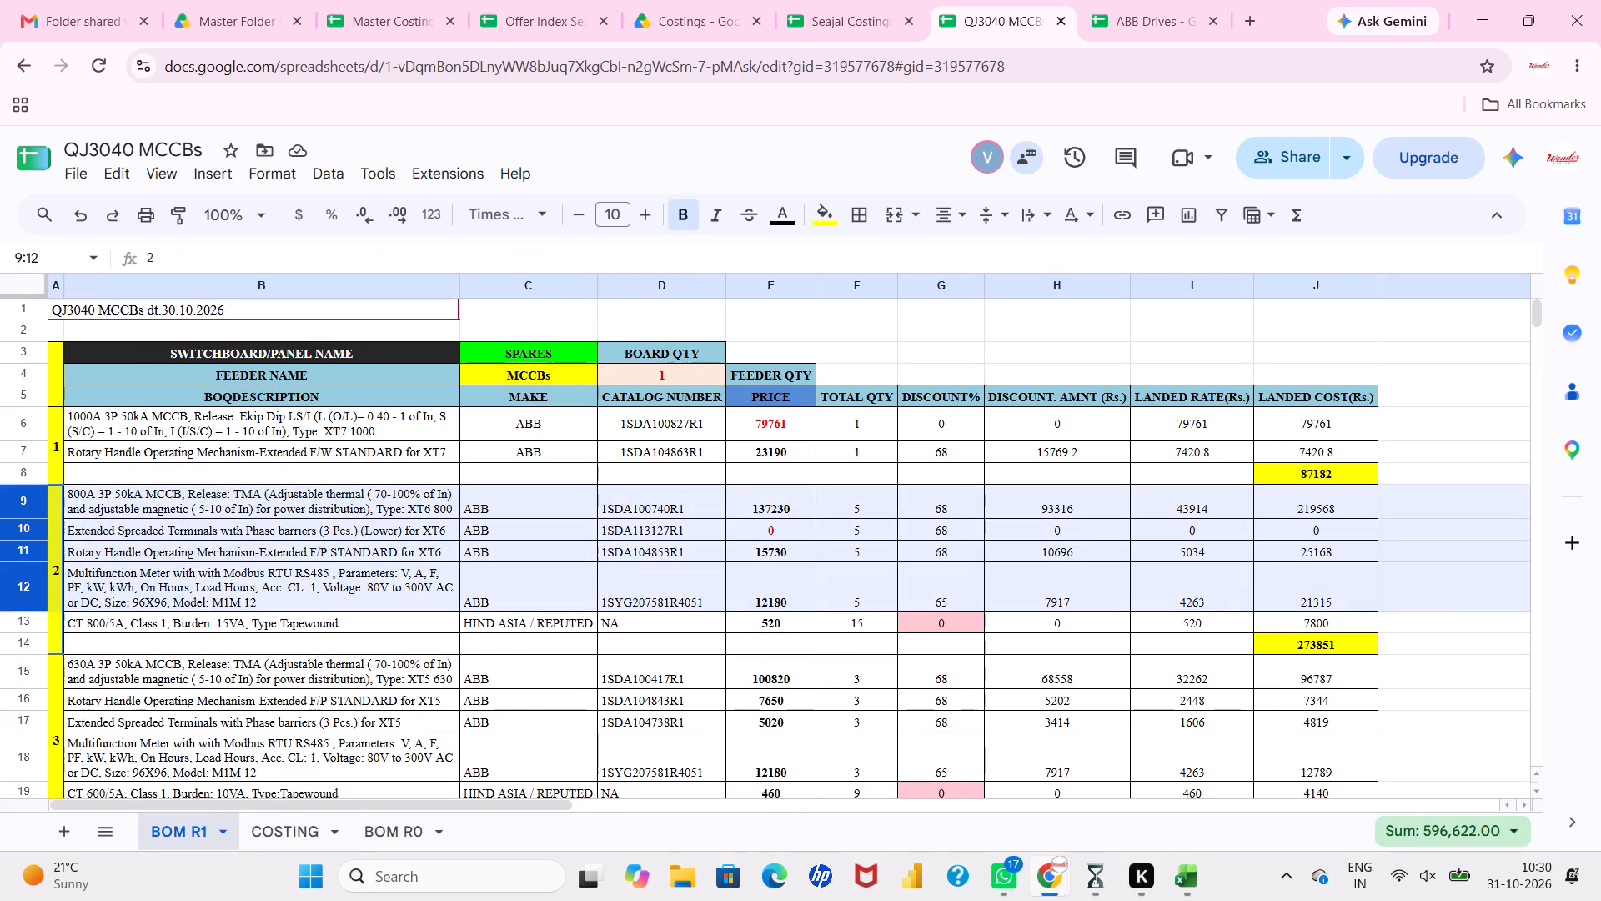
{"action": "left_click_drag", "start_coordinate": [28, 605], "coordinate": [28, 613]}
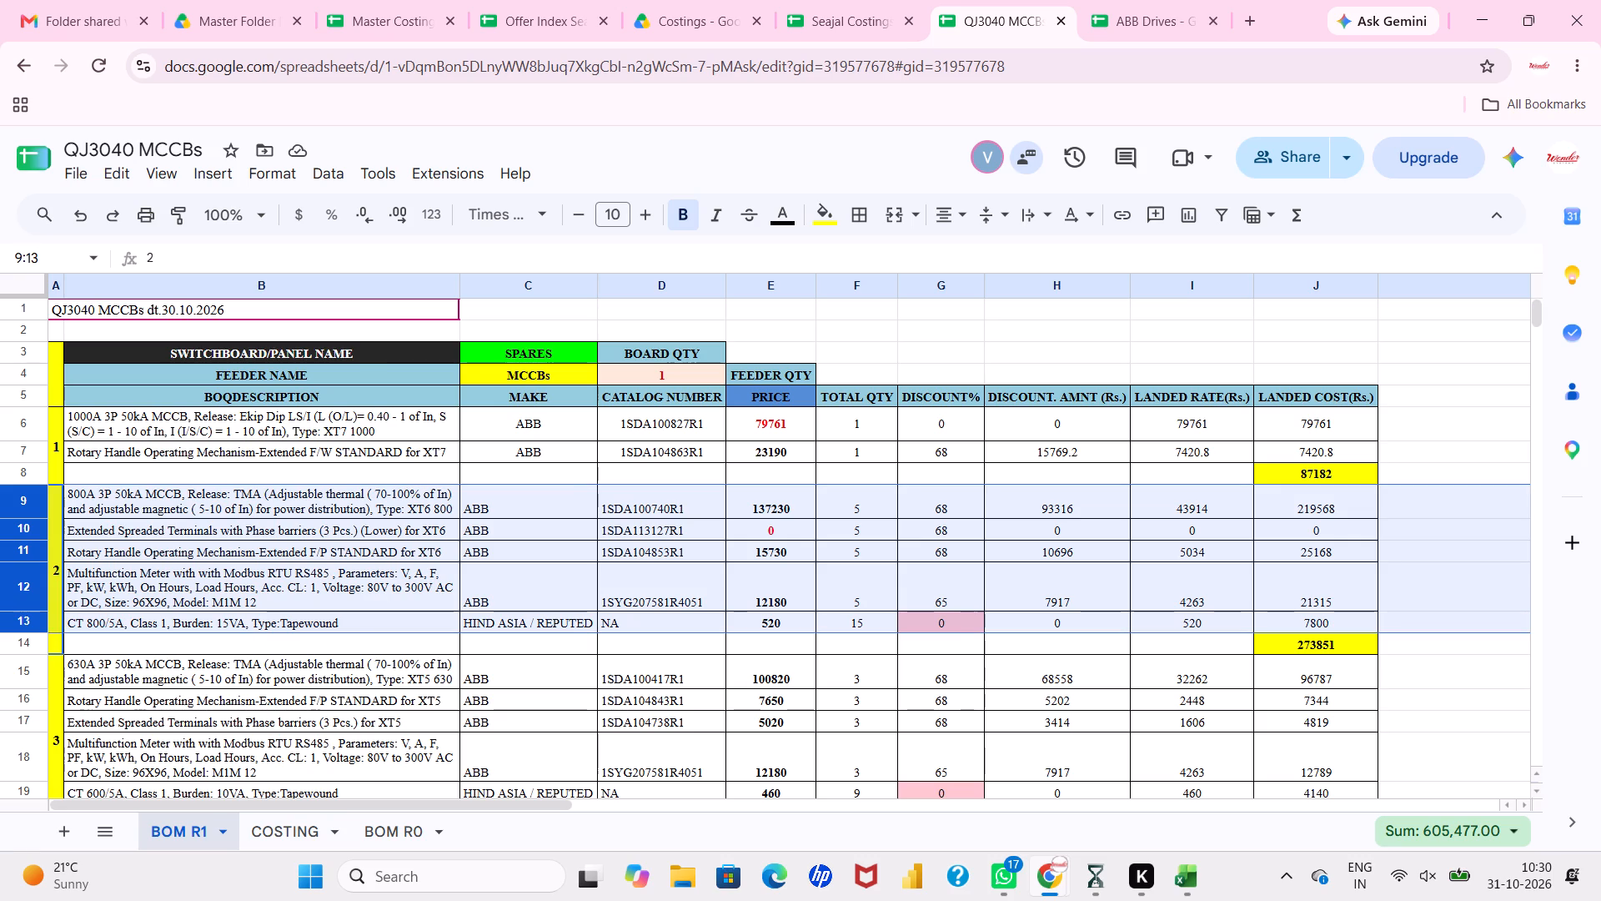
{"action": "right_click", "coordinate": [28, 613]}
{"action": "left_click", "coordinate": [60, 508]}
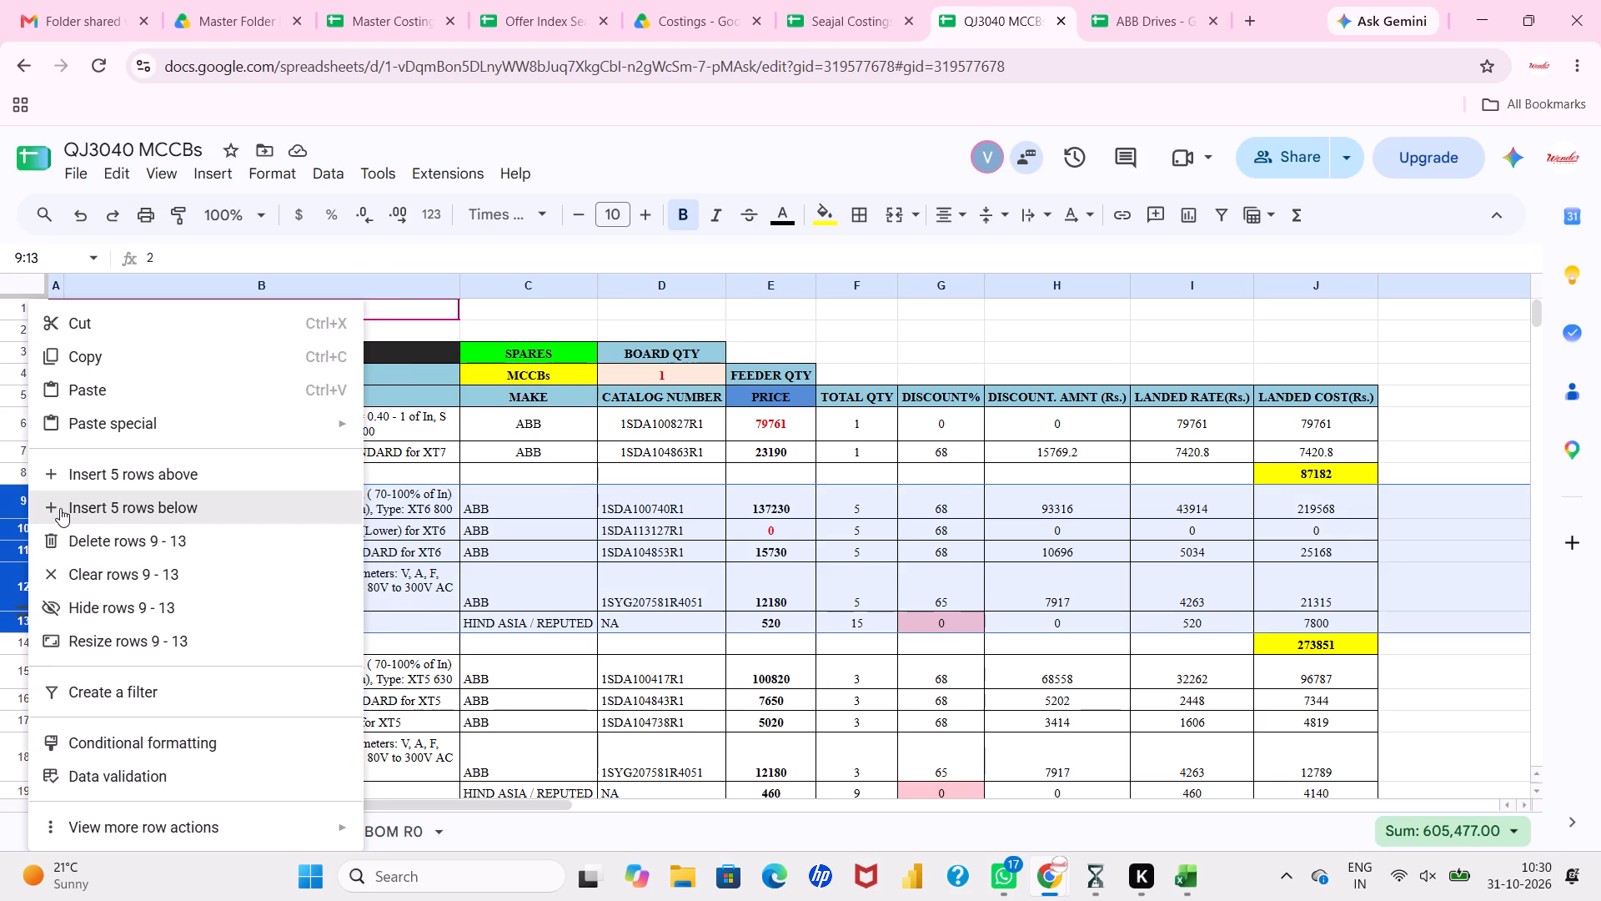
{"action": "key", "text": "ctrl+z"}
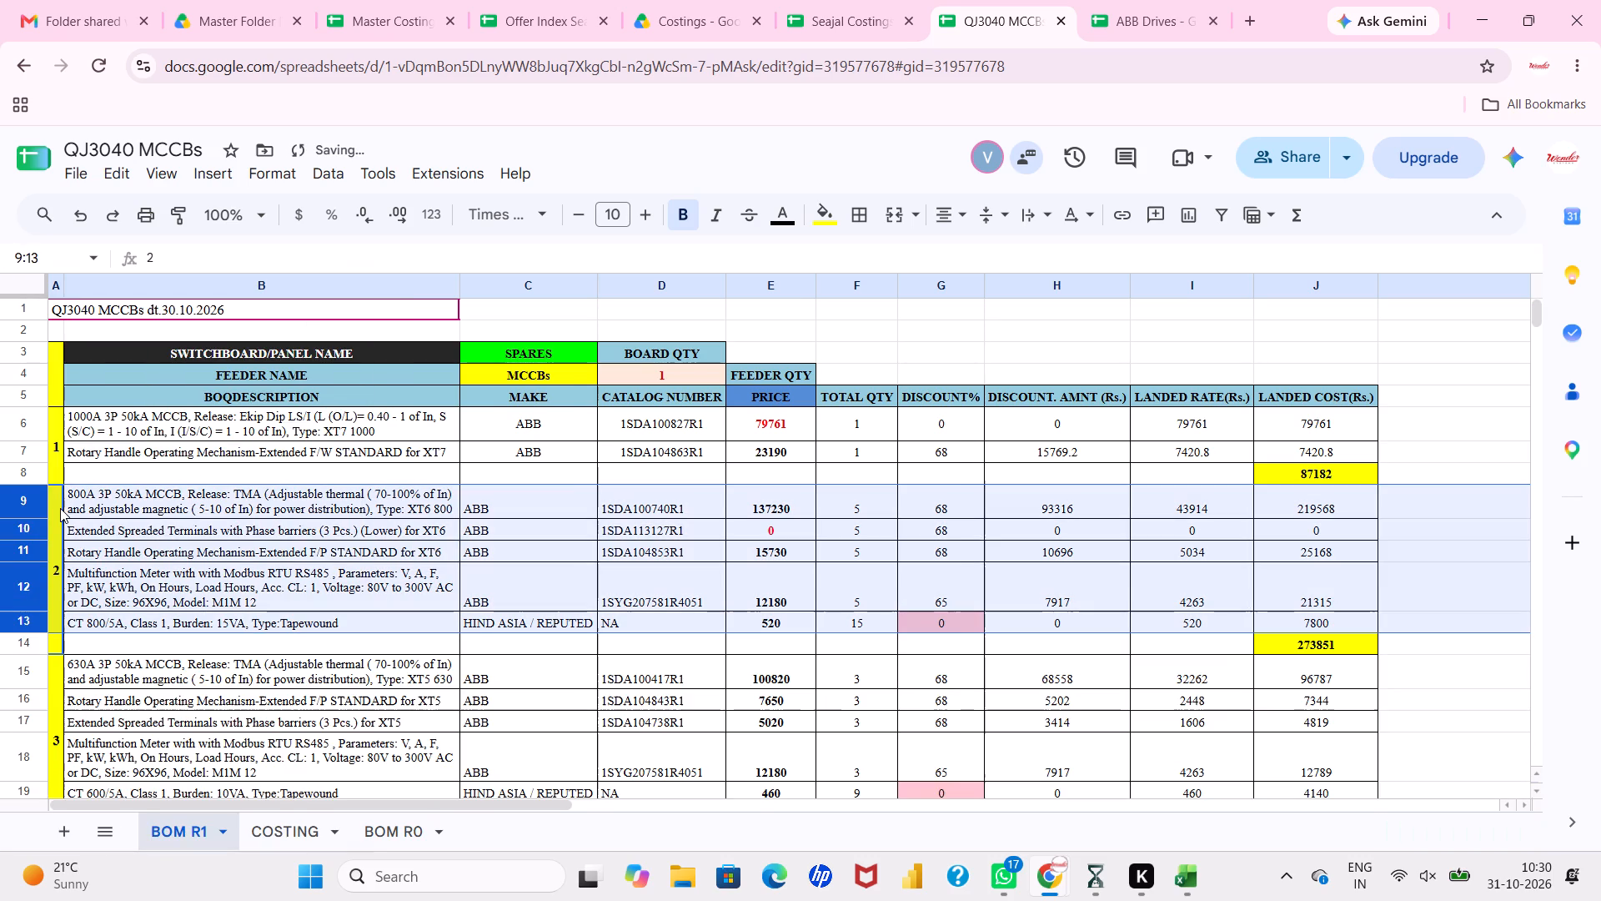
{"action": "right_click", "coordinate": [29, 525]}
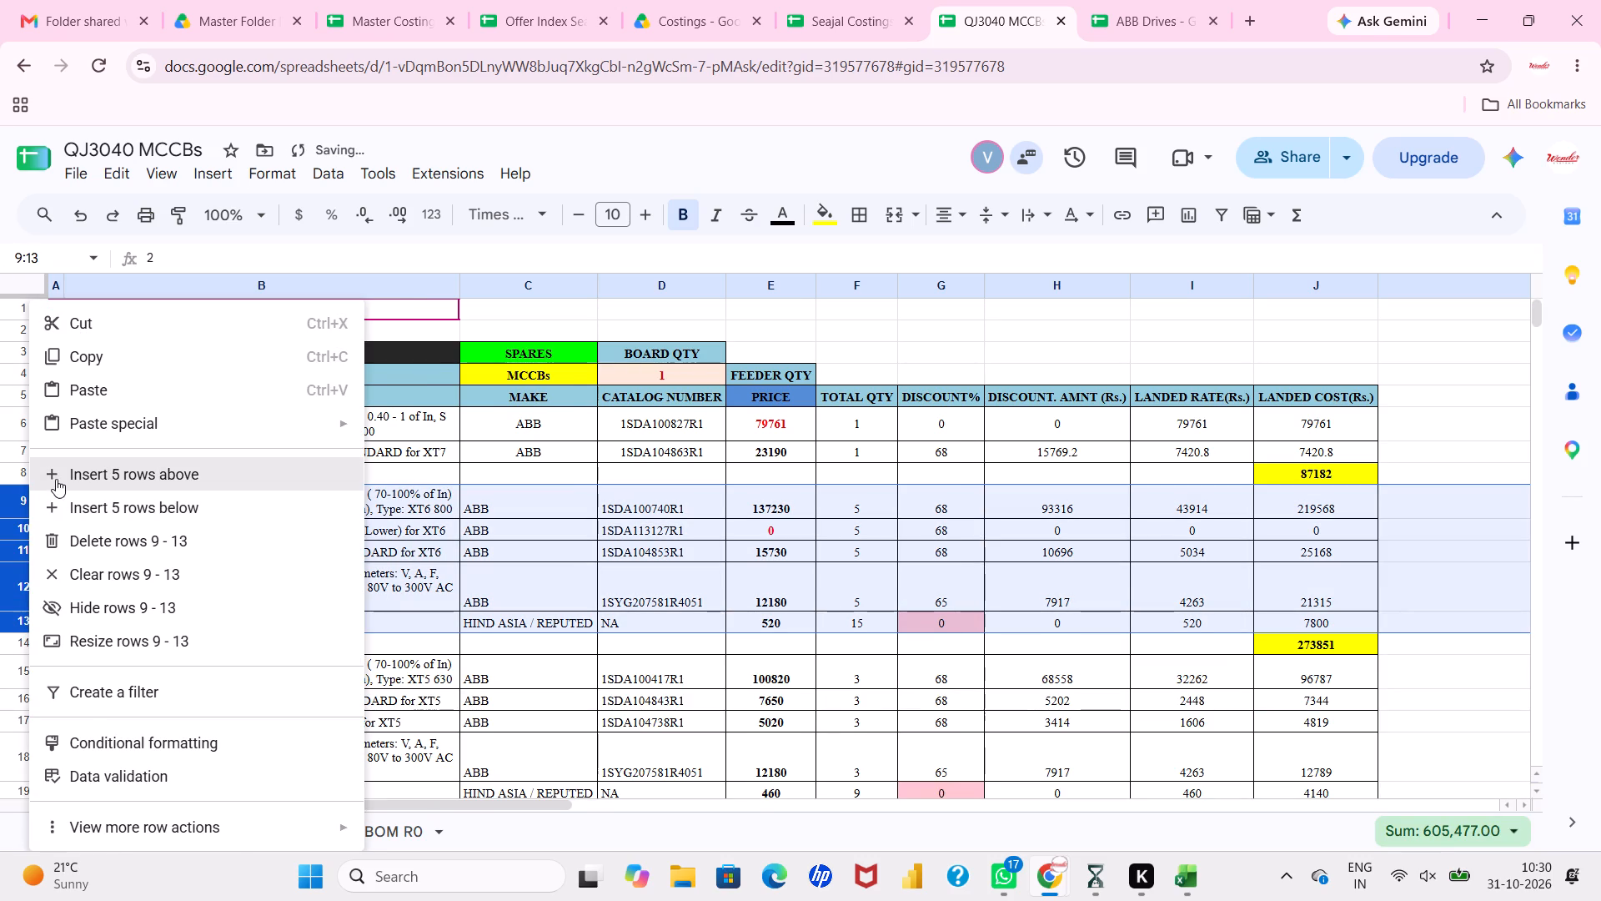
{"action": "left_click", "coordinate": [57, 477]}
Merge cells A9:A13 beside the five new rows into a single block-number cell.
{"action": "left_click_drag", "start_coordinate": [56, 500], "coordinate": [53, 576]}
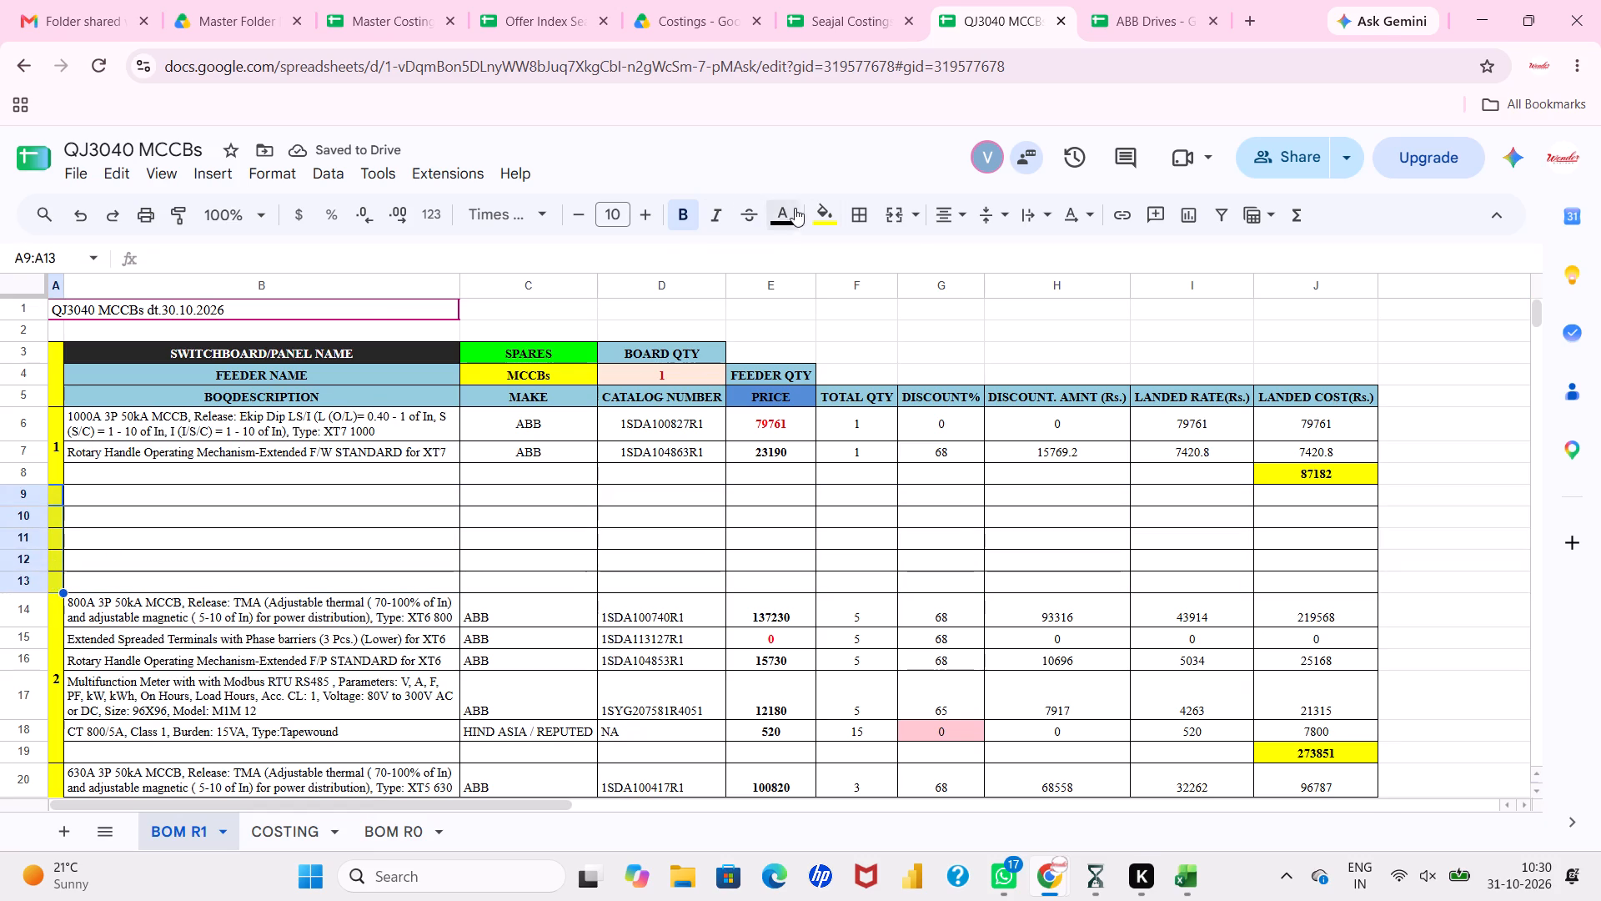
{"action": "left_click", "coordinate": [909, 224]}
{"action": "left_click", "coordinate": [934, 269]}
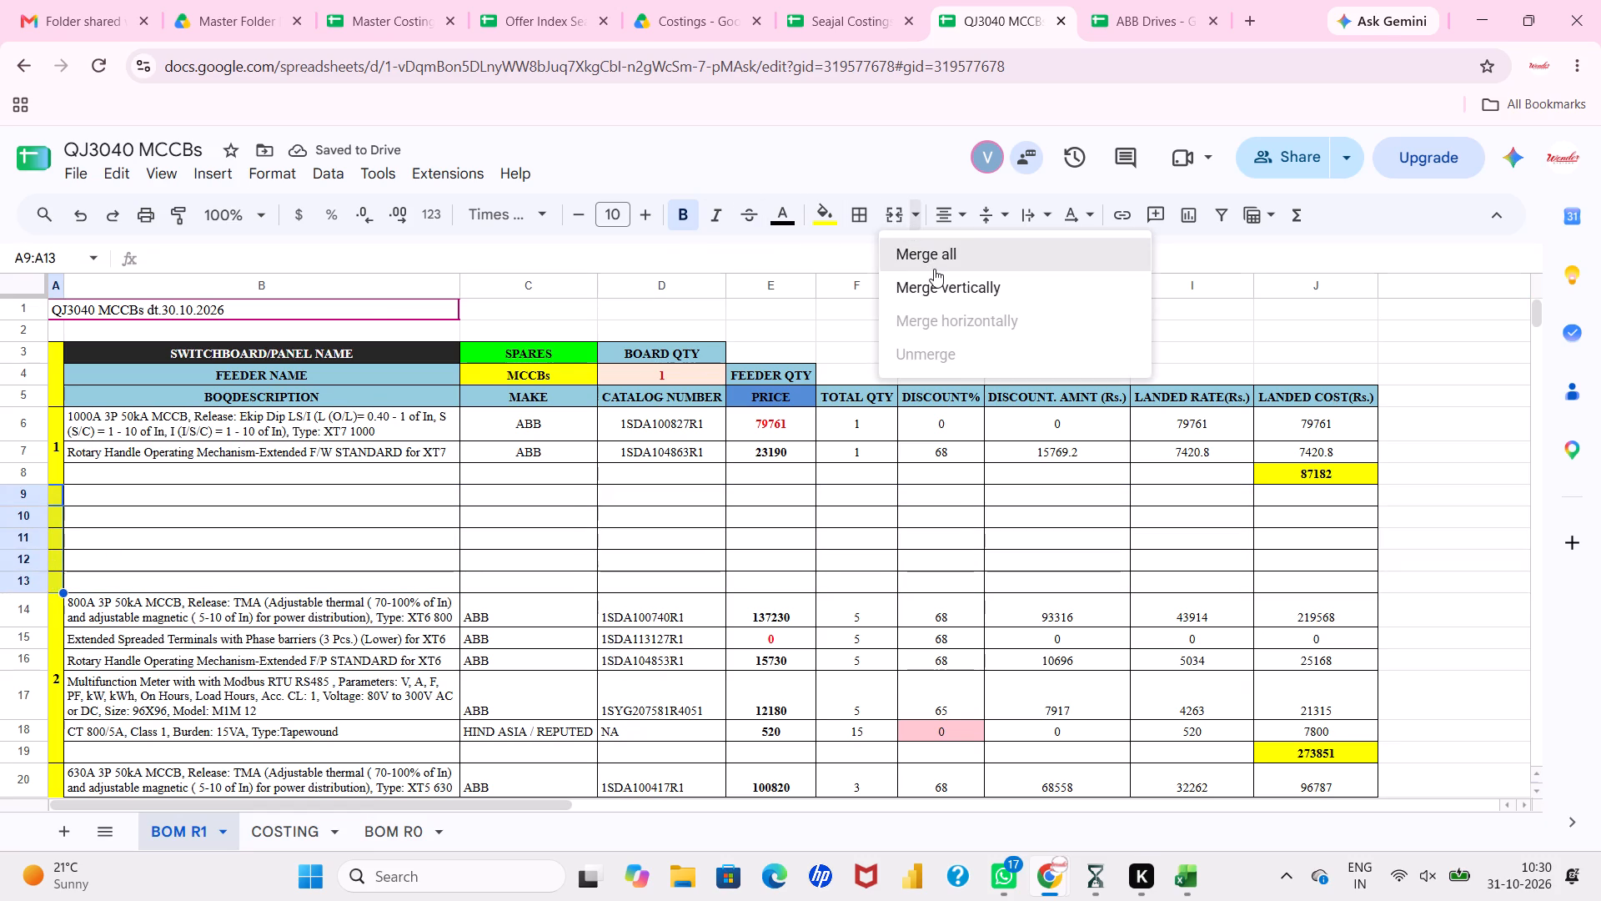
Number the new empty block 2 and the 800A 3P 50kA MCCB block 3 in column A.
{"action": "left_click", "coordinate": [53, 532]}
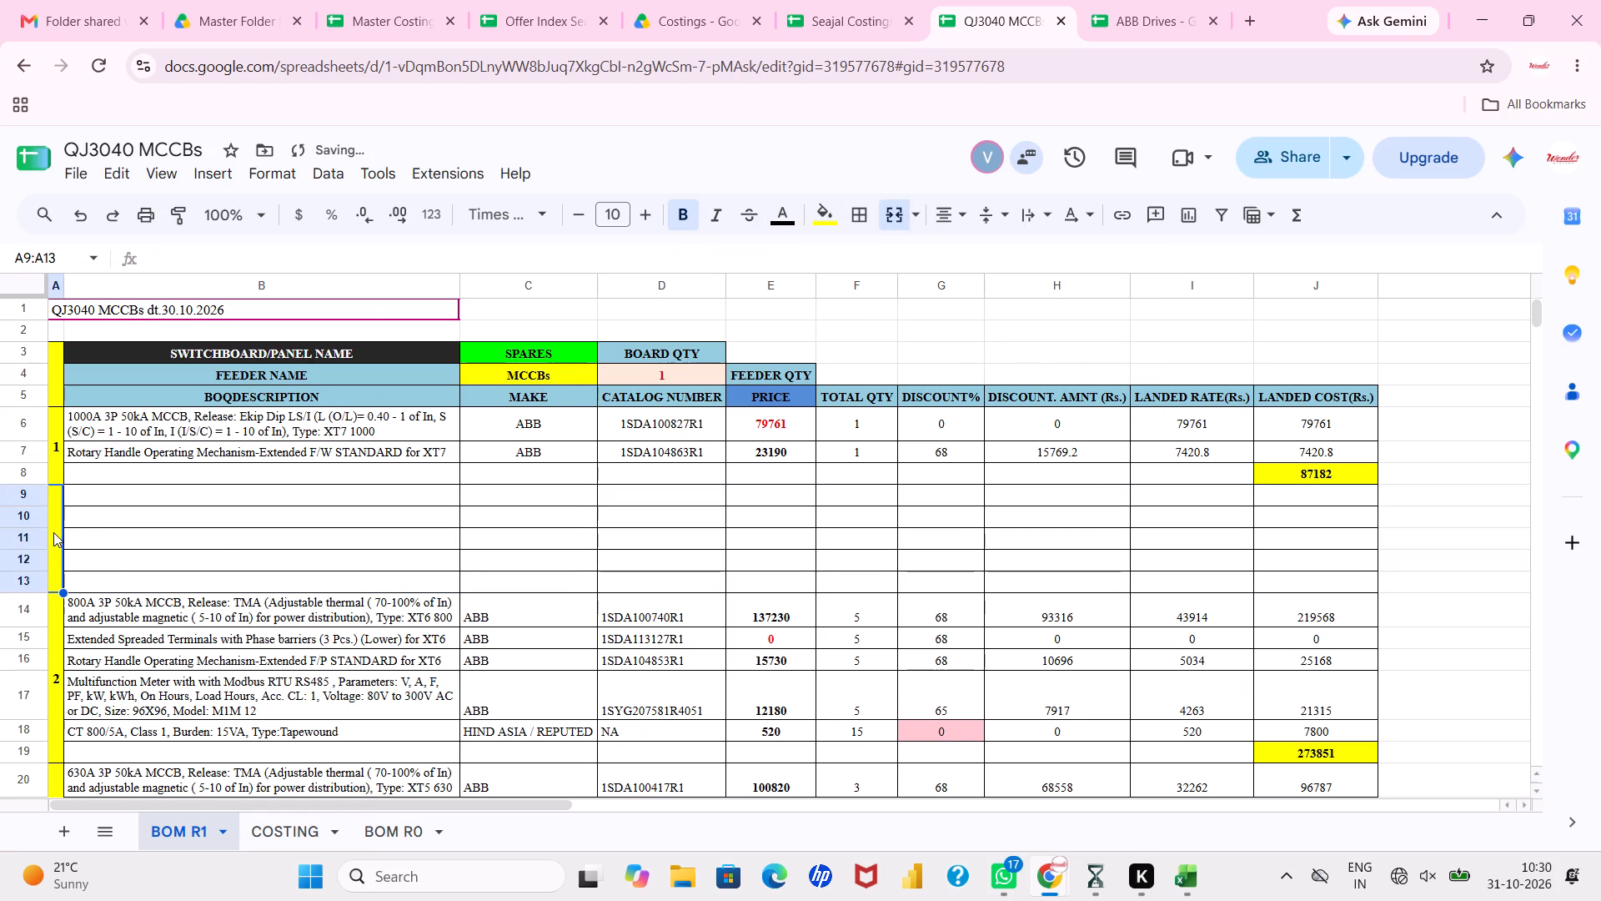
{"action": "key", "text": "2"}
{"action": "key", "text": "Down"}
{"action": "key", "text": "3"}
{"action": "key", "text": "Down"}
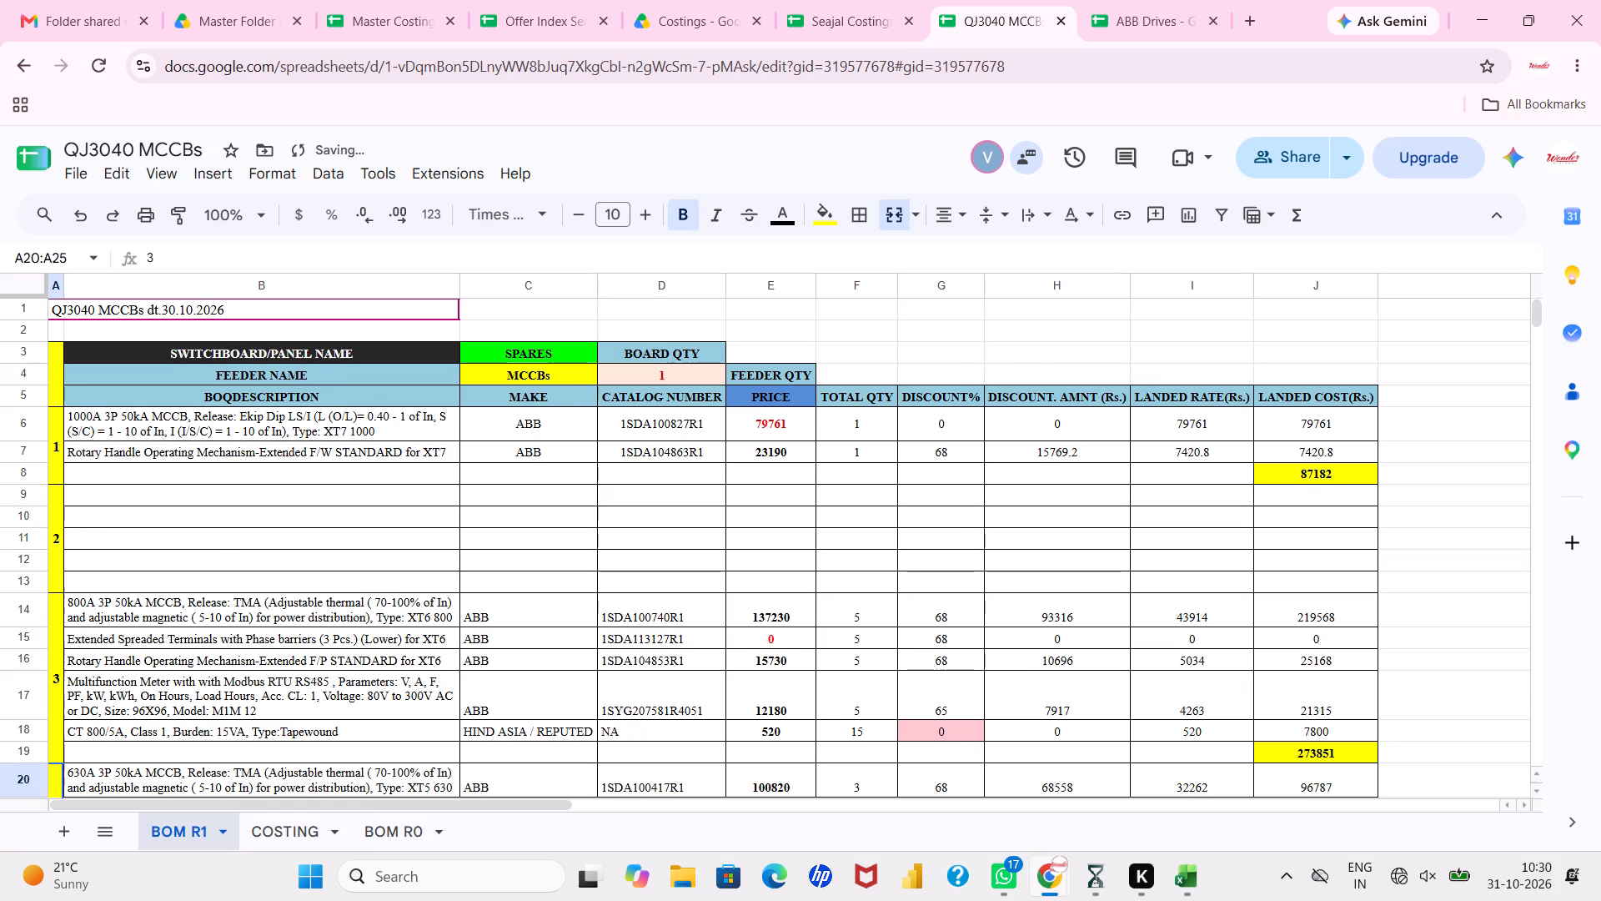
Fill the block-number cells A6:A19, with their merge pattern, down column A to row 89.
{"action": "scroll", "coordinate": [53, 532], "scroll_direction": "right", "scroll_amount": 1}
{"action": "left_click_drag", "start_coordinate": [59, 443], "coordinate": [43, 604]}
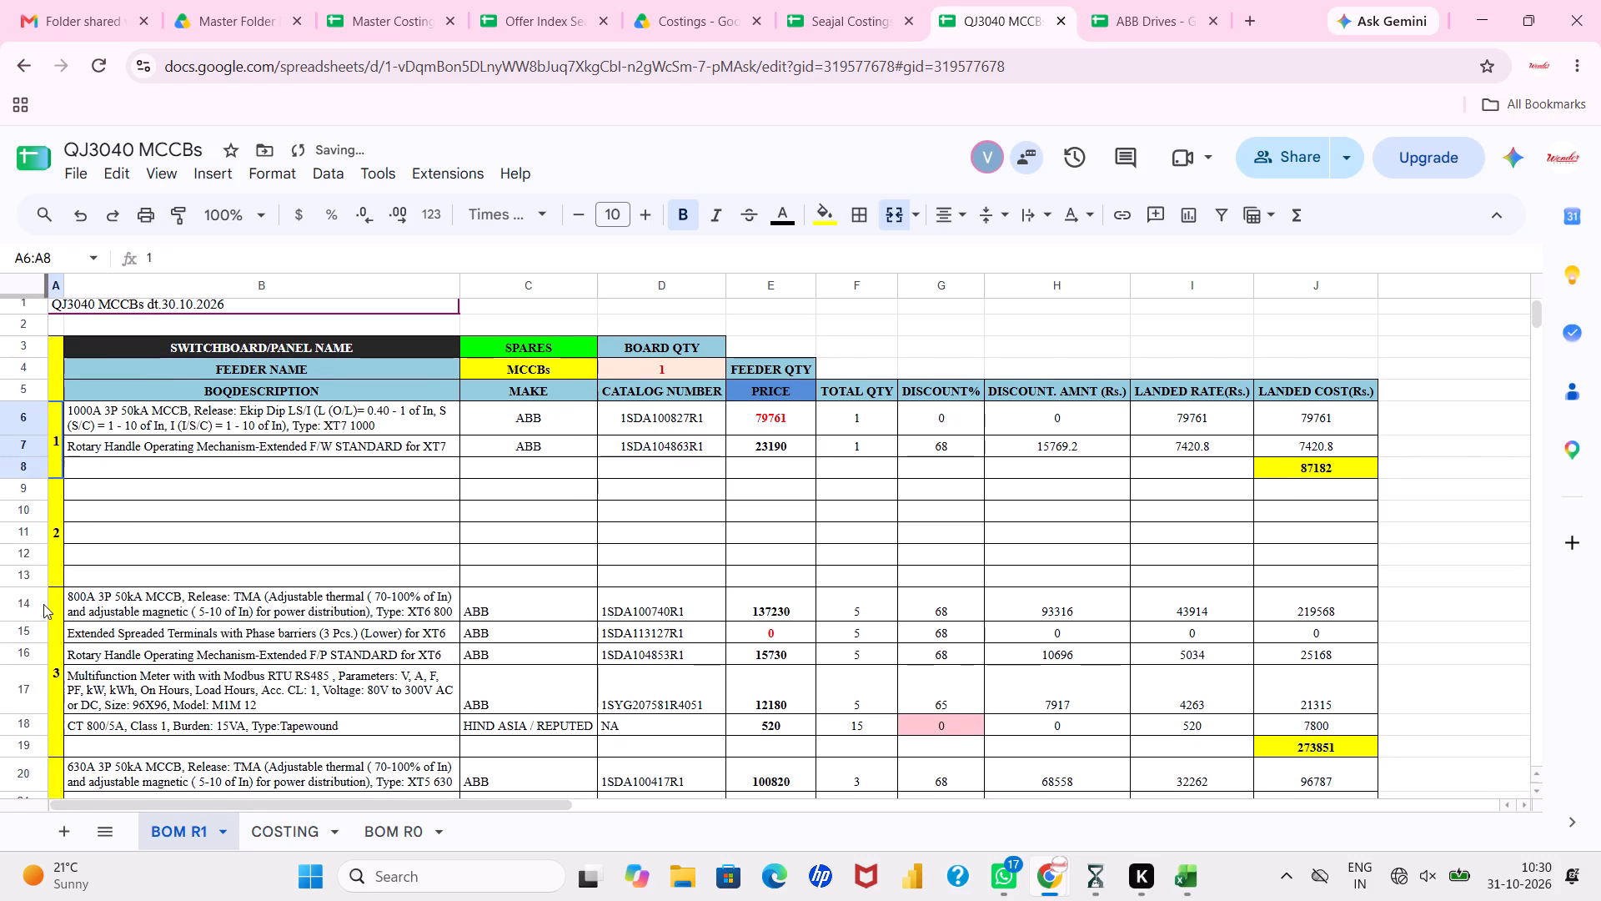
{"action": "left_click_drag", "start_coordinate": [43, 604], "coordinate": [56, 736]}
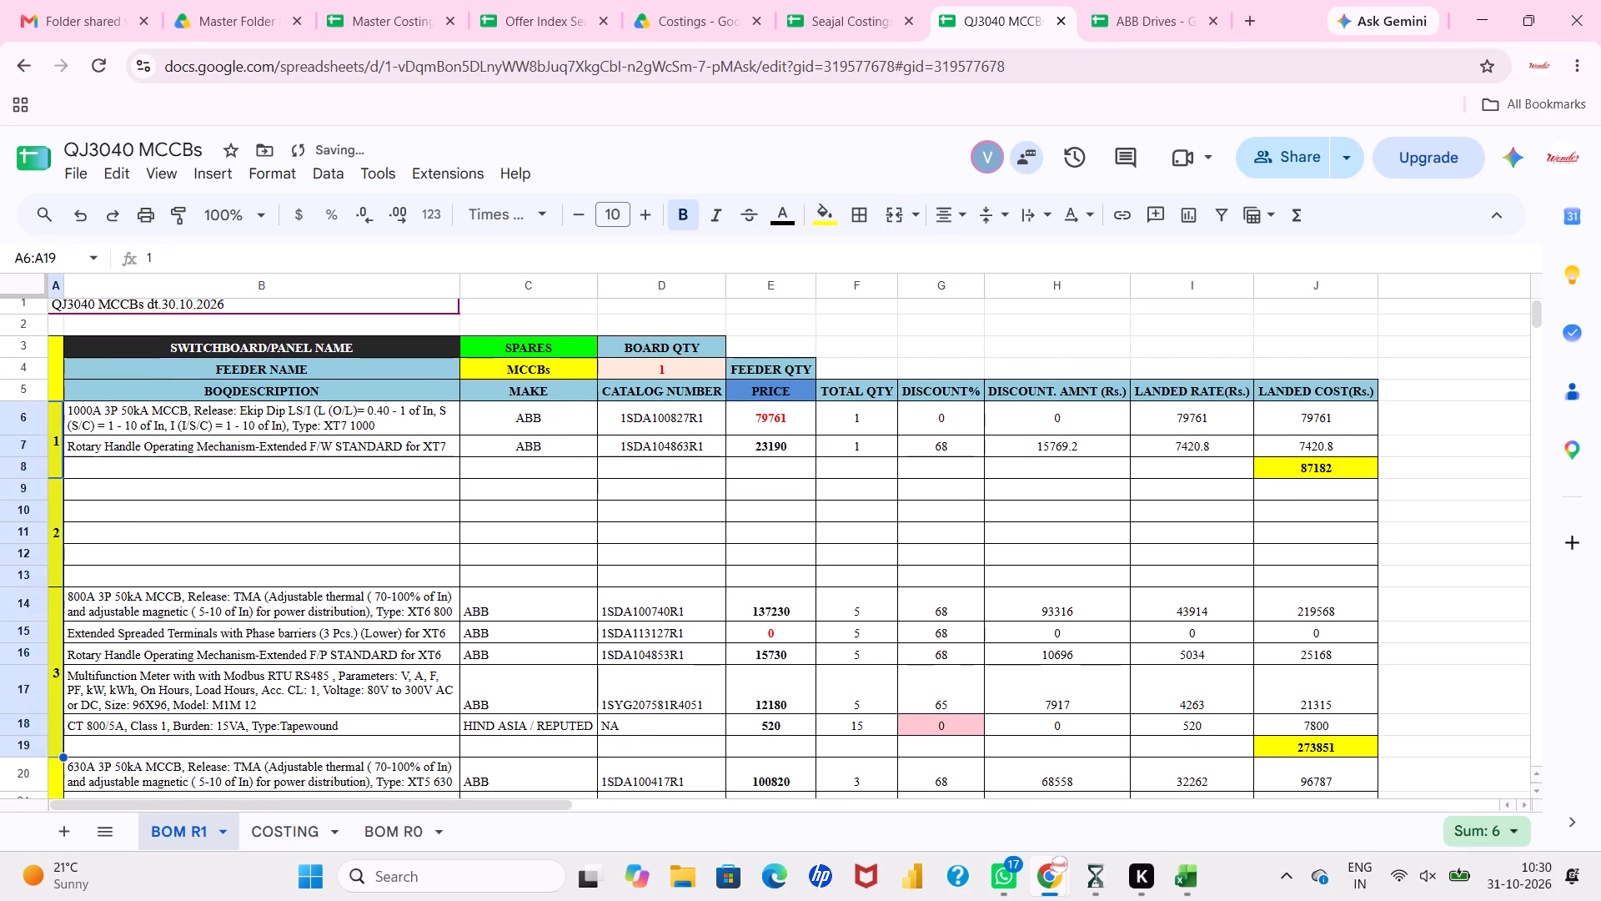
{"action": "left_click_drag", "start_coordinate": [62, 756], "coordinate": [58, 864]}
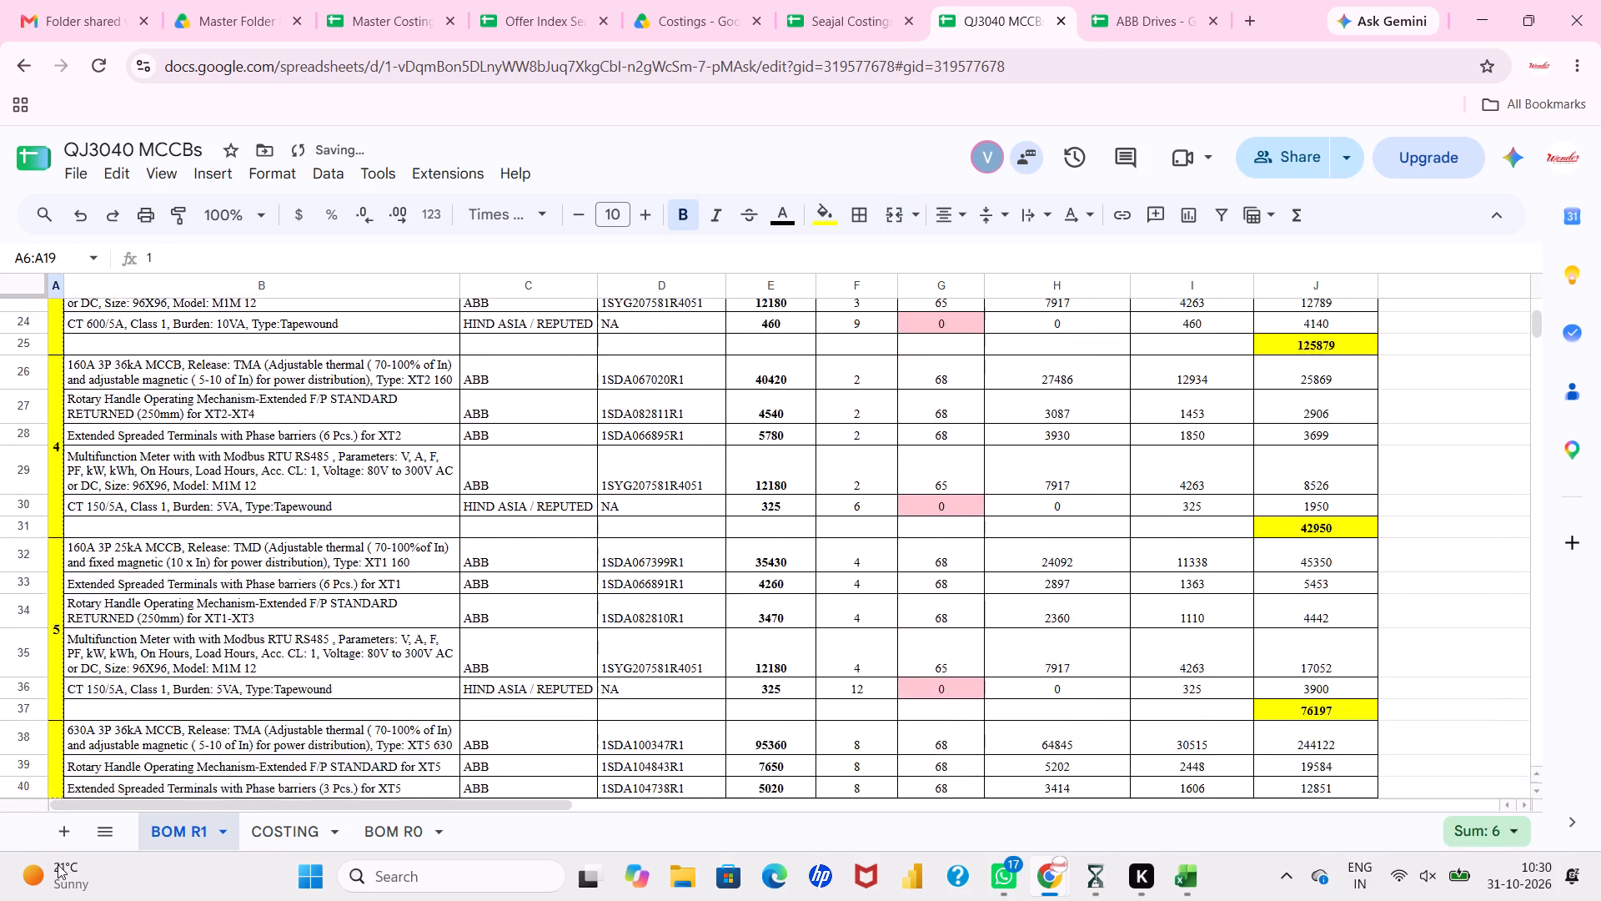
{"action": "left_click_drag", "start_coordinate": [58, 864], "coordinate": [56, 561]}
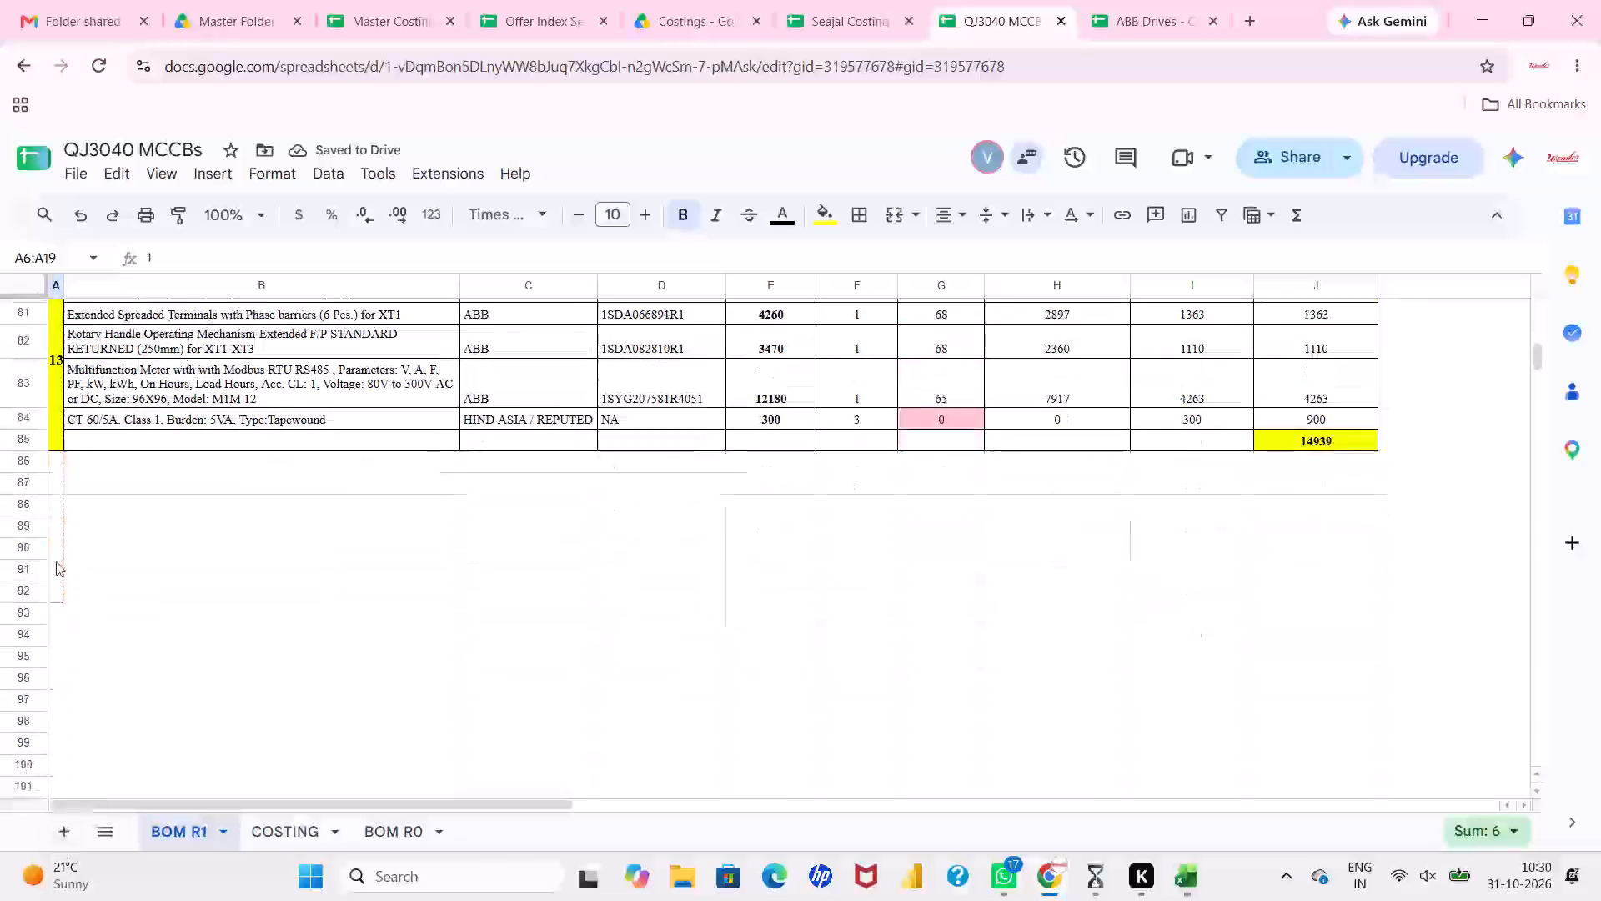
{"action": "left_click_drag", "start_coordinate": [56, 561], "coordinate": [58, 437]}
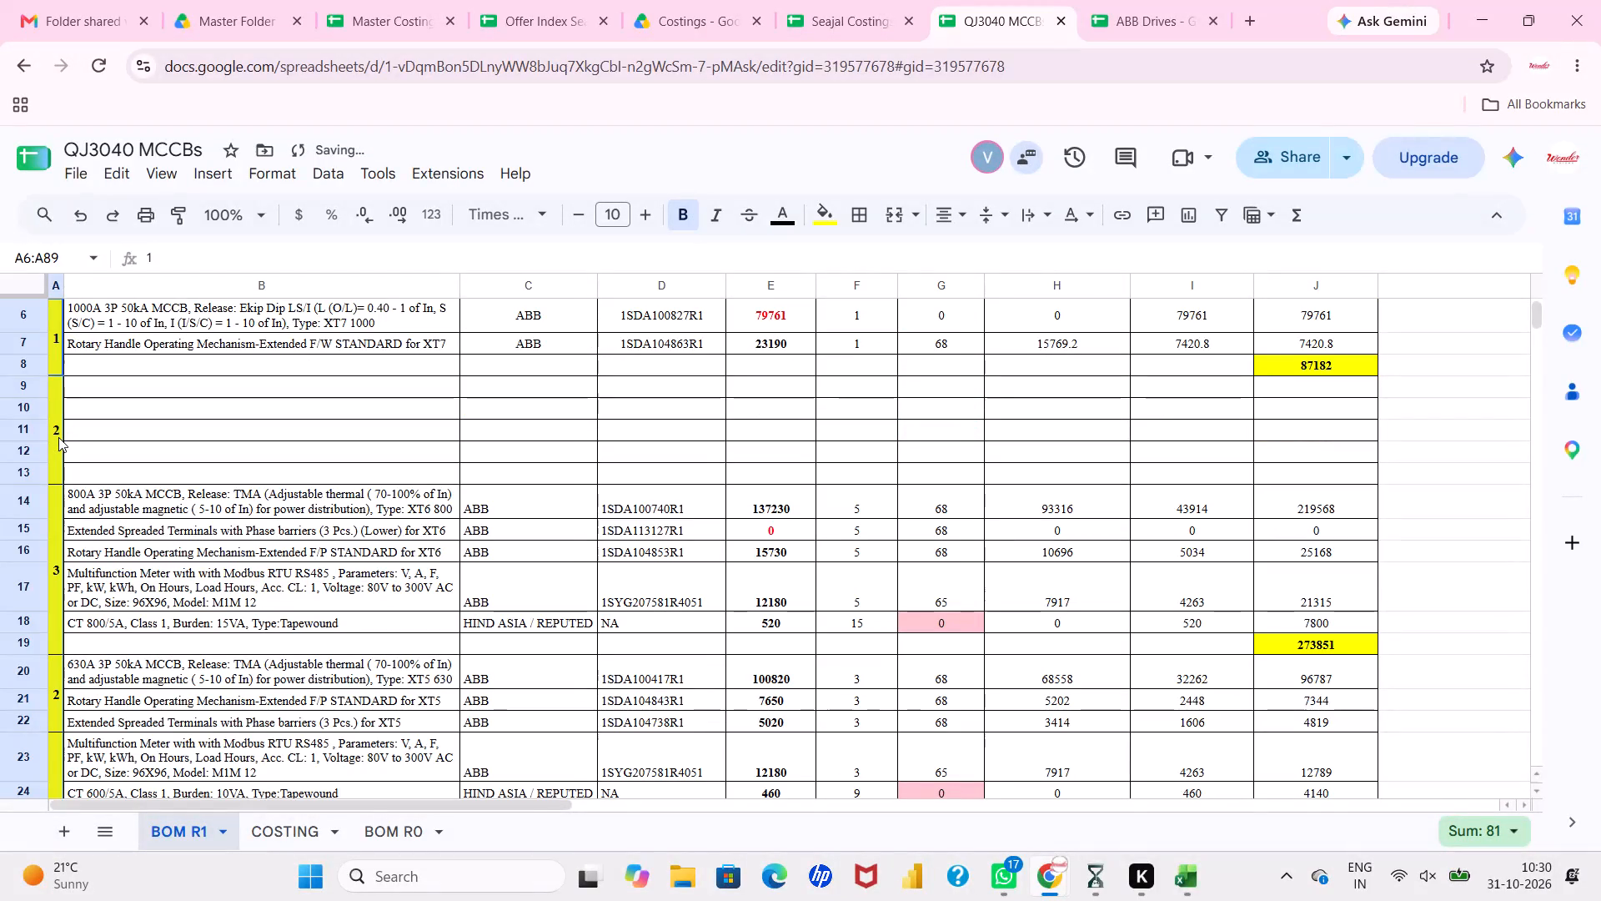
Number the merged block cells in column A from 4 to 9, starting beside the 630A 3P 50kA MCCB at A20.
{"action": "scroll", "coordinate": [147, 536], "scroll_direction": "down", "scroll_amount": 1}
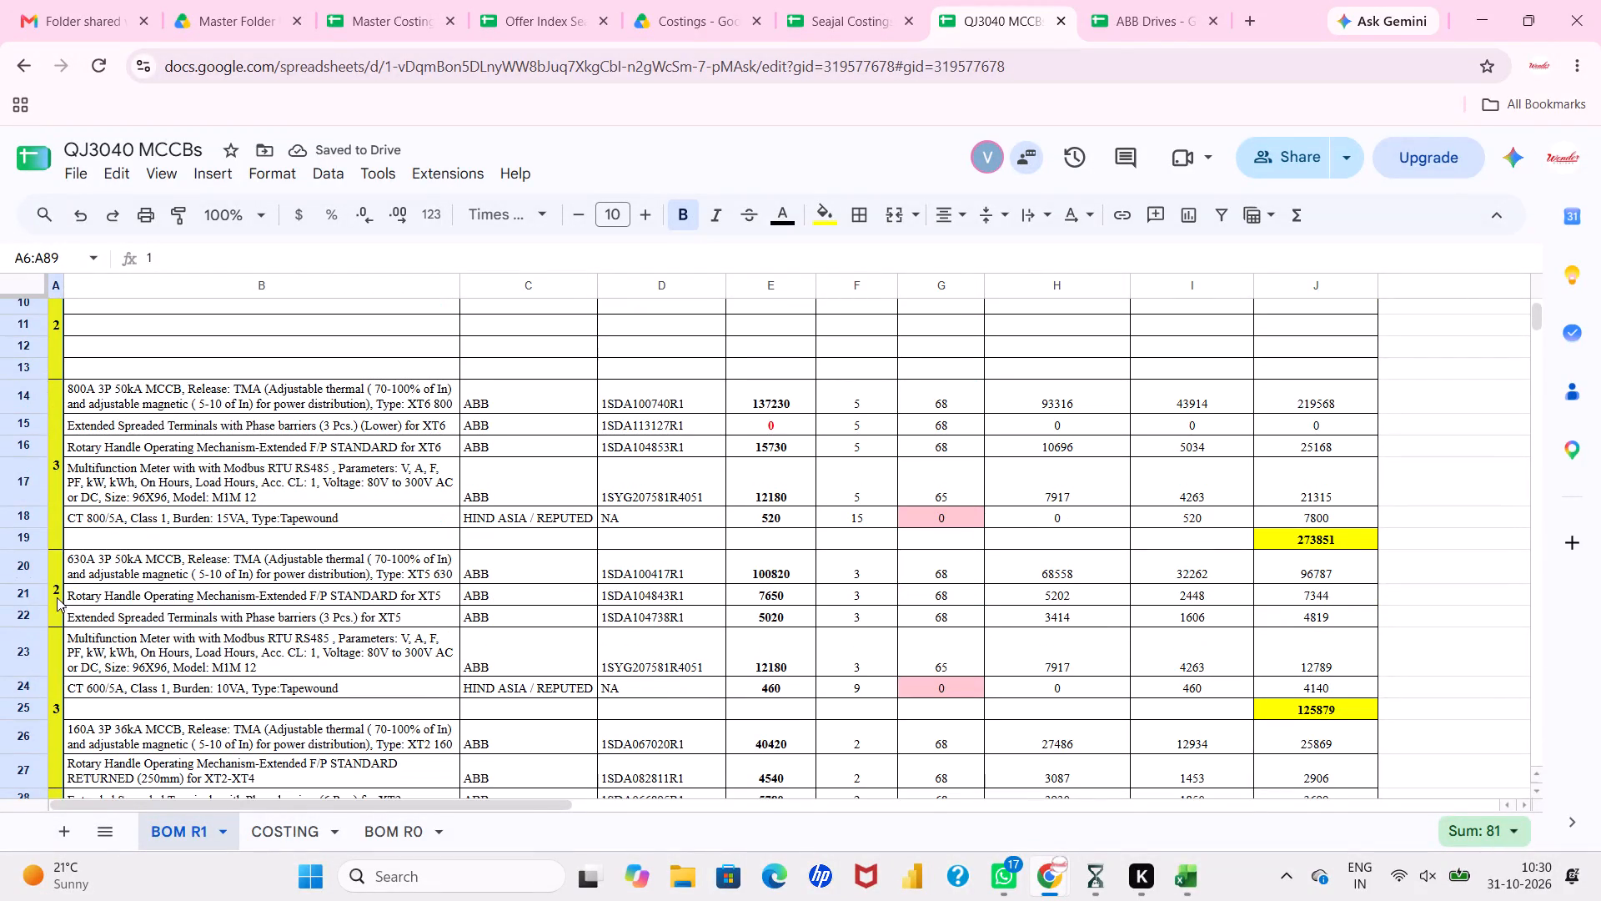
{"action": "left_click", "coordinate": [58, 597]}
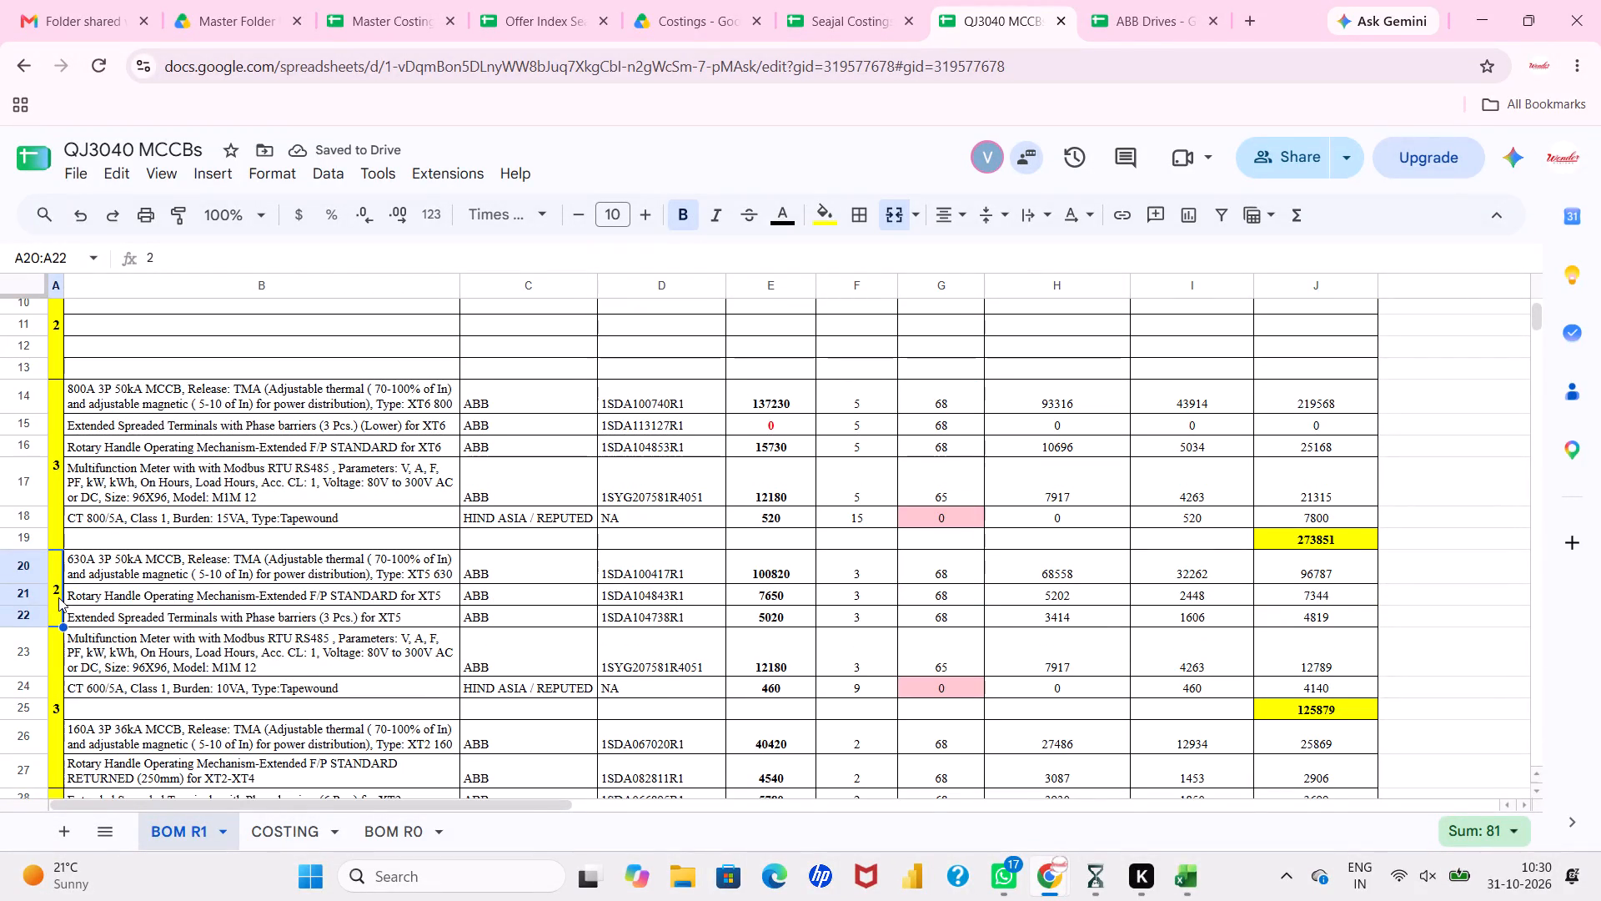
{"action": "key", "text": "4"}
{"action": "key", "text": "Down"}
{"action": "key", "text": "5"}
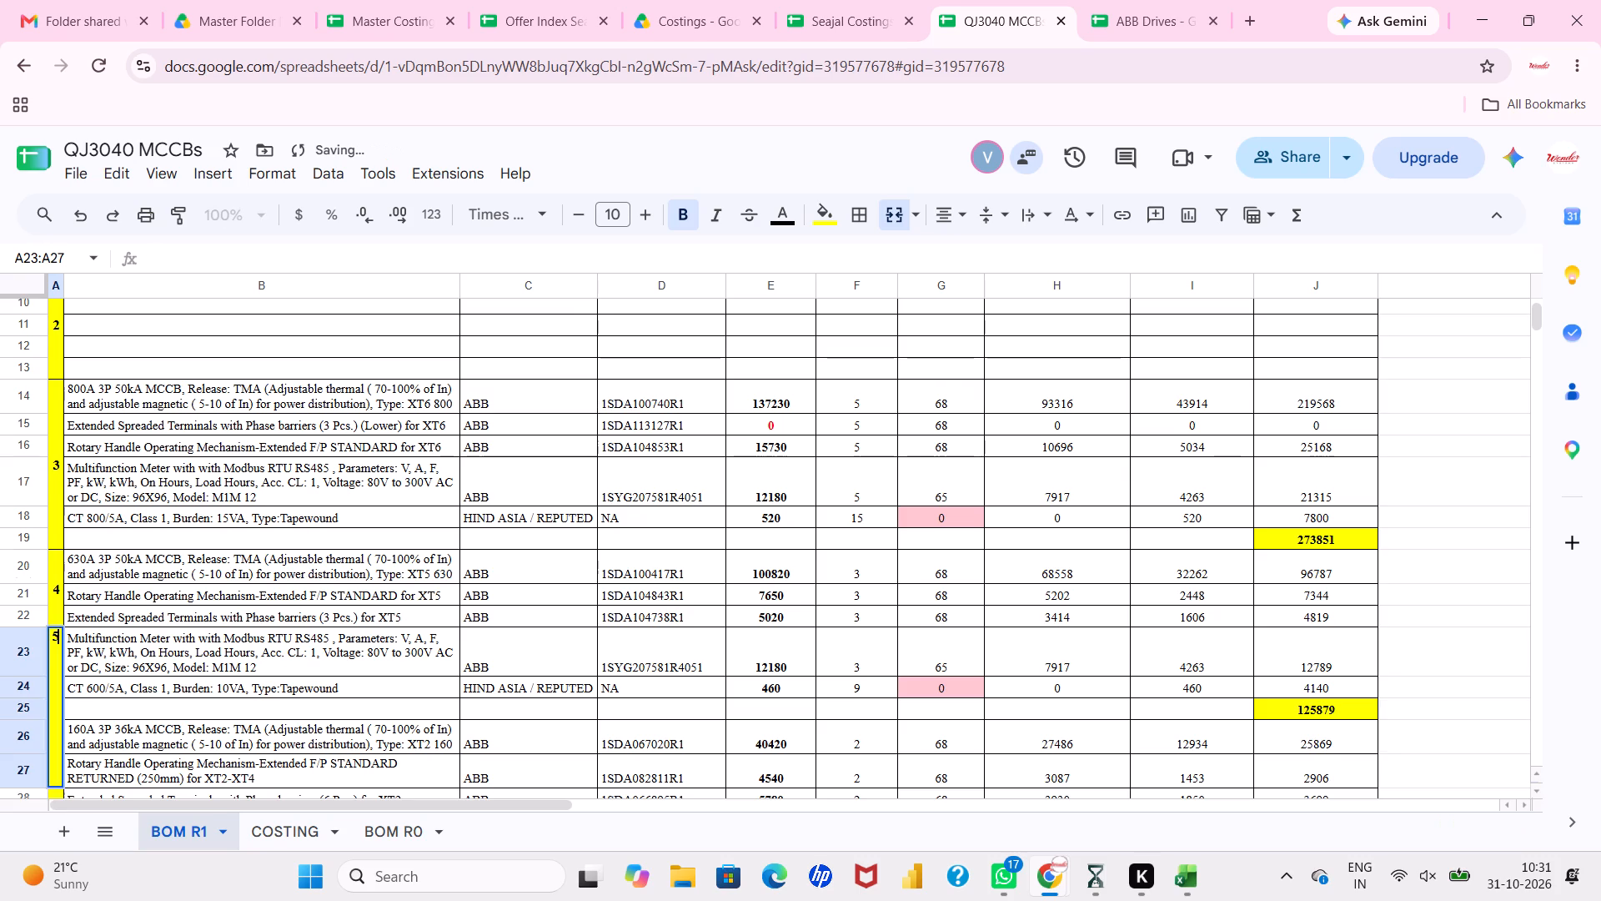
{"action": "key", "text": "Down"}
{"action": "key", "text": "6"}
{"action": "key", "text": "Down"}
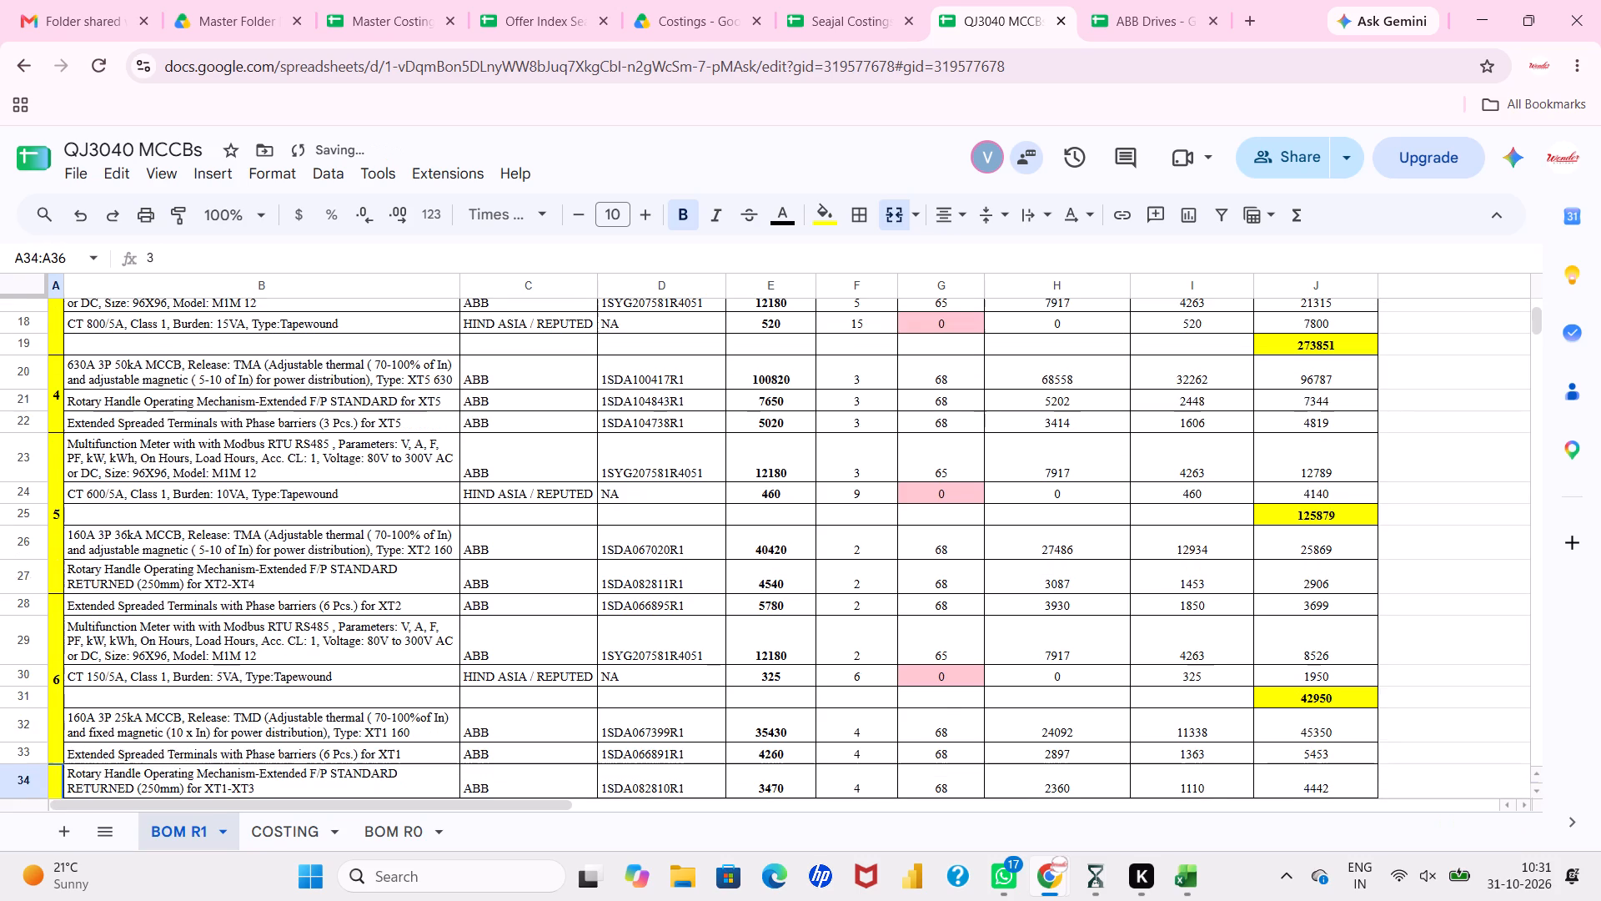
{"action": "key", "text": "7"}
{"action": "key", "text": "Down"}
{"action": "key", "text": "8"}
{"action": "key", "text": "Down"}
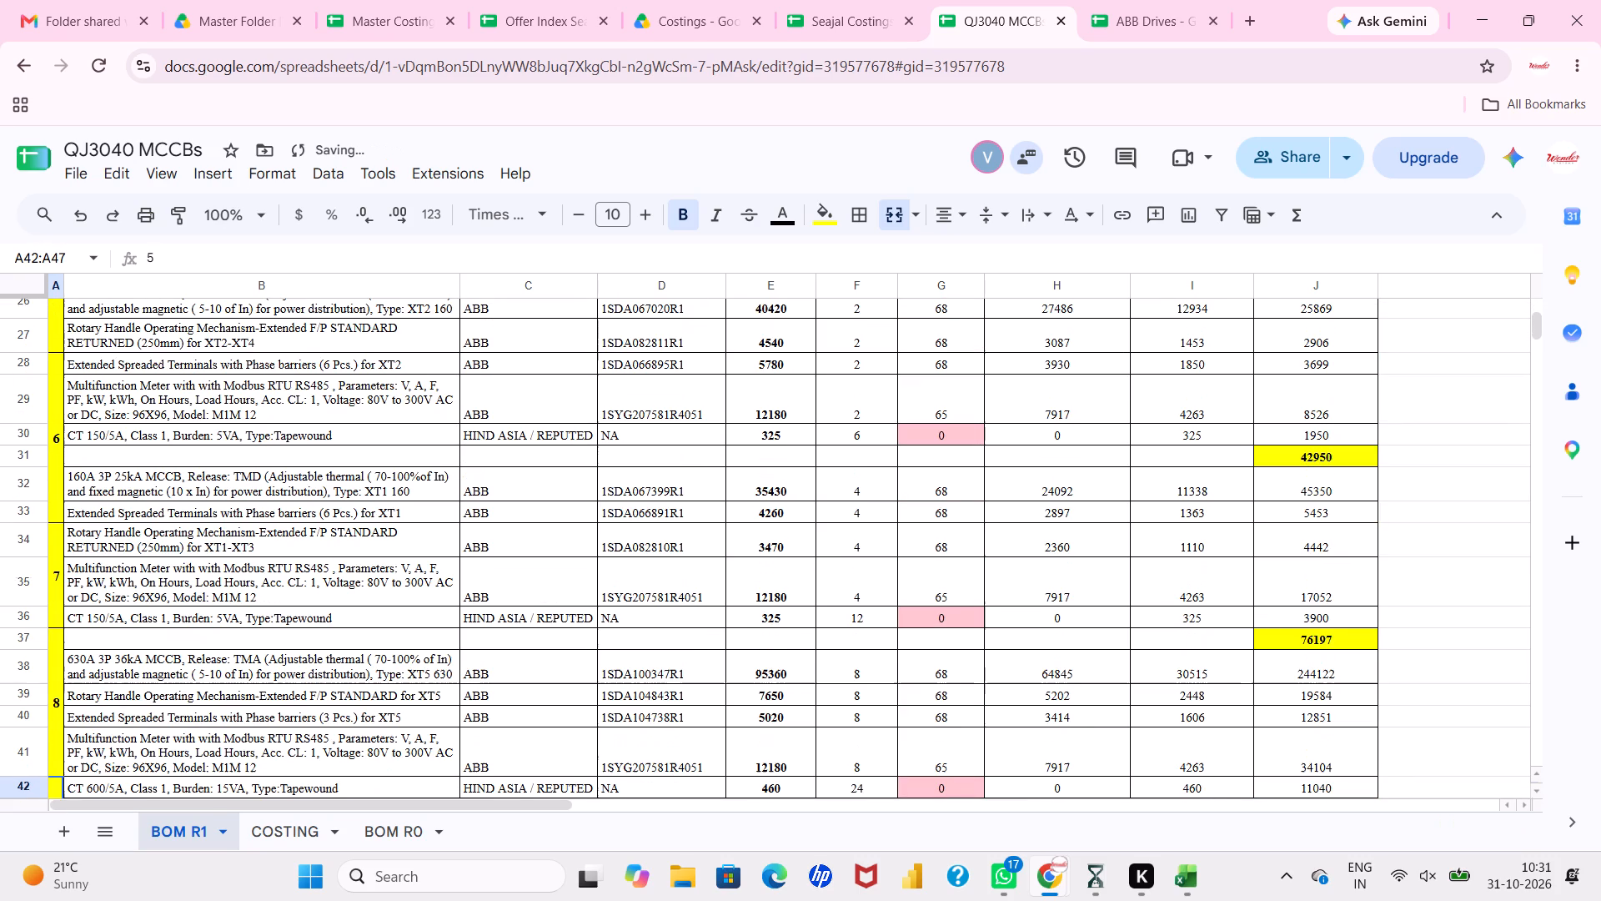
{"action": "key", "text": "9"}
{"action": "key", "text": "Down"}
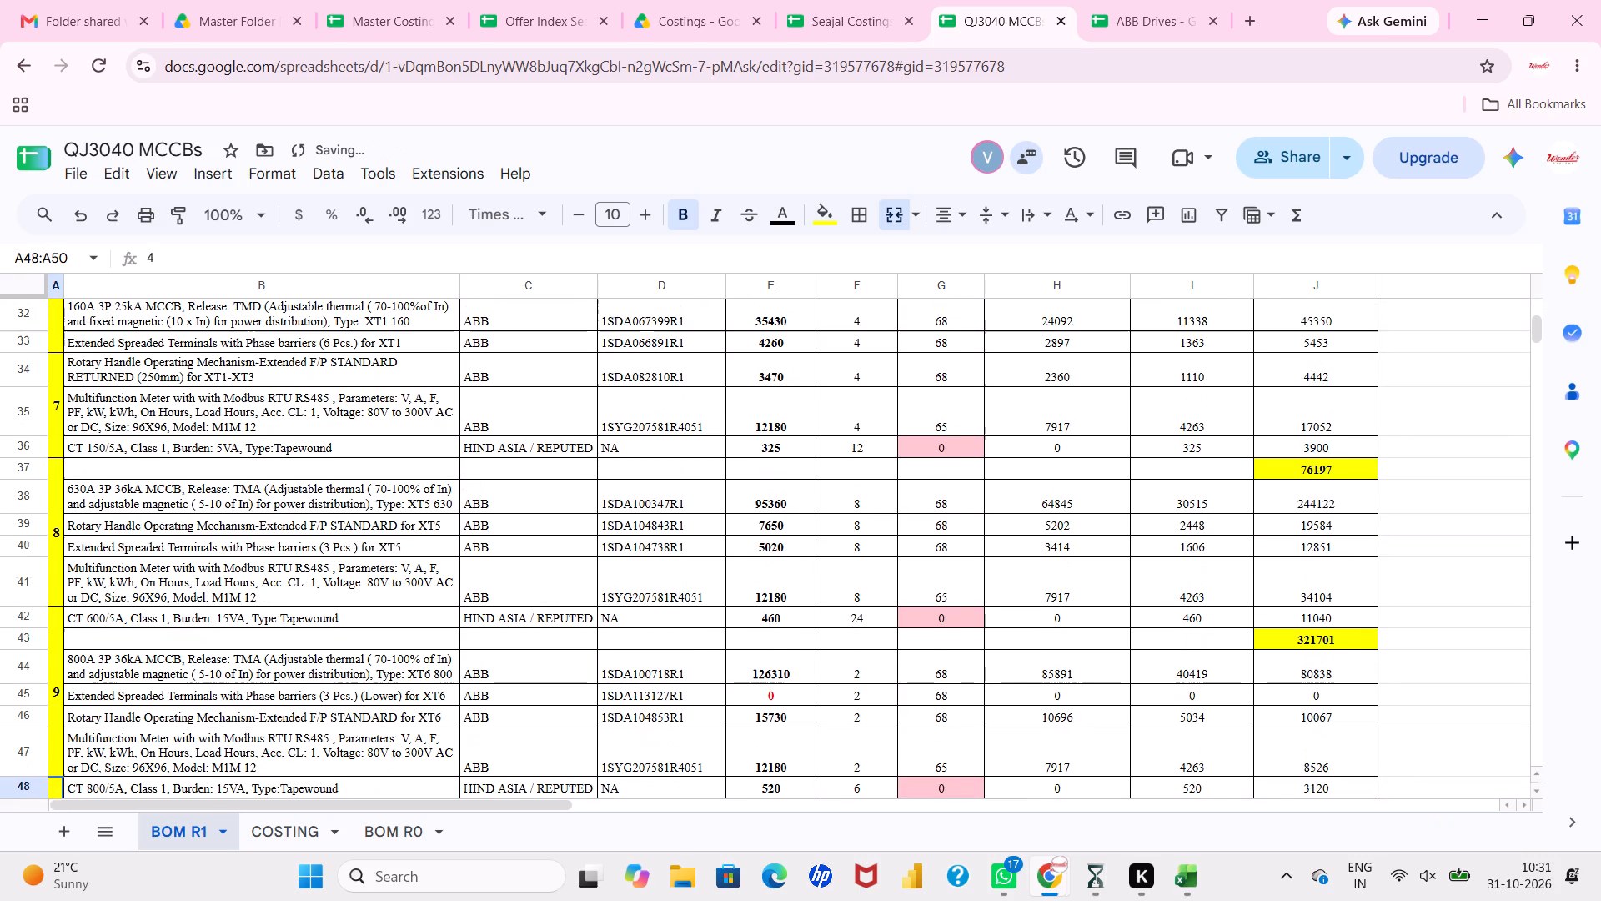
Continue numbering the merged block cells in column A from 10 to 17, starting at A48.
{"action": "type", "text": "10"}
{"action": "key", "text": "Down"}
{"action": "type", "text": "11"}
{"action": "key", "text": "Down"}
{"action": "type", "text": "12"}
{"action": "key", "text": "Down"}
{"action": "type", "text": "13"}
{"action": "key", "text": "Down"}
{"action": "type", "text": "14"}
{"action": "key", "text": "Down"}
{"action": "type", "text": "15"}
{"action": "key", "text": "Down"}
{"action": "type", "text": "16"}
{"action": "key", "text": "Down"}
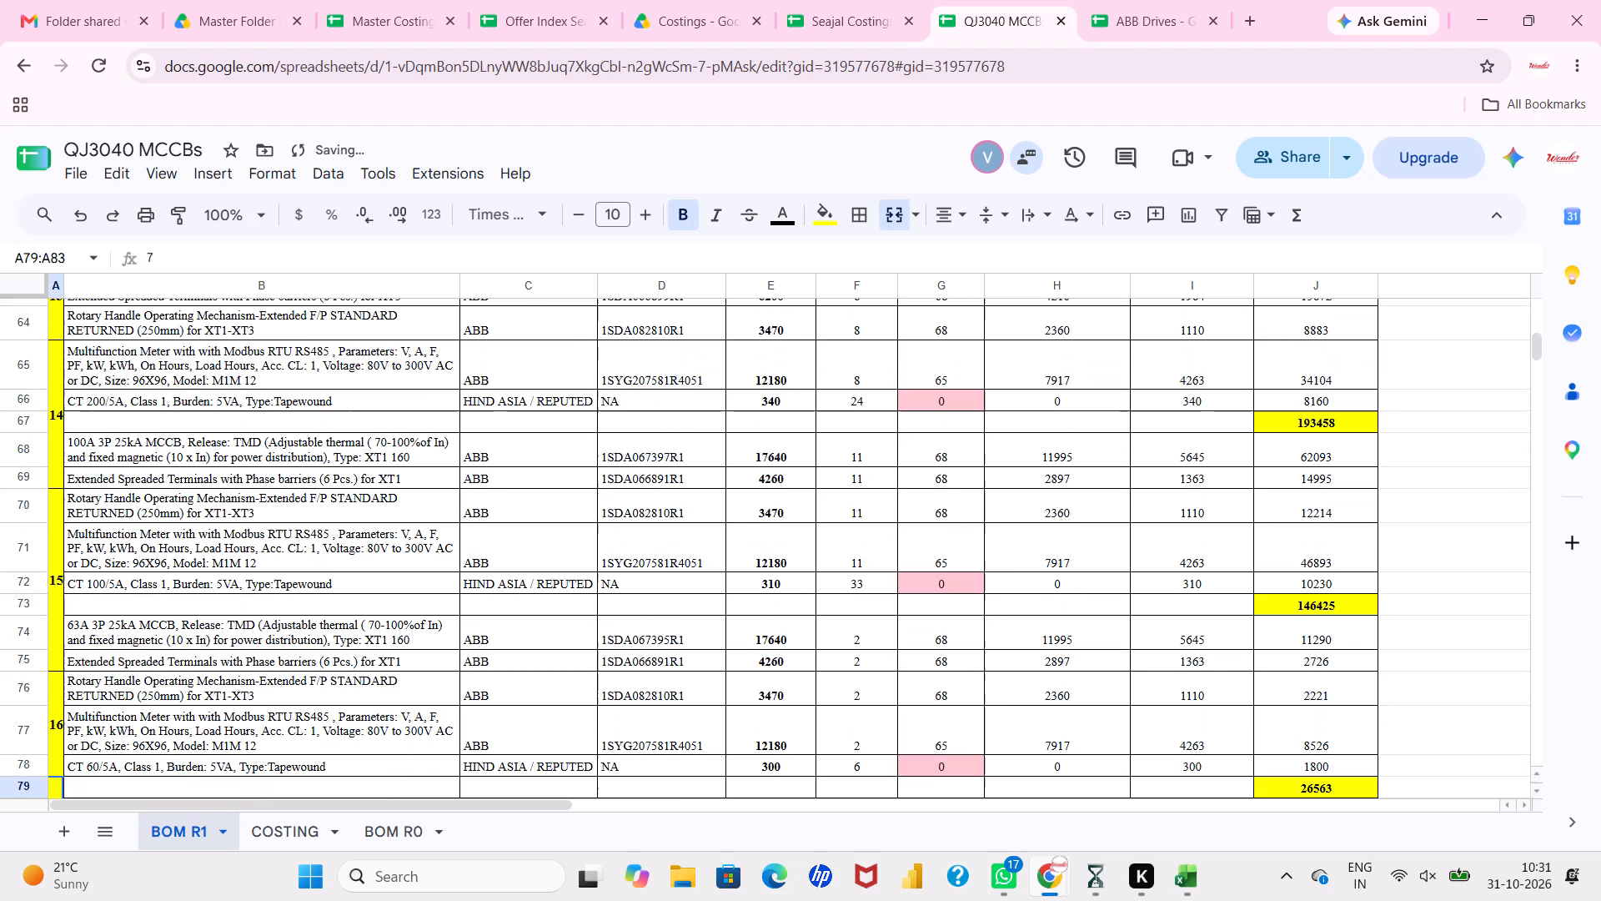
{"action": "scroll", "coordinate": [205, 576], "scroll_direction": "down", "scroll_amount": 3}
{"action": "type", "text": "17"}
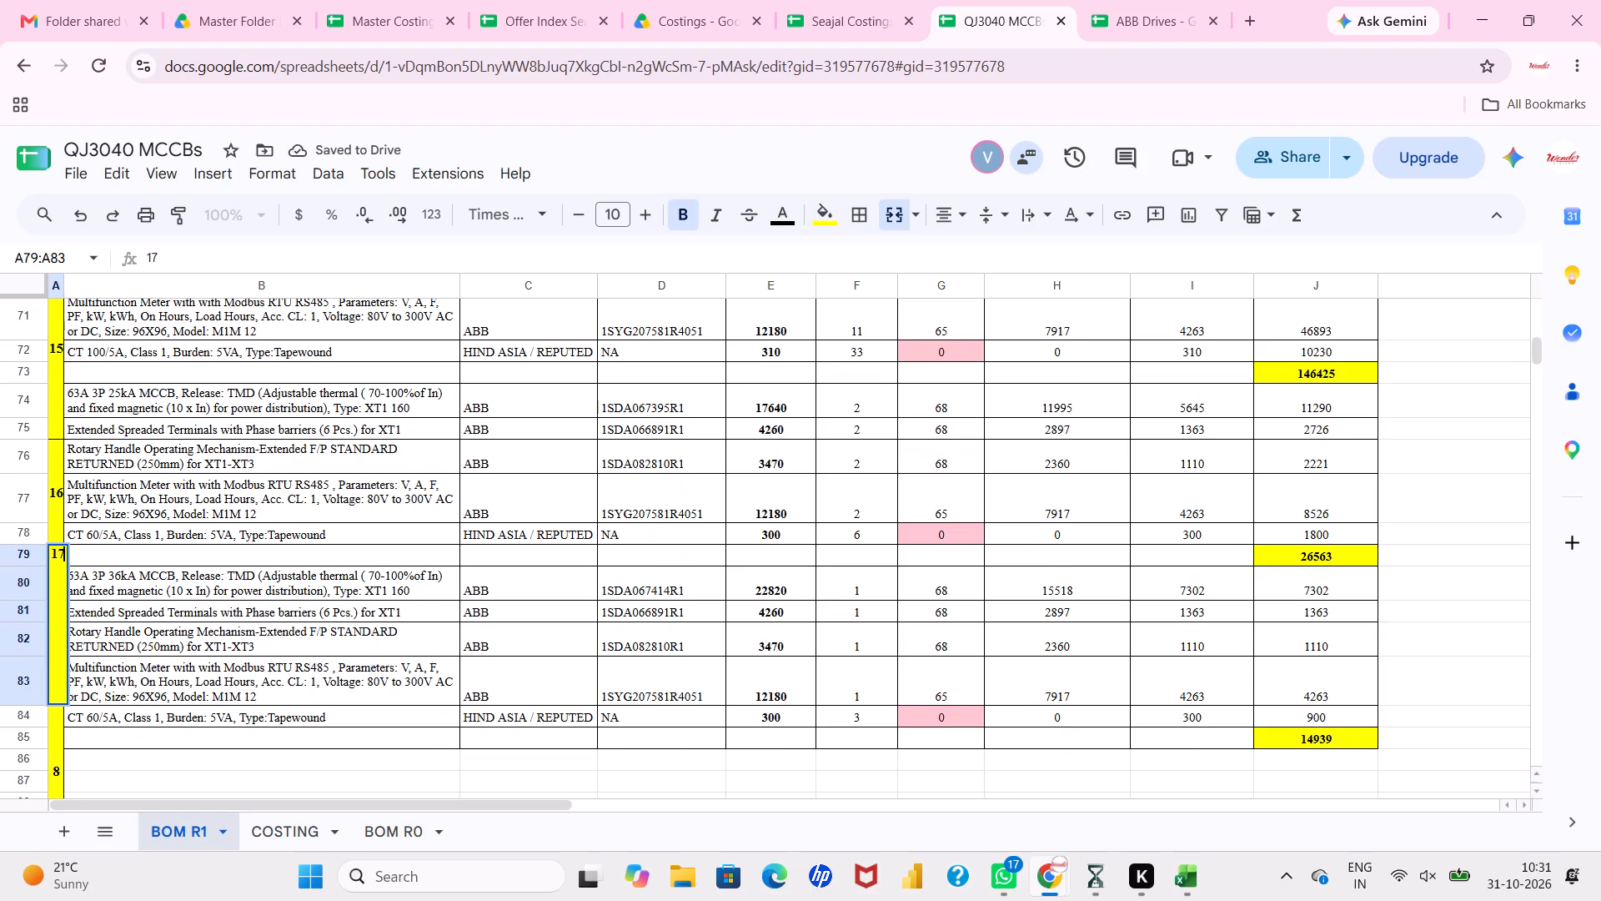
{"action": "key", "text": "Down"}
{"action": "left_click", "coordinate": [266, 773]}
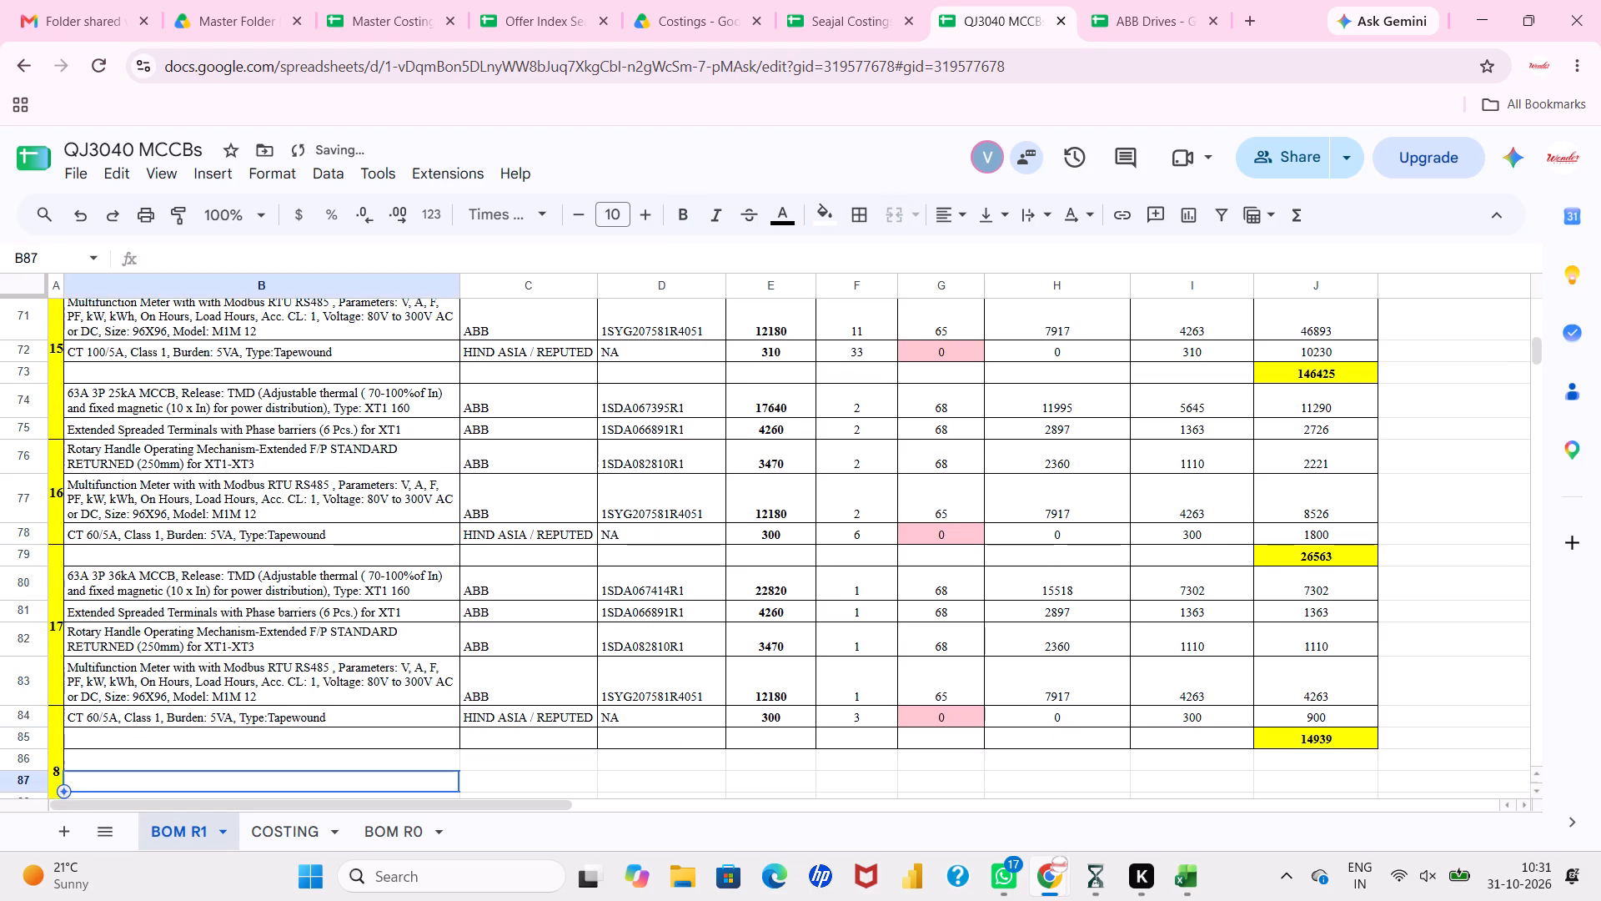
Unmerge the block cell A84:A89 that runs past the end of the table.
{"action": "scroll", "coordinate": [266, 773], "scroll_direction": "down", "scroll_amount": 1}
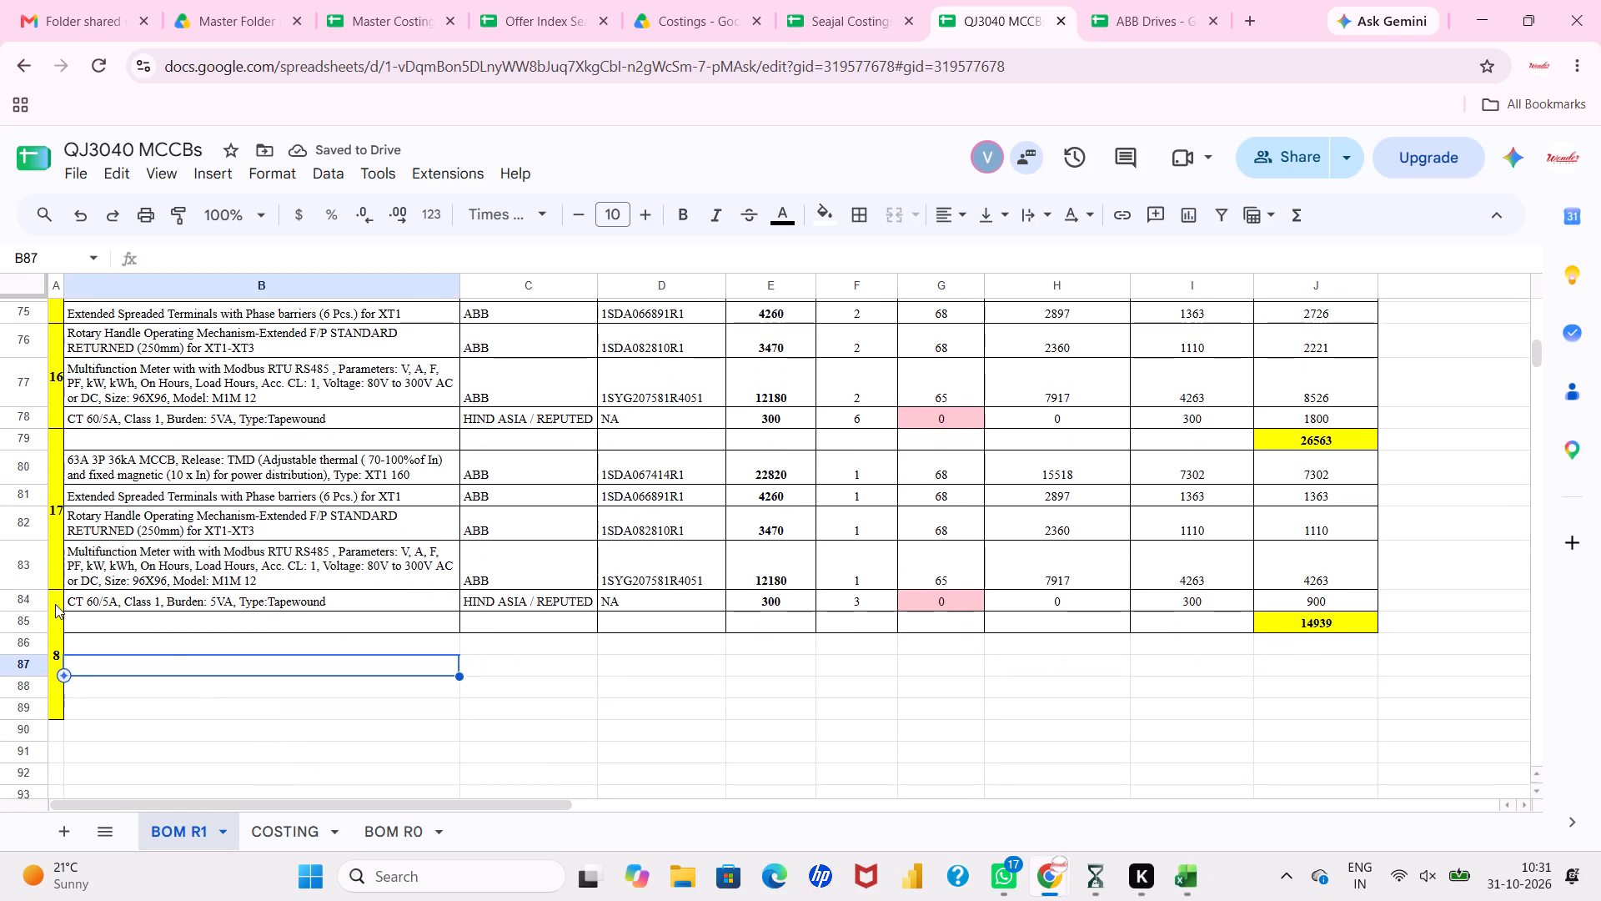
{"action": "left_click", "coordinate": [55, 604]}
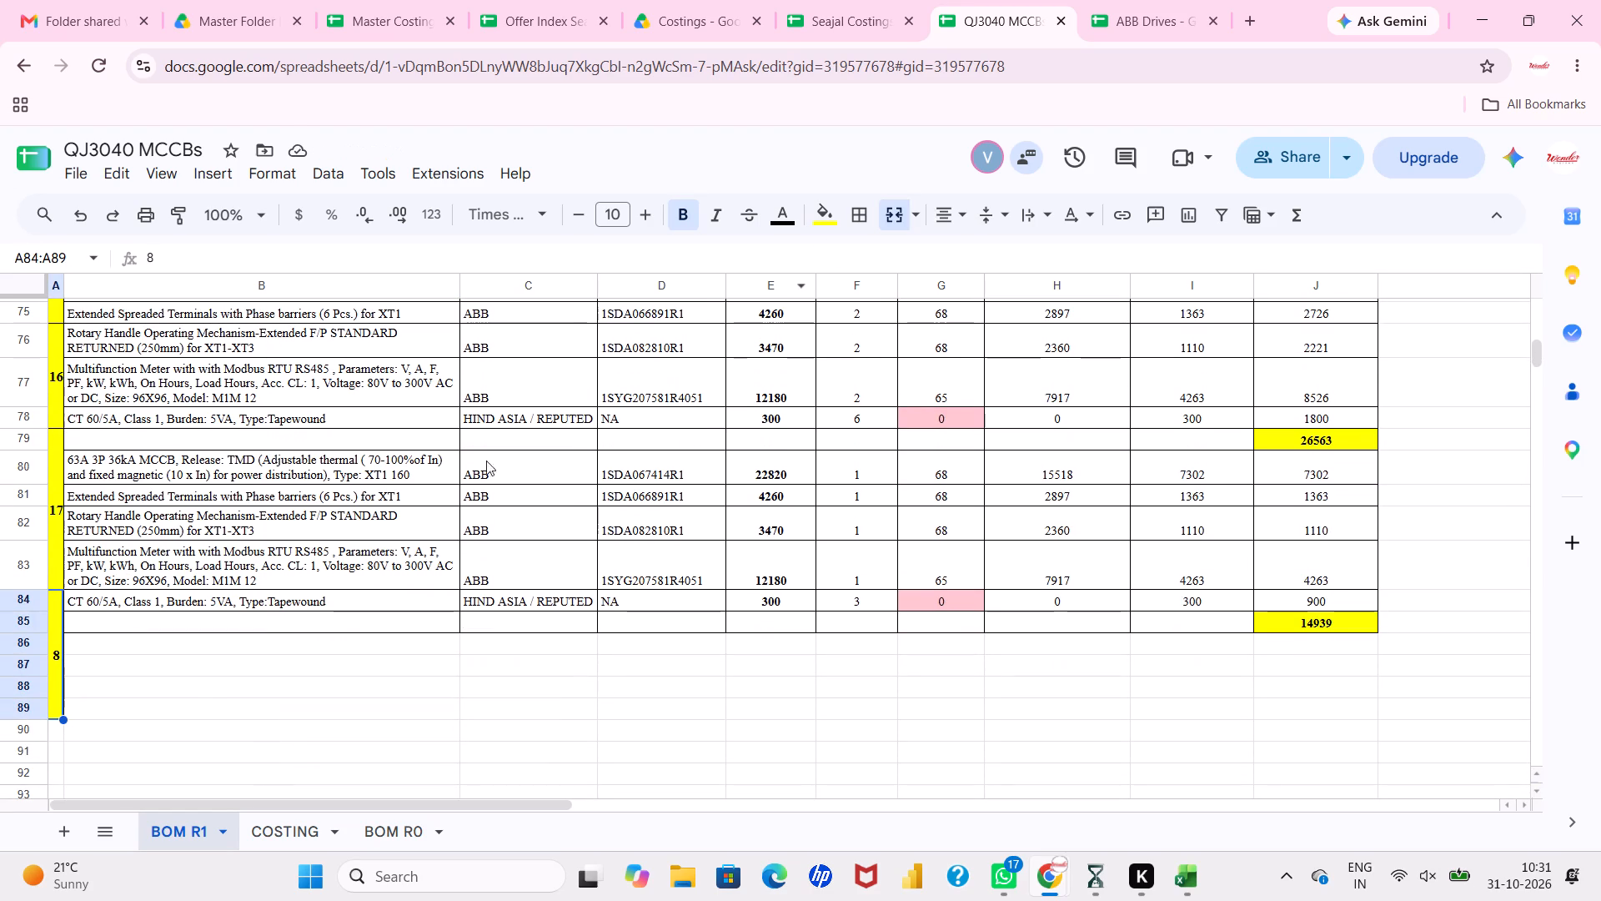
{"action": "left_click", "coordinate": [919, 224]}
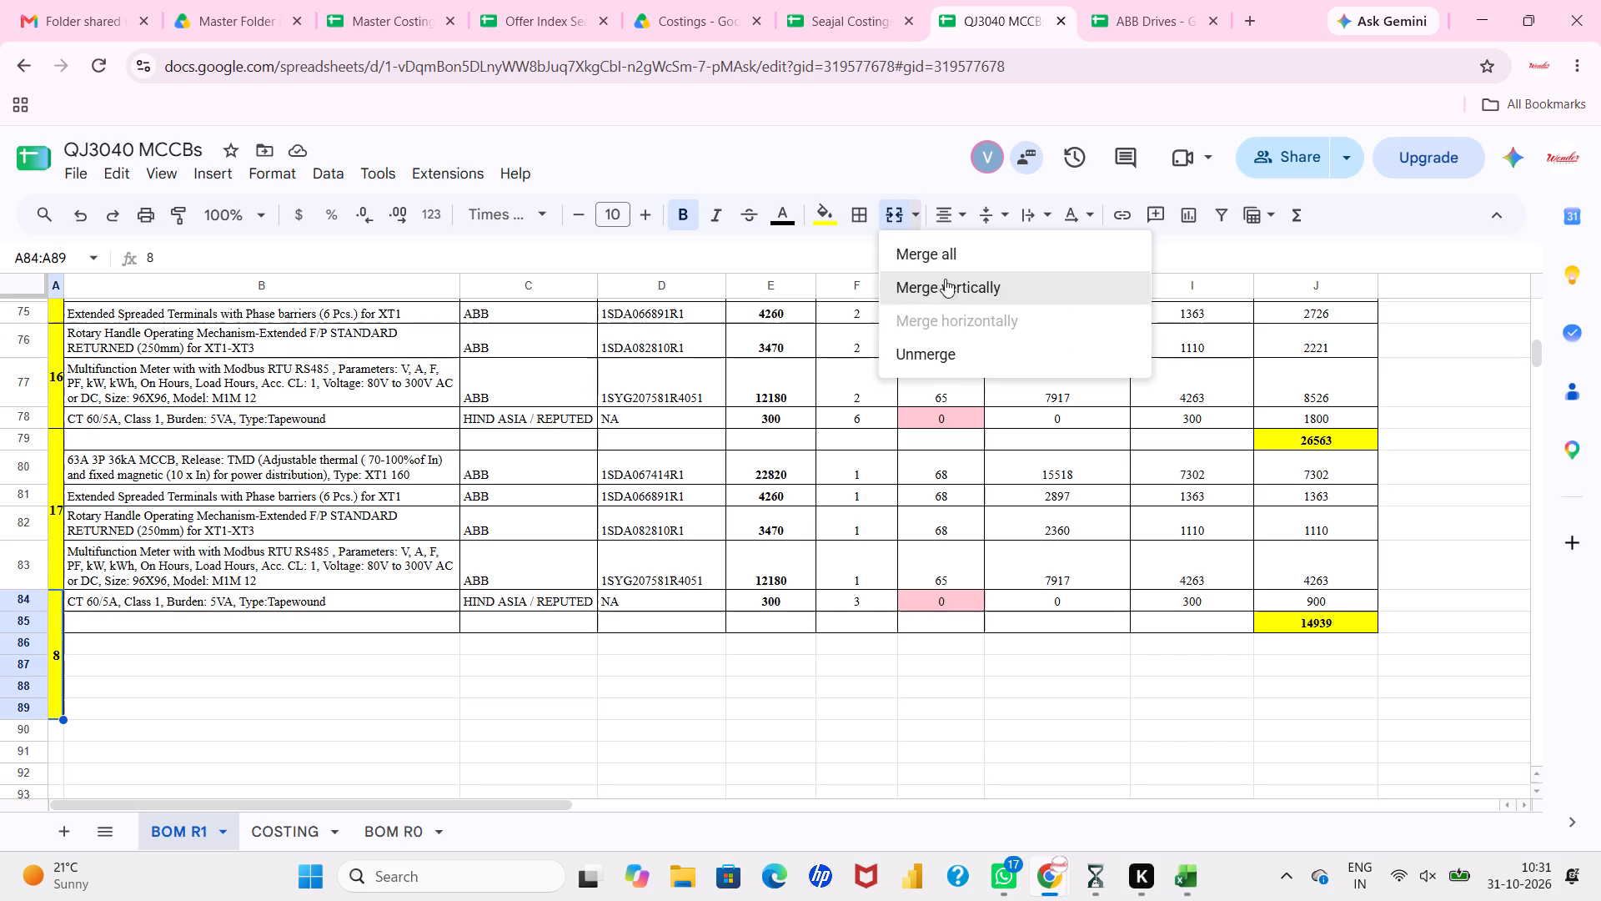
{"action": "left_click", "coordinate": [956, 343]}
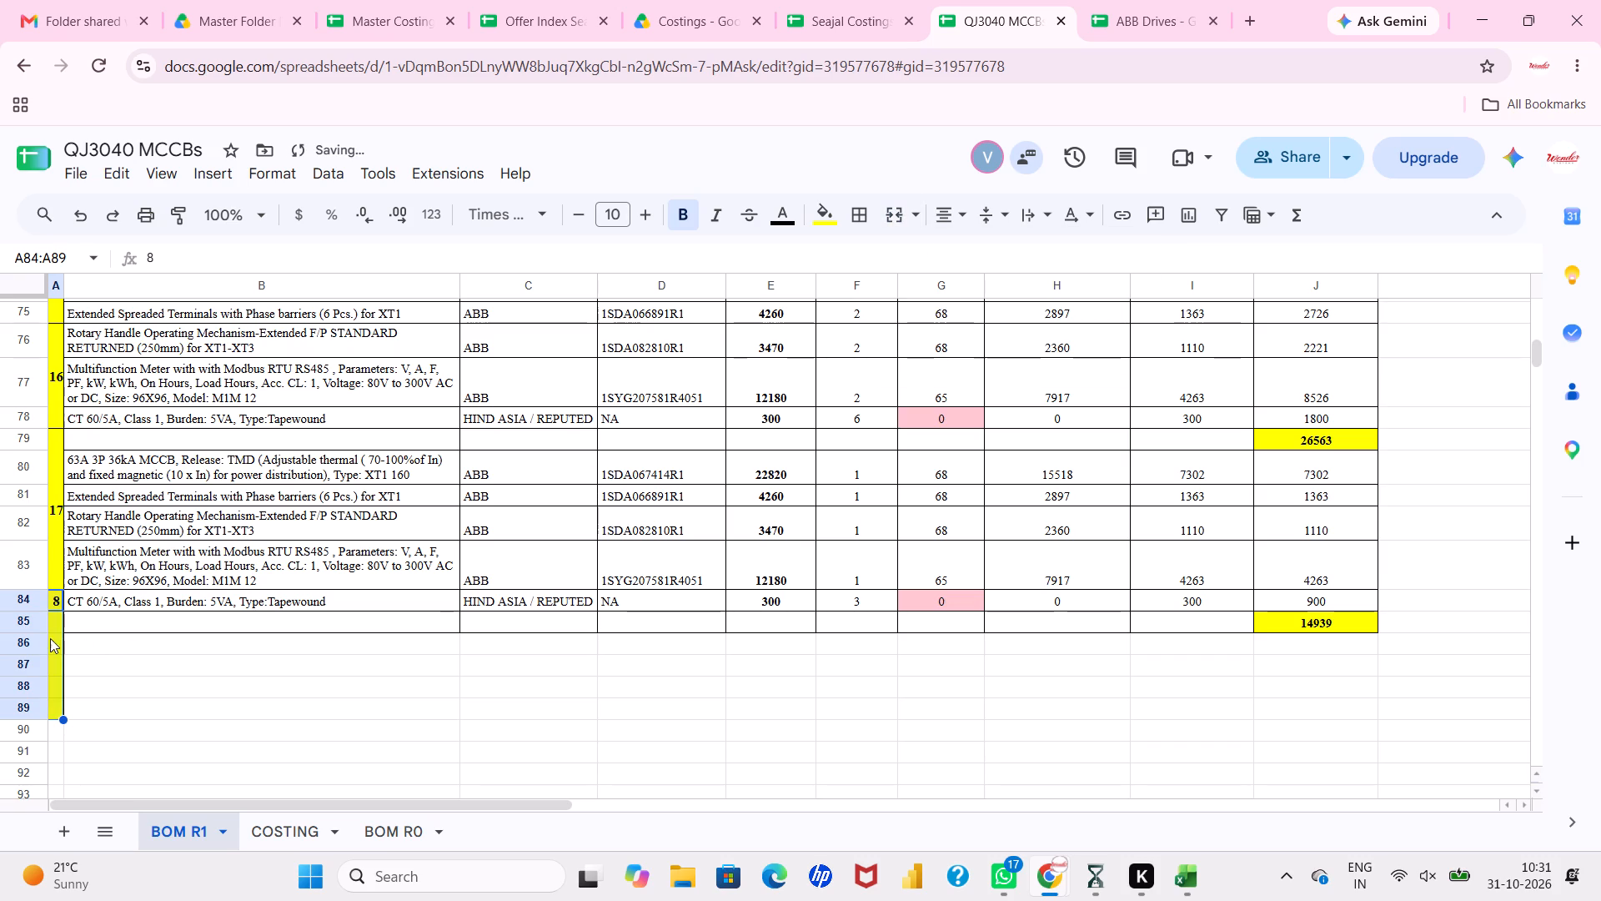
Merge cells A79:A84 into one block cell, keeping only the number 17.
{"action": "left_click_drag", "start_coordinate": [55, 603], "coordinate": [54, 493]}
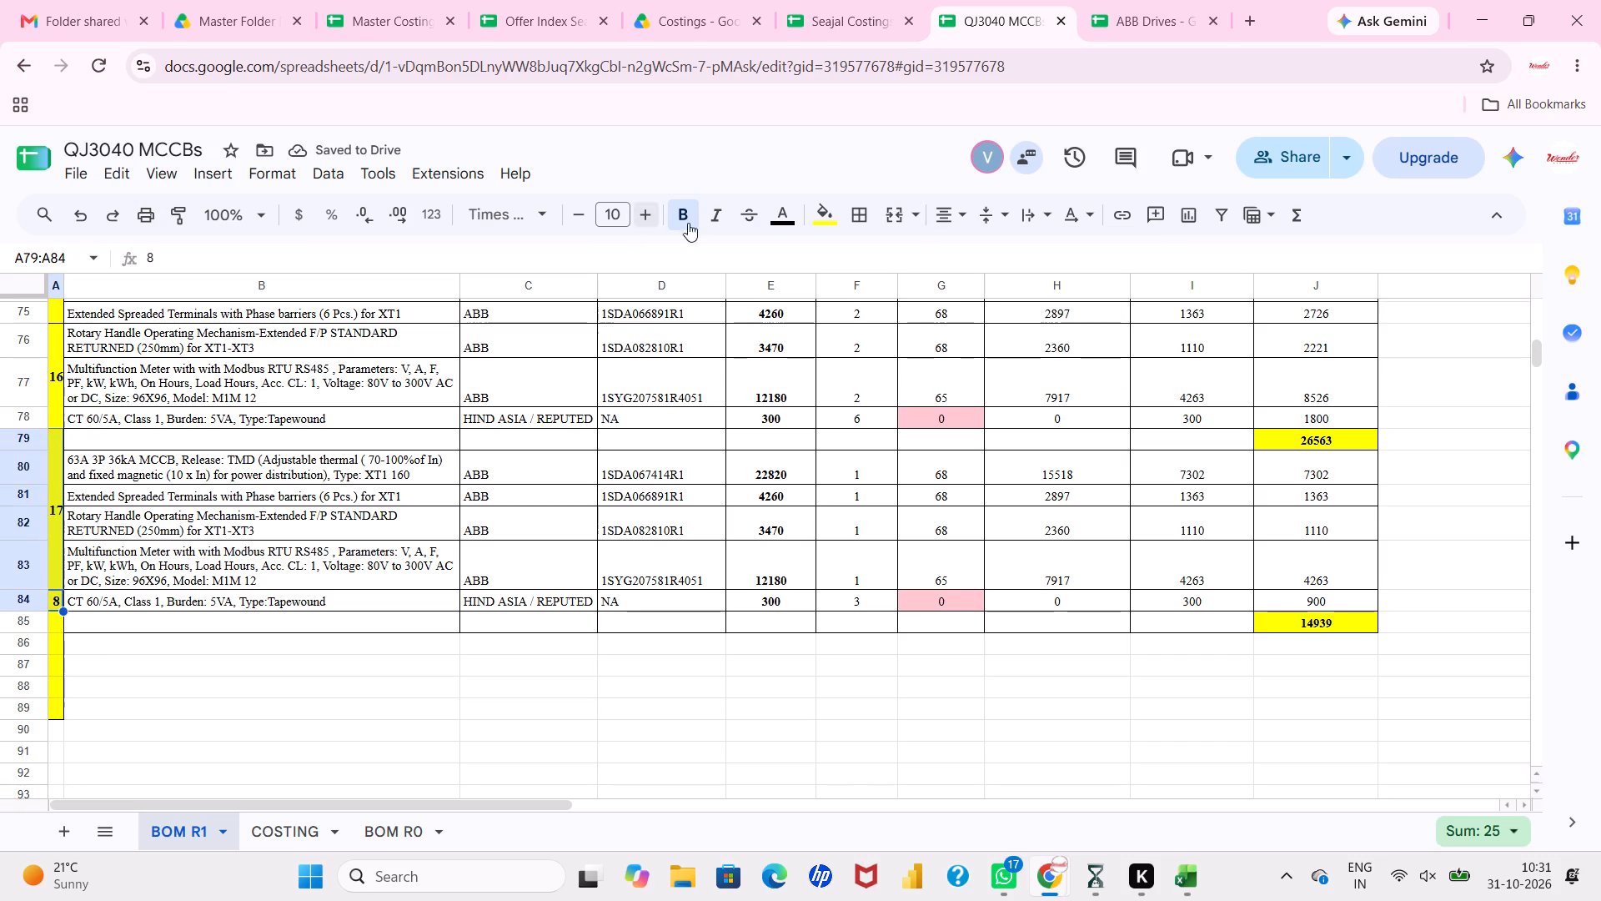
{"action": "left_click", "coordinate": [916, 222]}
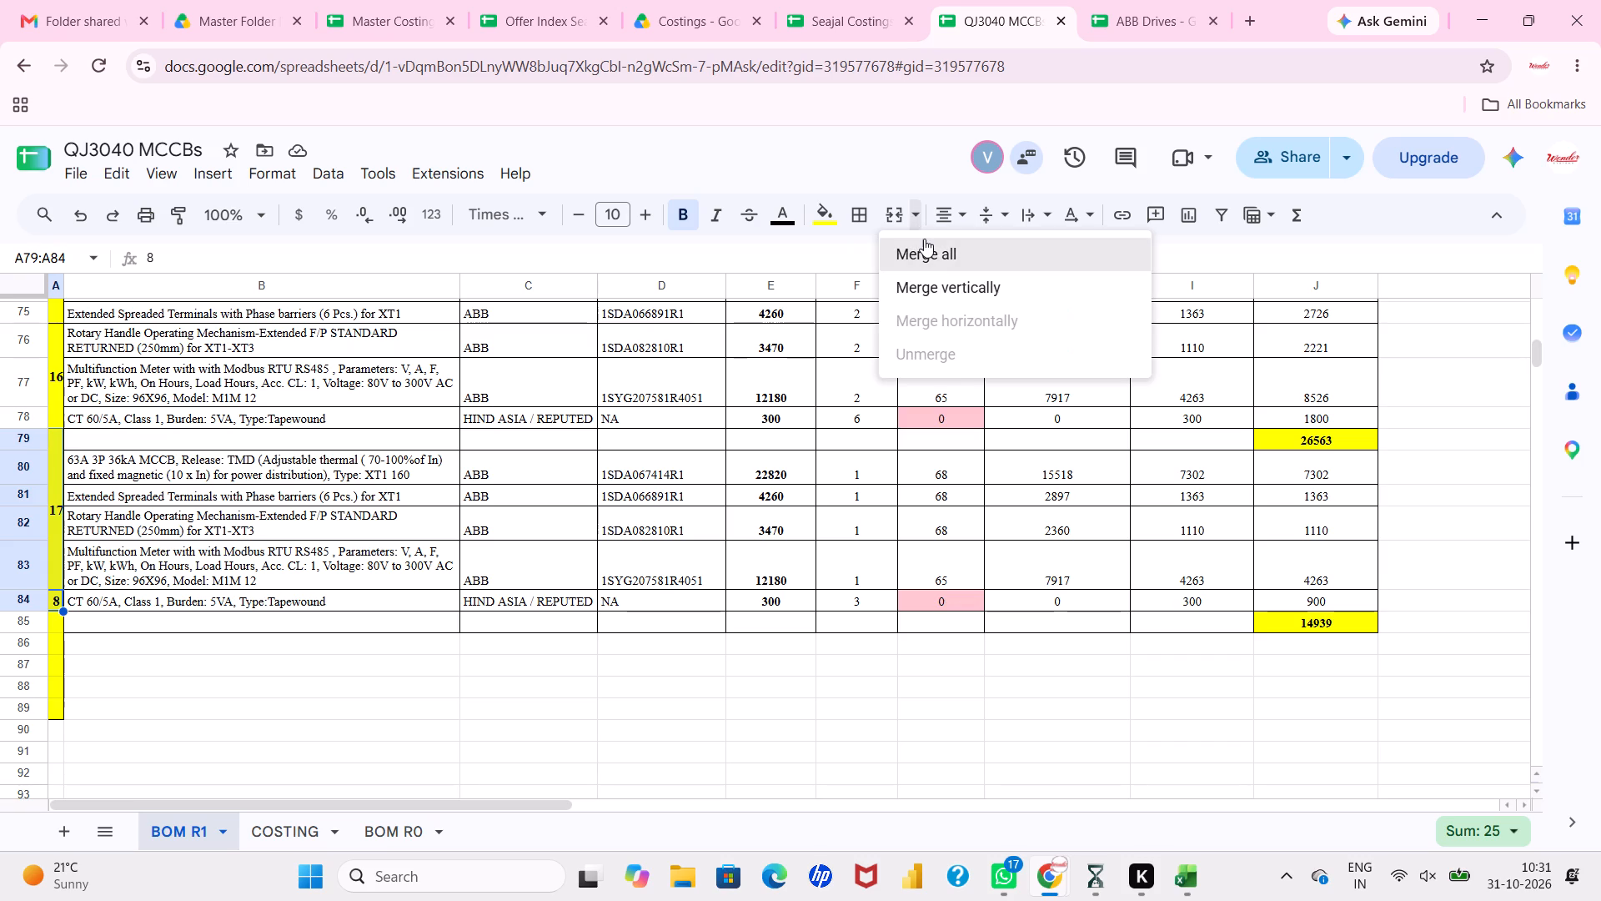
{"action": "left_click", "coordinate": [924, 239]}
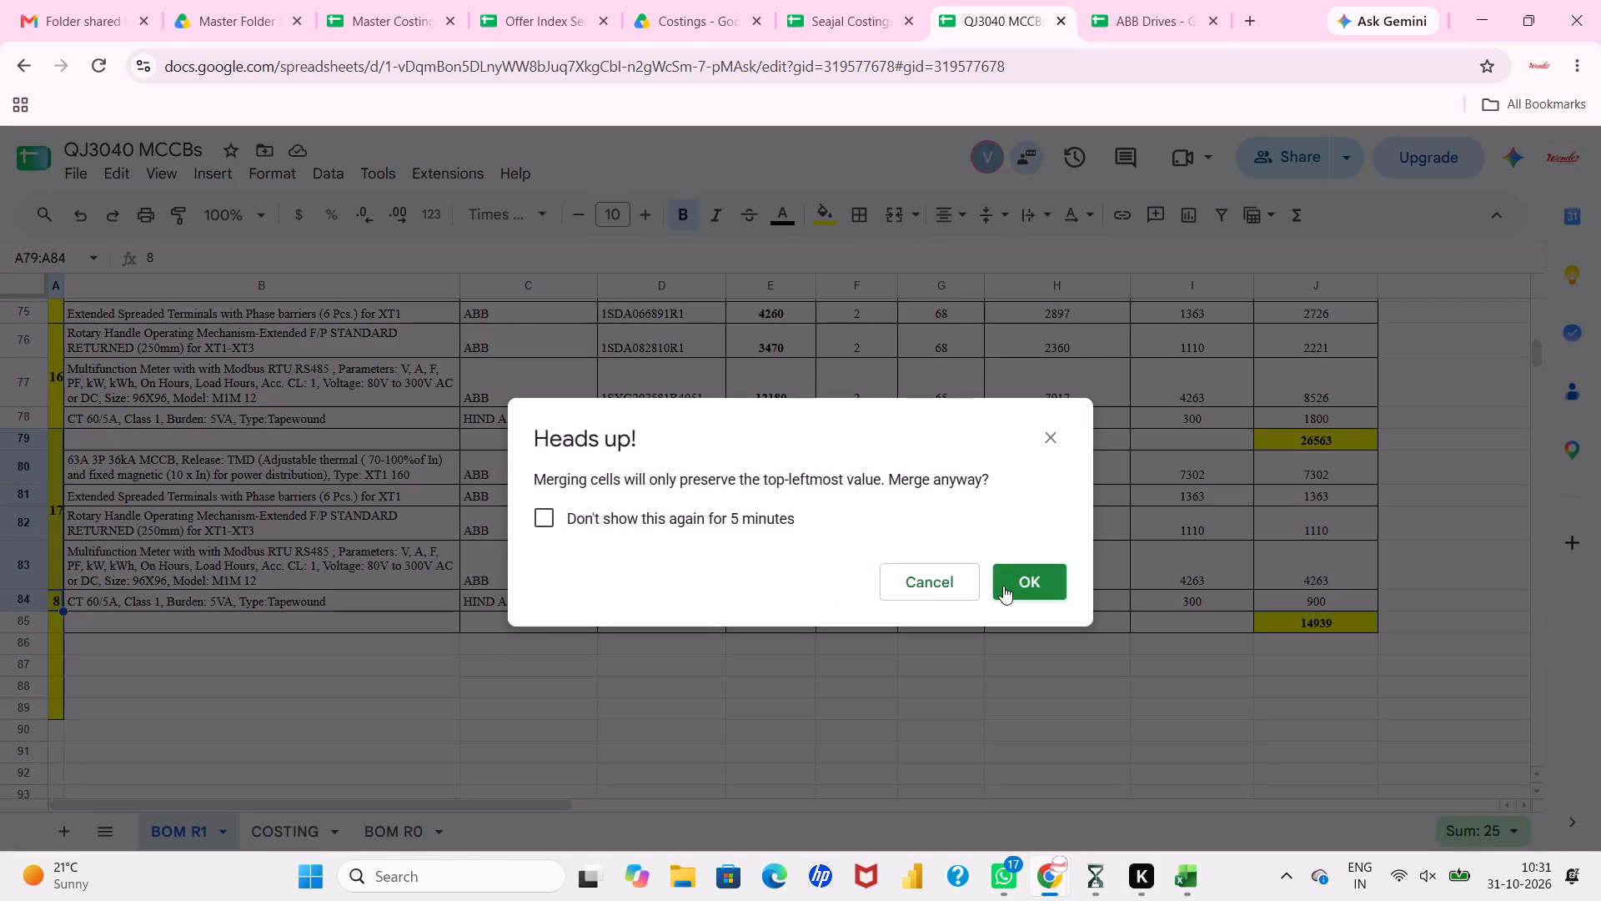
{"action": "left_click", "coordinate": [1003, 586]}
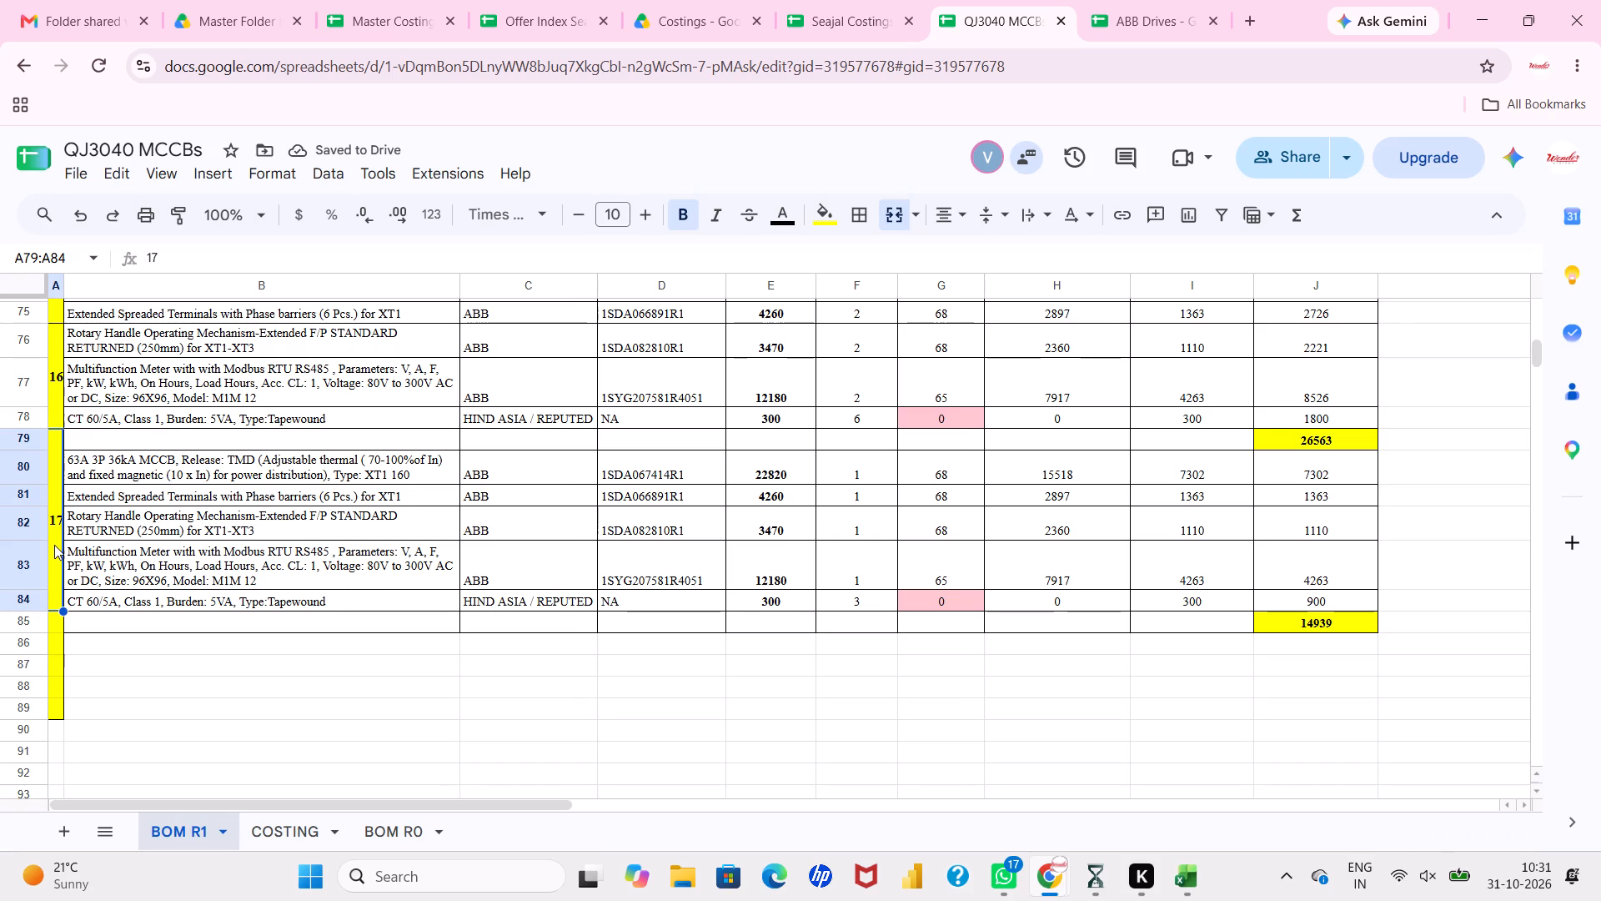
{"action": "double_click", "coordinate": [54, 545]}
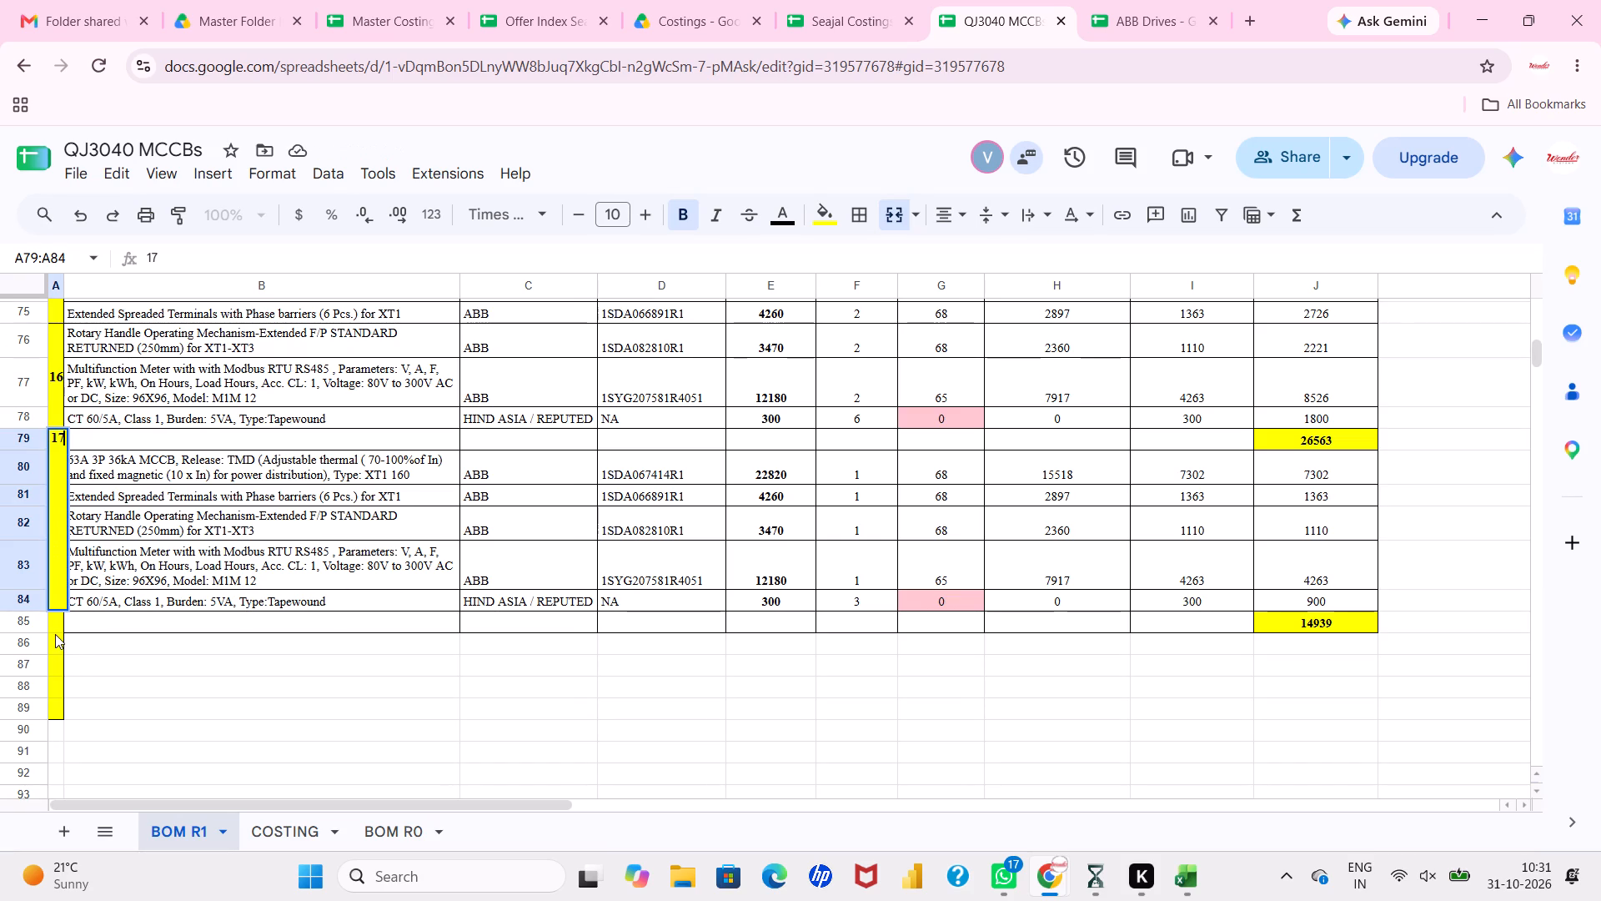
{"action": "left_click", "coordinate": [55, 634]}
Delete the empty rows 86 to 89 below the last block's total row.
{"action": "left_click_drag", "start_coordinate": [23, 642], "coordinate": [23, 711]}
{"action": "right_click", "coordinate": [23, 711]}
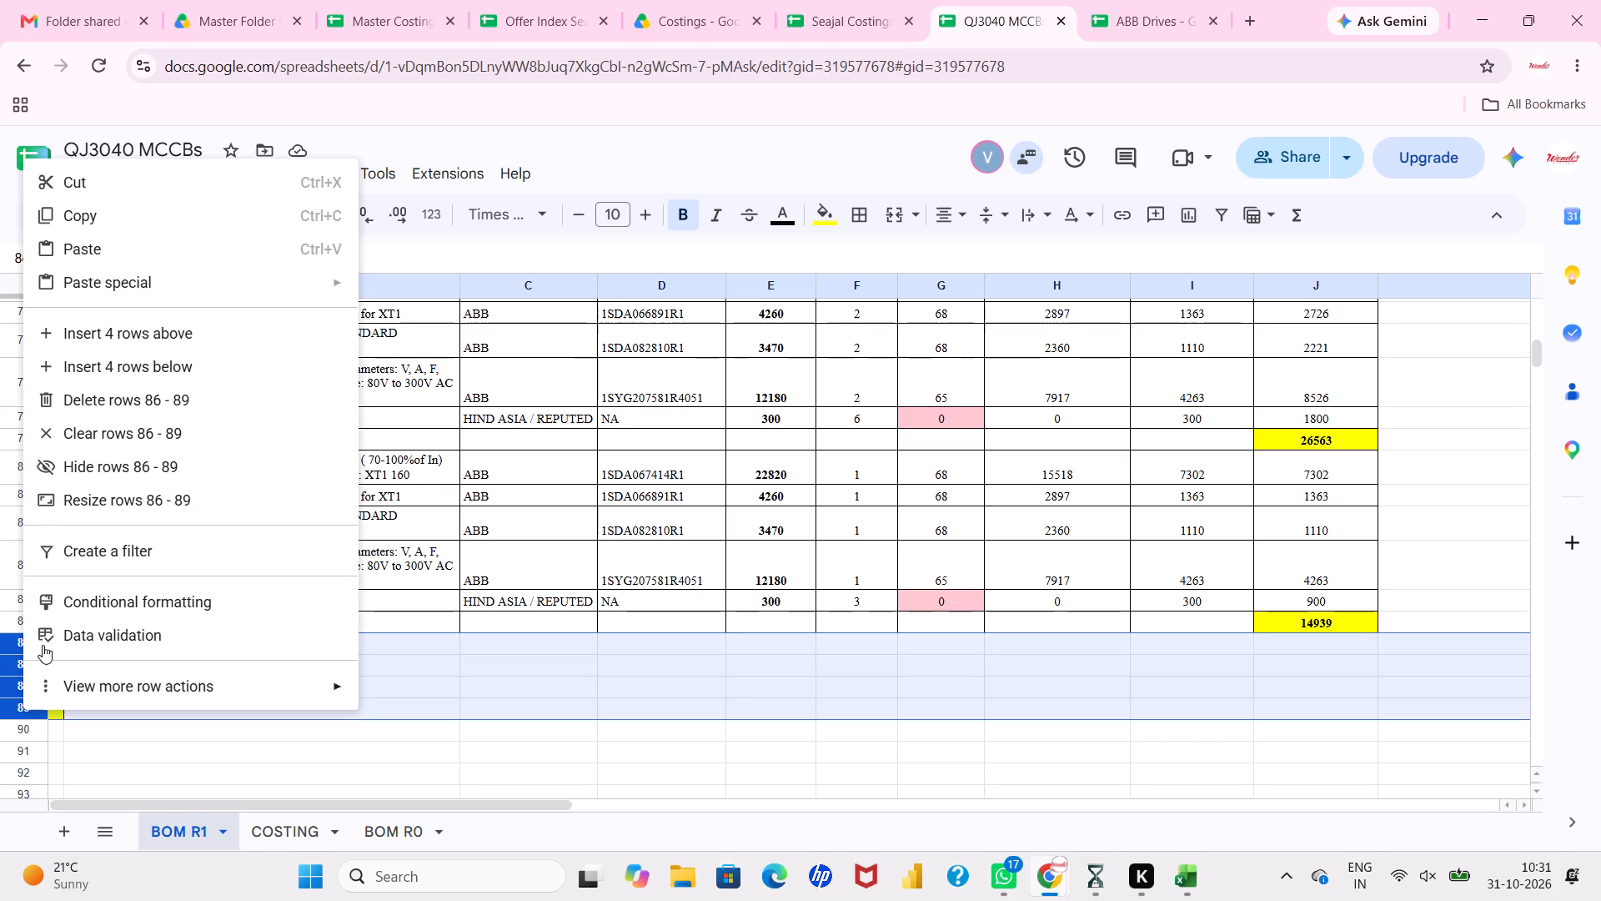
{"action": "left_click", "coordinate": [89, 395]}
{"action": "left_click", "coordinate": [384, 680]}
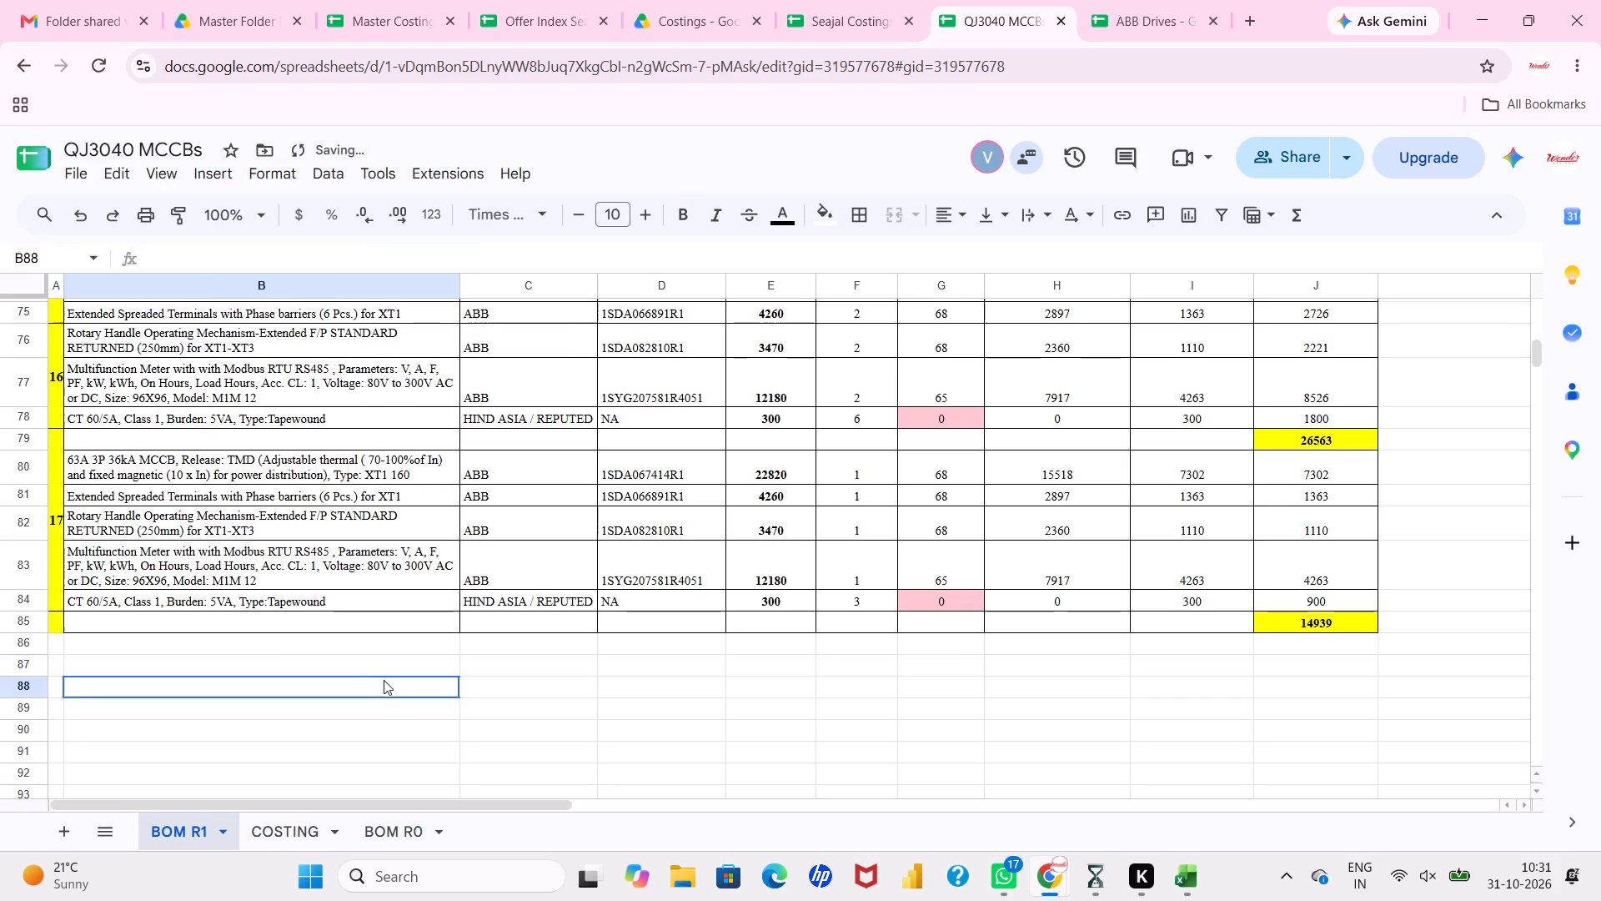
Merge cells A79:A85 into the single block 17 cell and apply all borders to it.
{"action": "left_click_drag", "start_coordinate": [57, 627], "coordinate": [58, 528]}
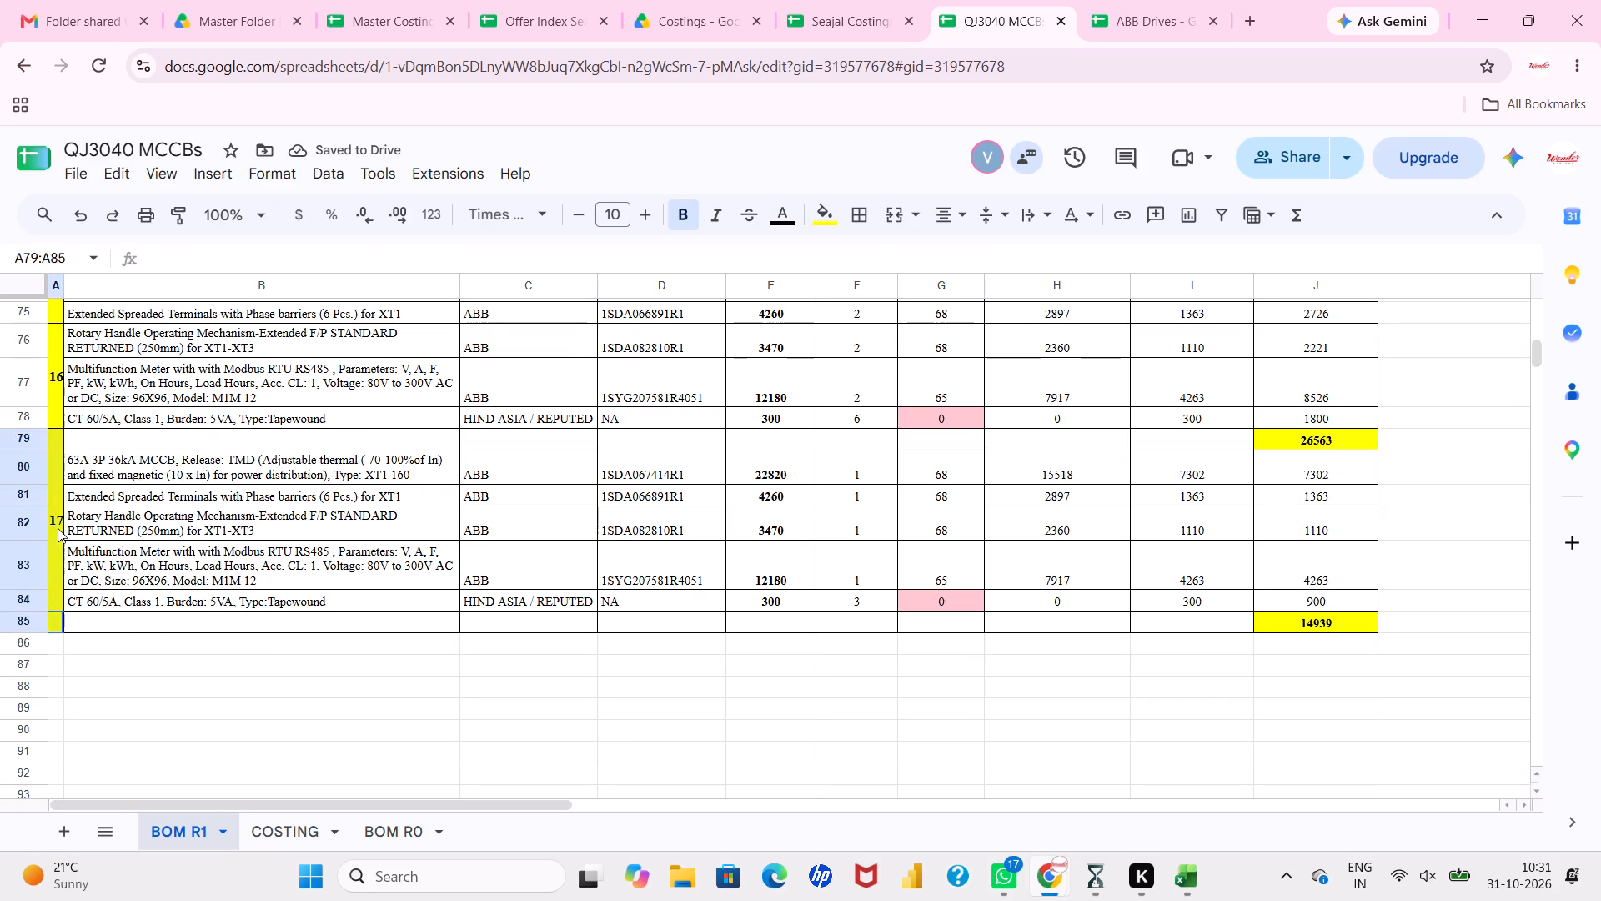
{"action": "left_click_drag", "start_coordinate": [58, 528], "coordinate": [58, 498]}
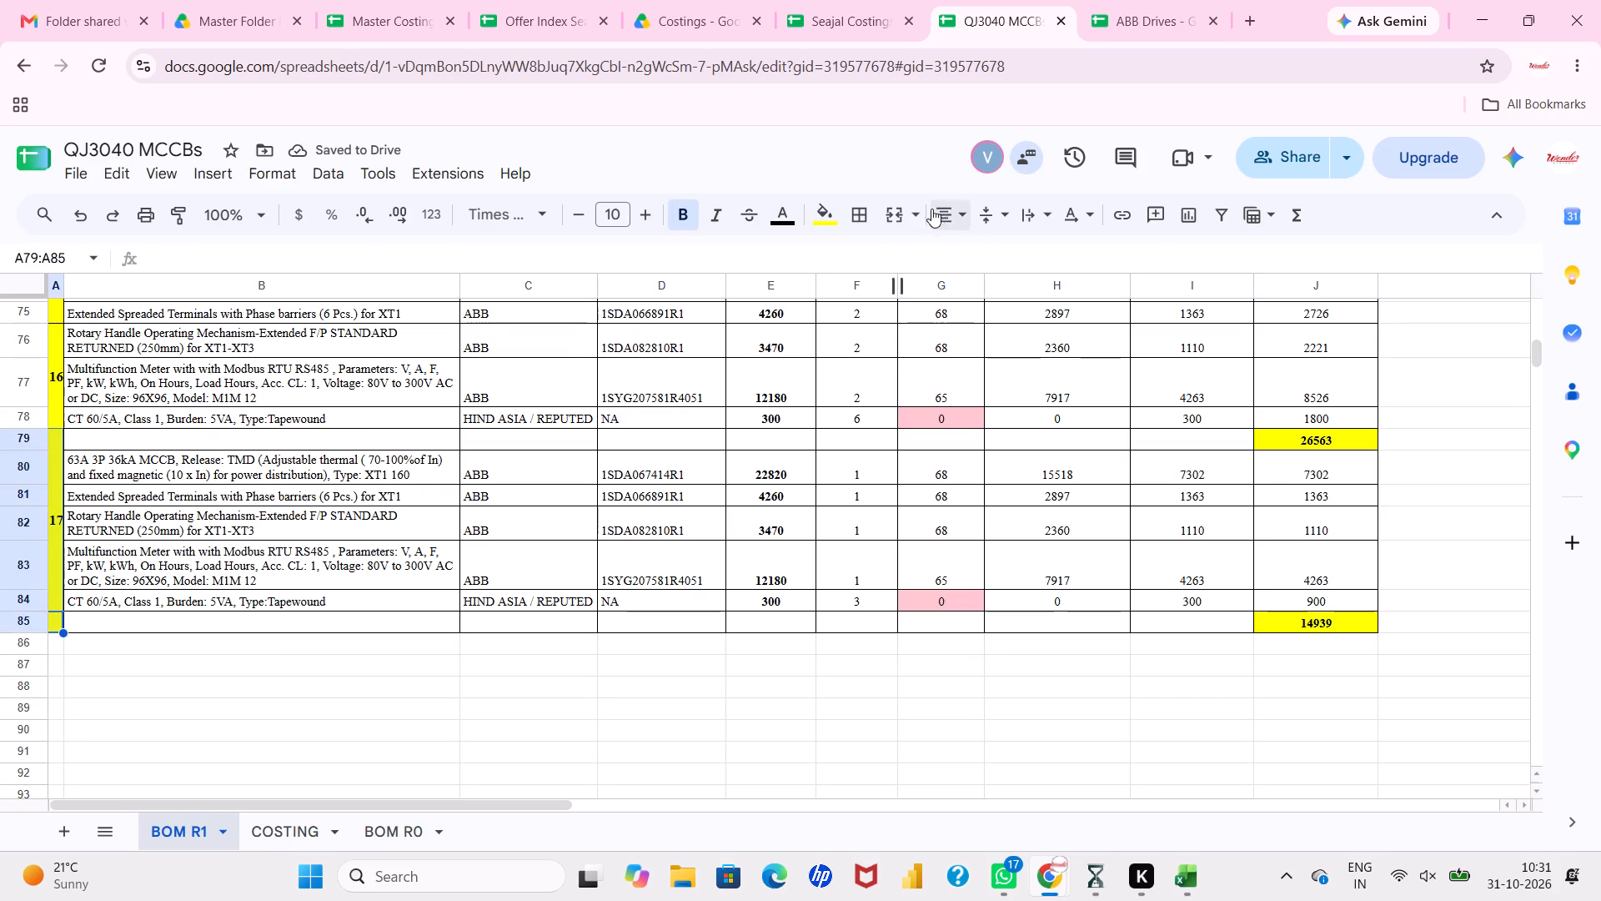
{"action": "left_click", "coordinate": [914, 215]}
{"action": "left_click", "coordinate": [929, 245]}
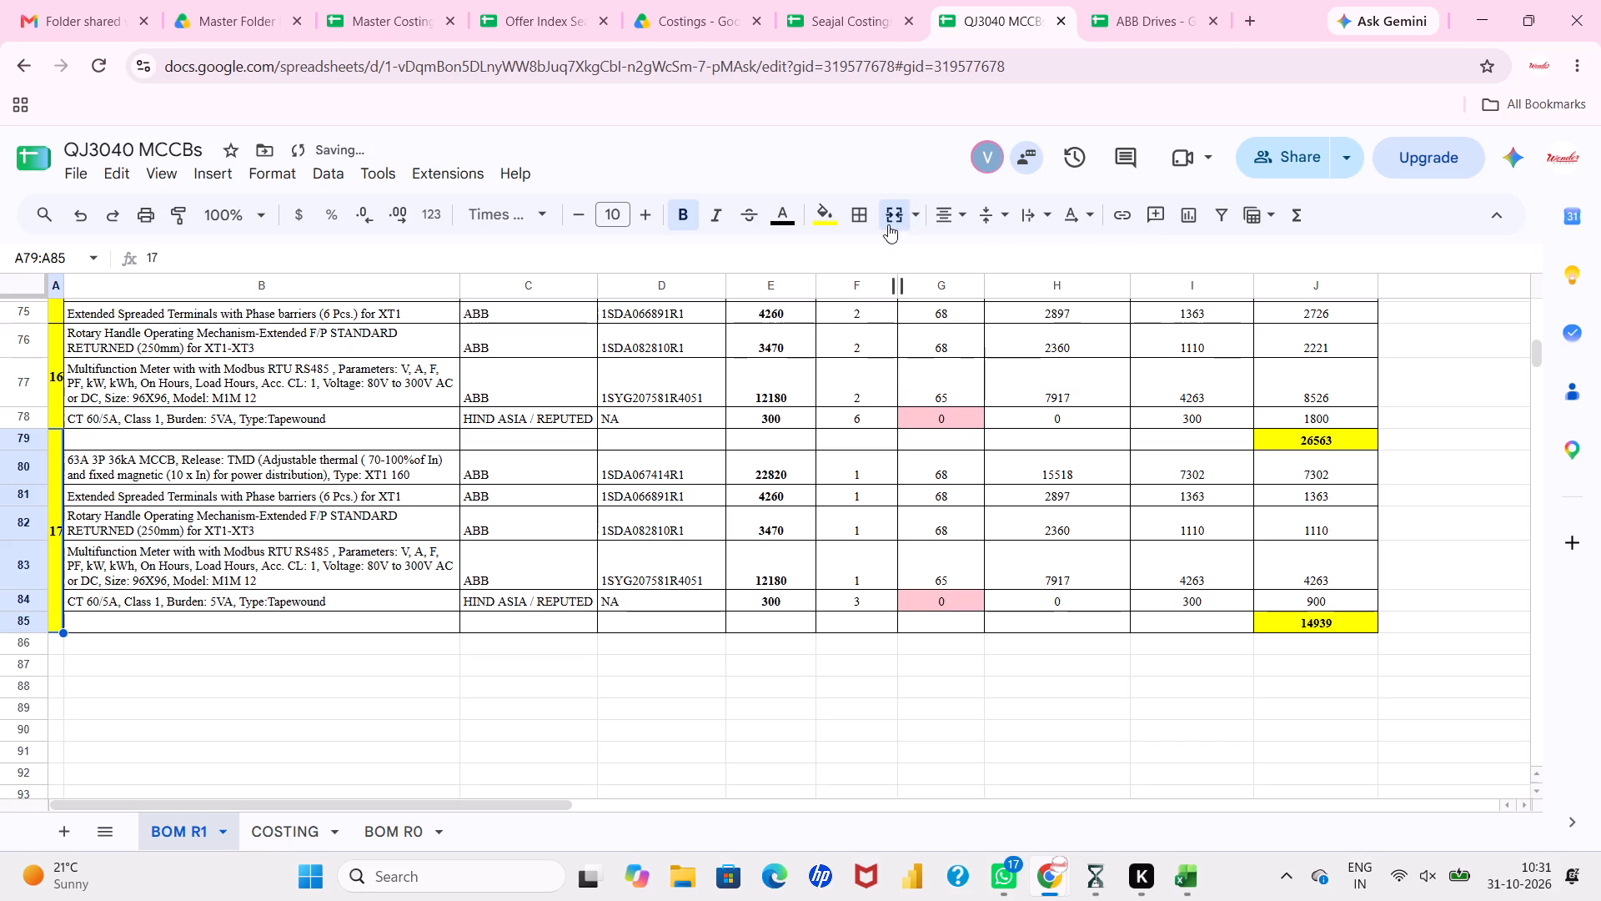
{"action": "left_click", "coordinate": [866, 216]}
{"action": "left_click", "coordinate": [873, 261]}
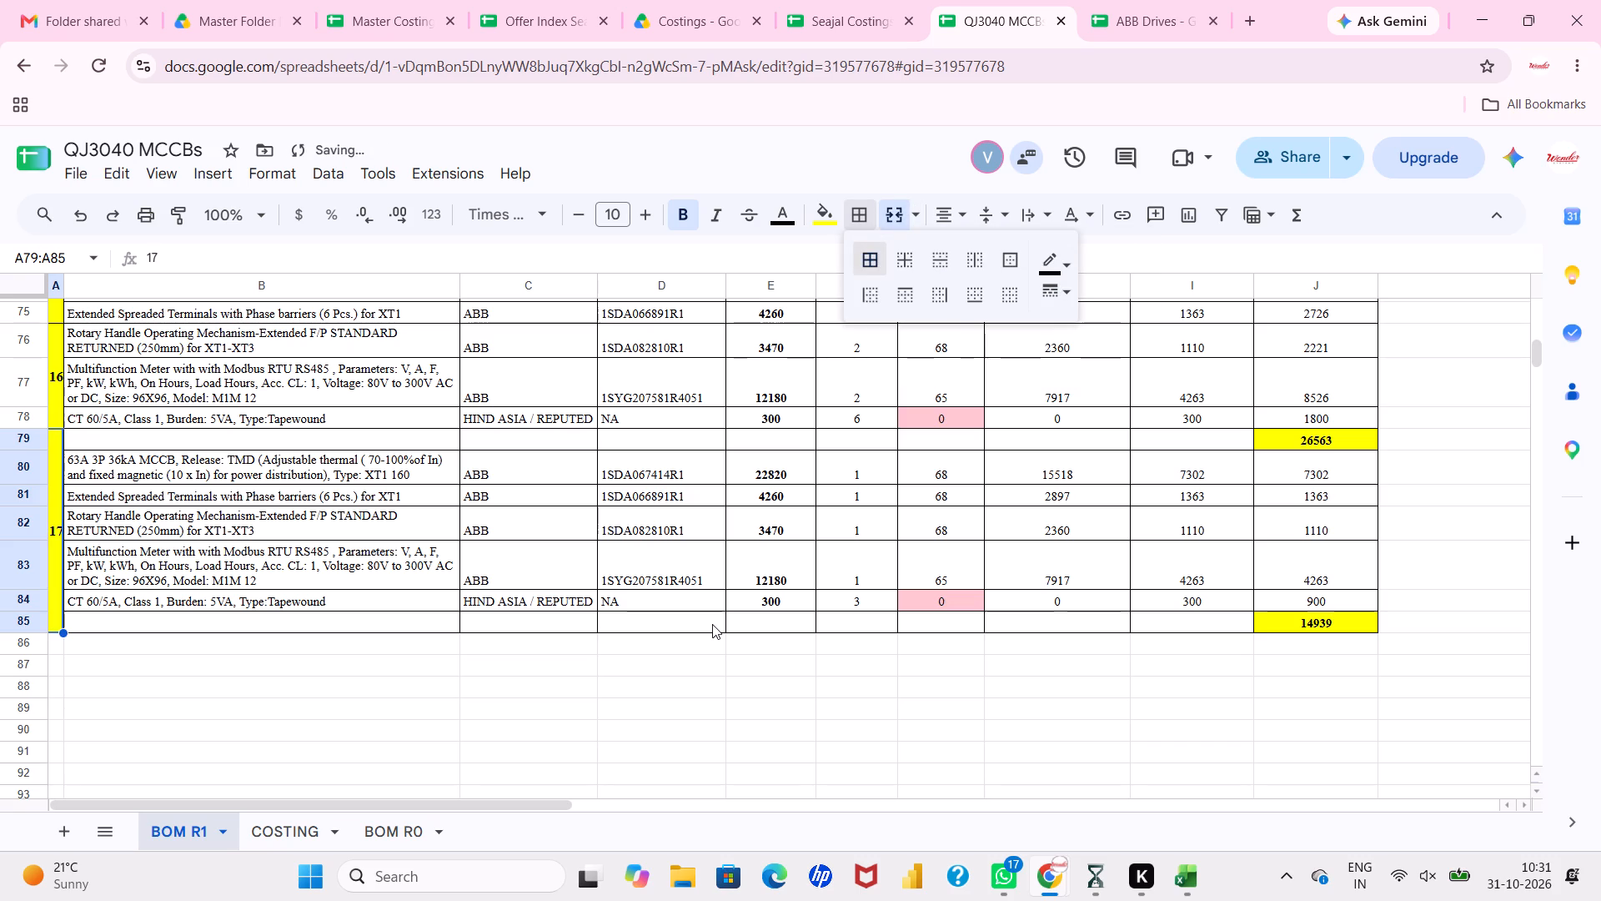
{"action": "left_click", "coordinate": [712, 624]}
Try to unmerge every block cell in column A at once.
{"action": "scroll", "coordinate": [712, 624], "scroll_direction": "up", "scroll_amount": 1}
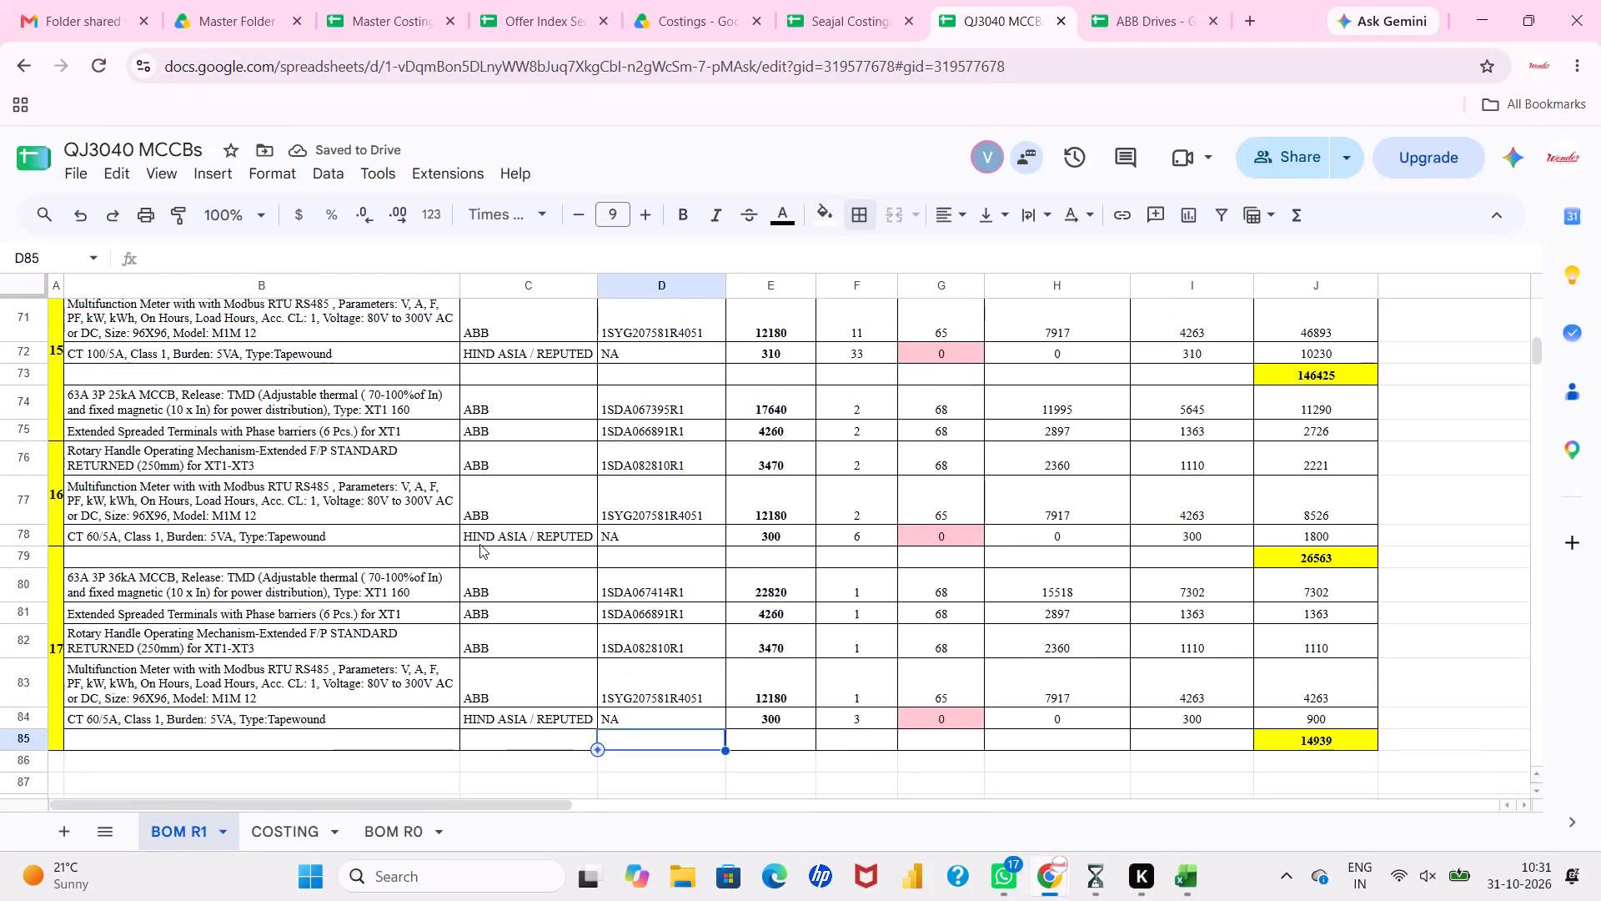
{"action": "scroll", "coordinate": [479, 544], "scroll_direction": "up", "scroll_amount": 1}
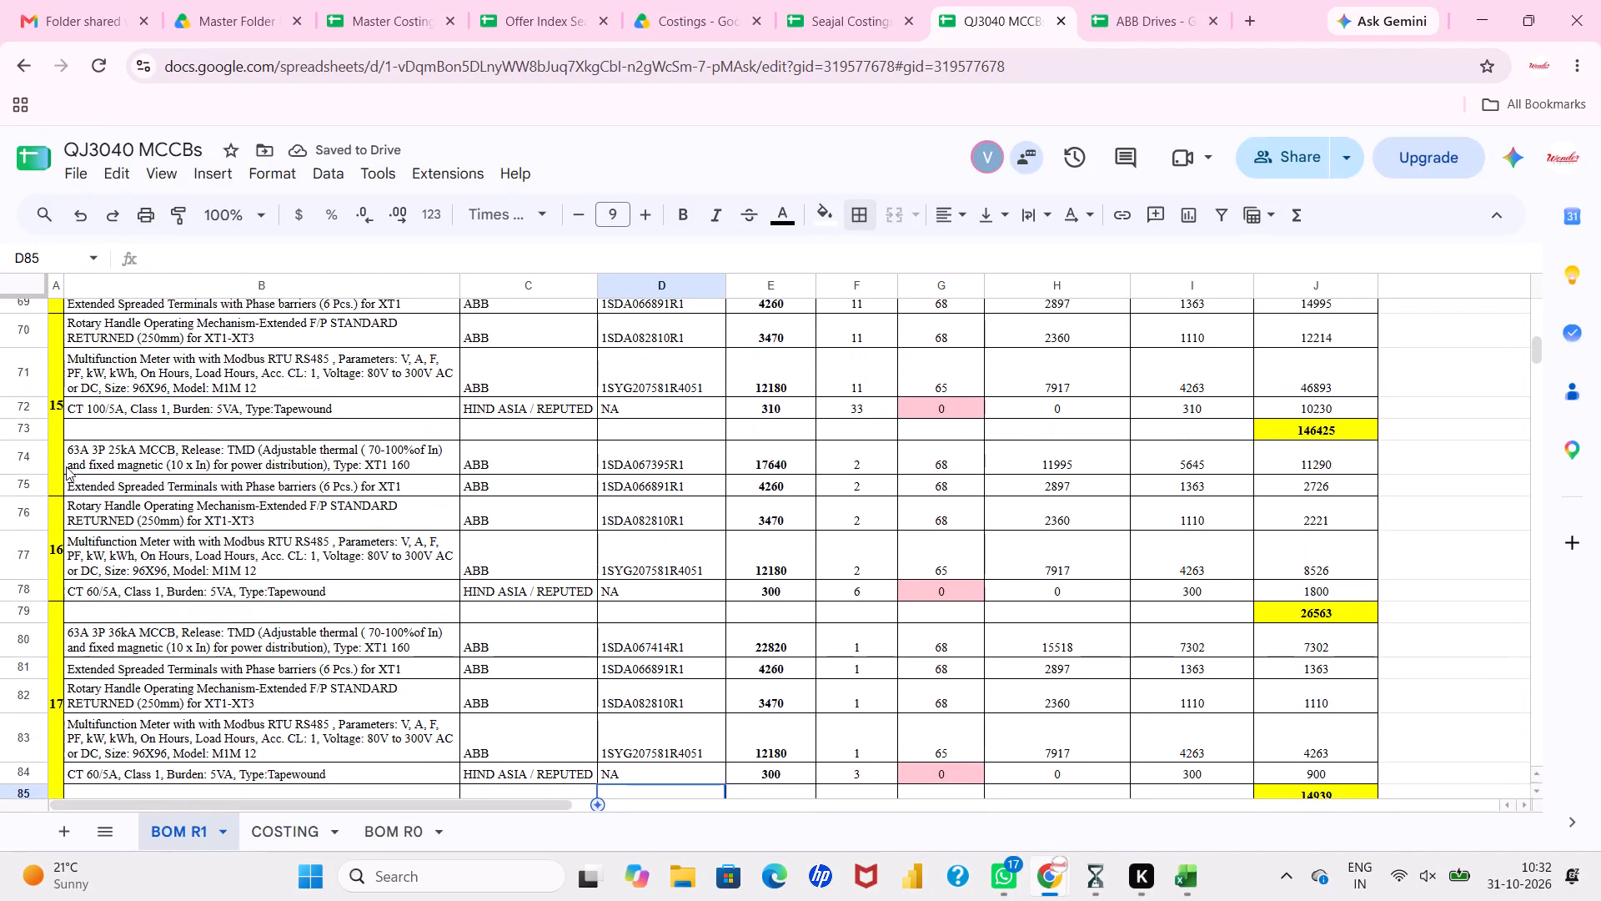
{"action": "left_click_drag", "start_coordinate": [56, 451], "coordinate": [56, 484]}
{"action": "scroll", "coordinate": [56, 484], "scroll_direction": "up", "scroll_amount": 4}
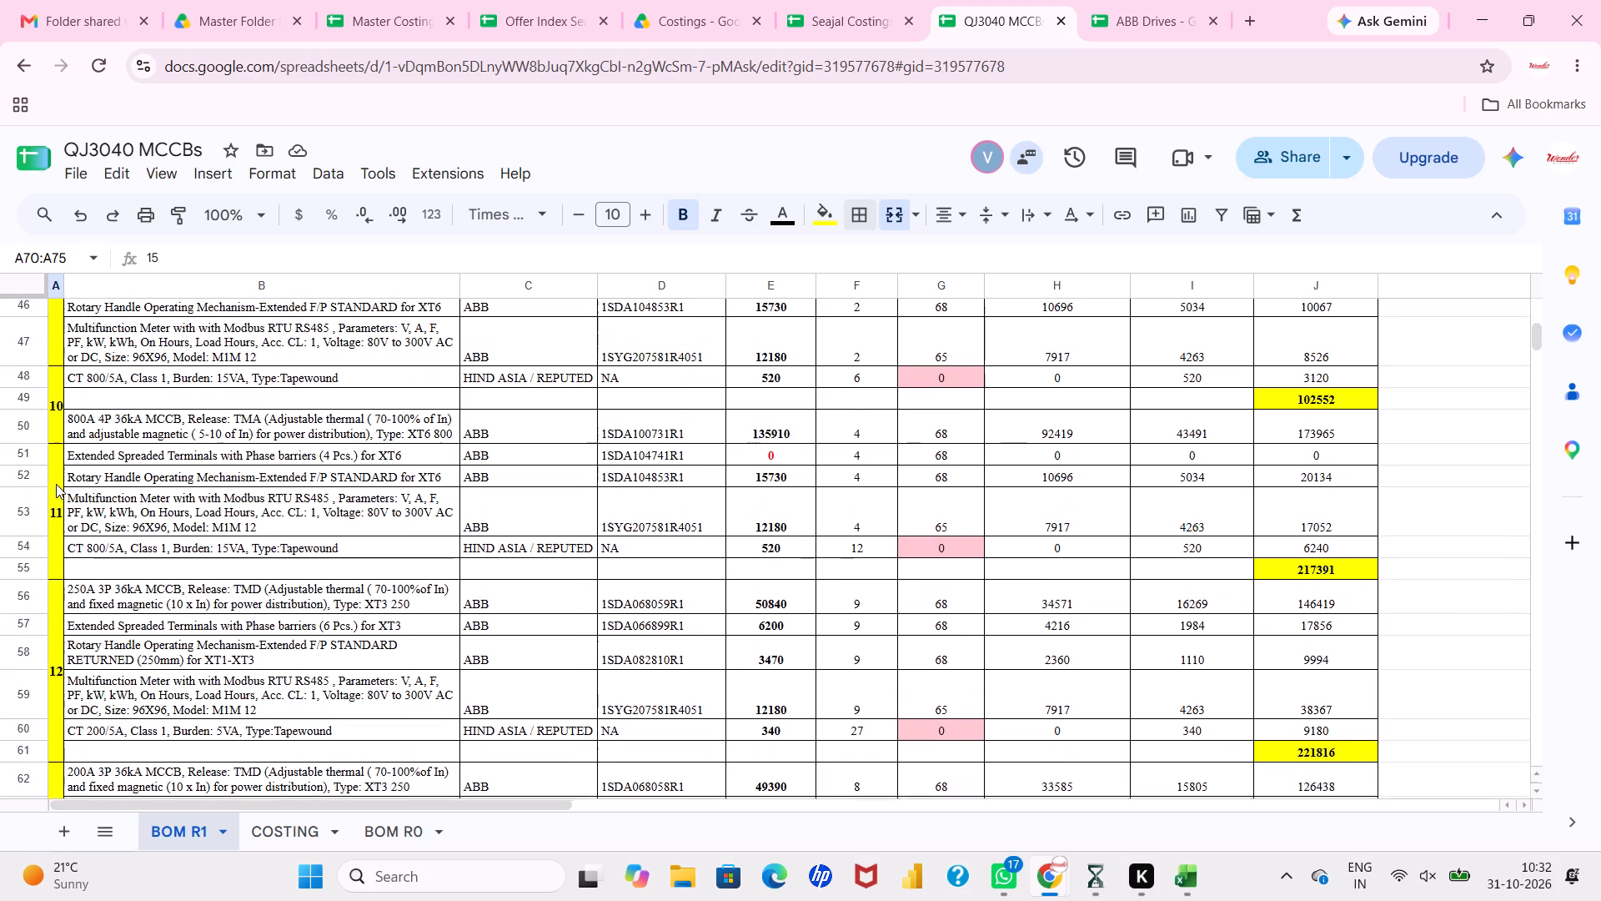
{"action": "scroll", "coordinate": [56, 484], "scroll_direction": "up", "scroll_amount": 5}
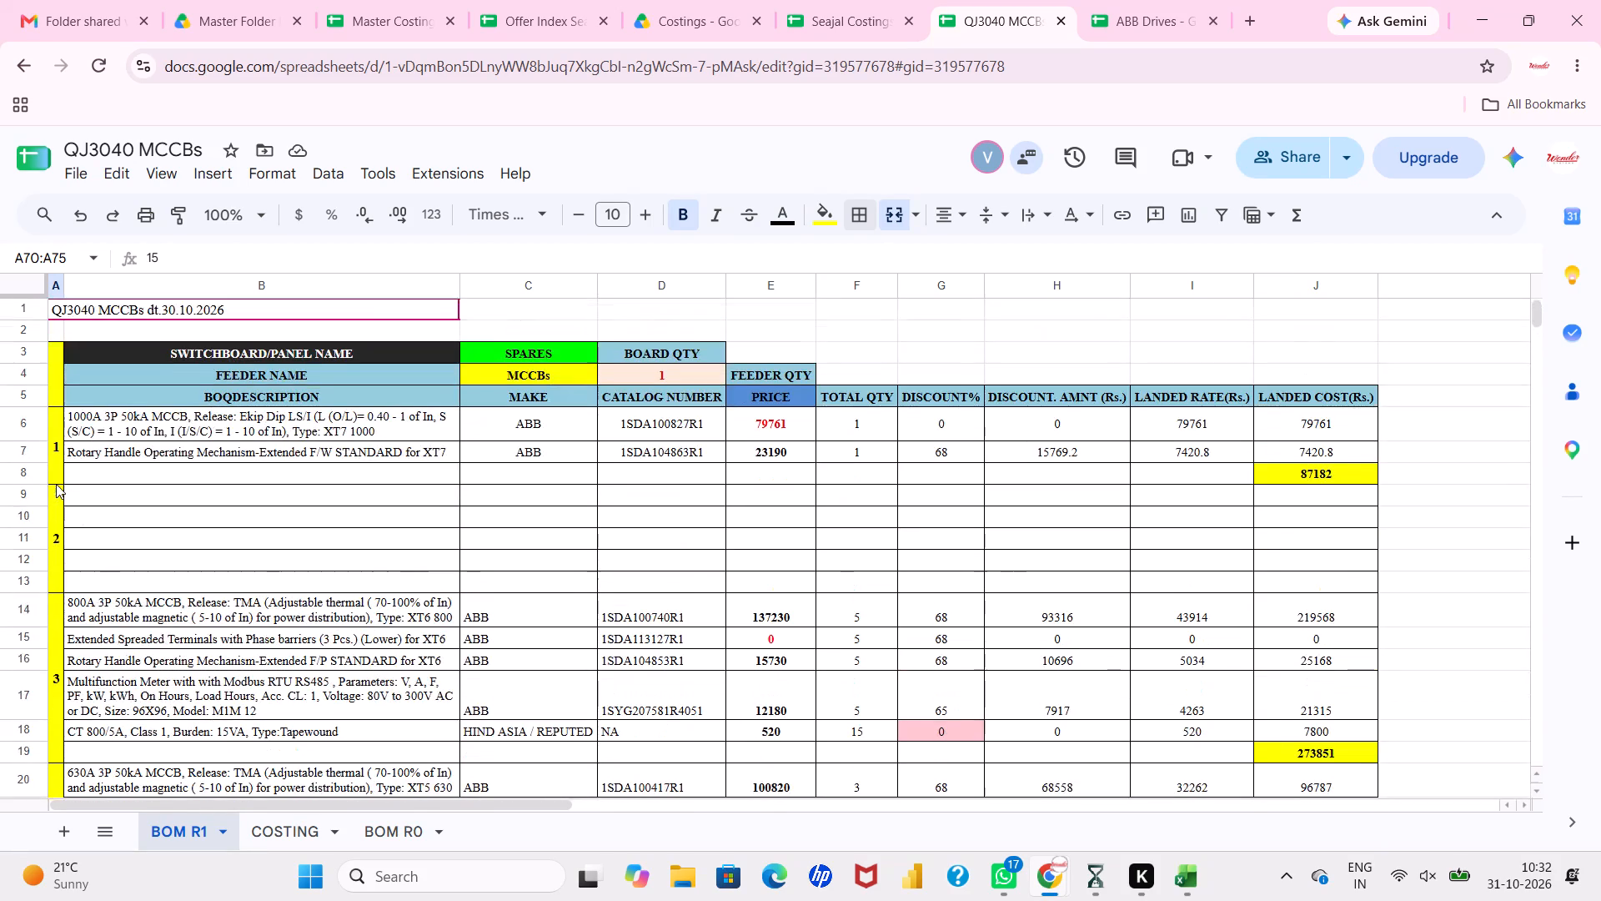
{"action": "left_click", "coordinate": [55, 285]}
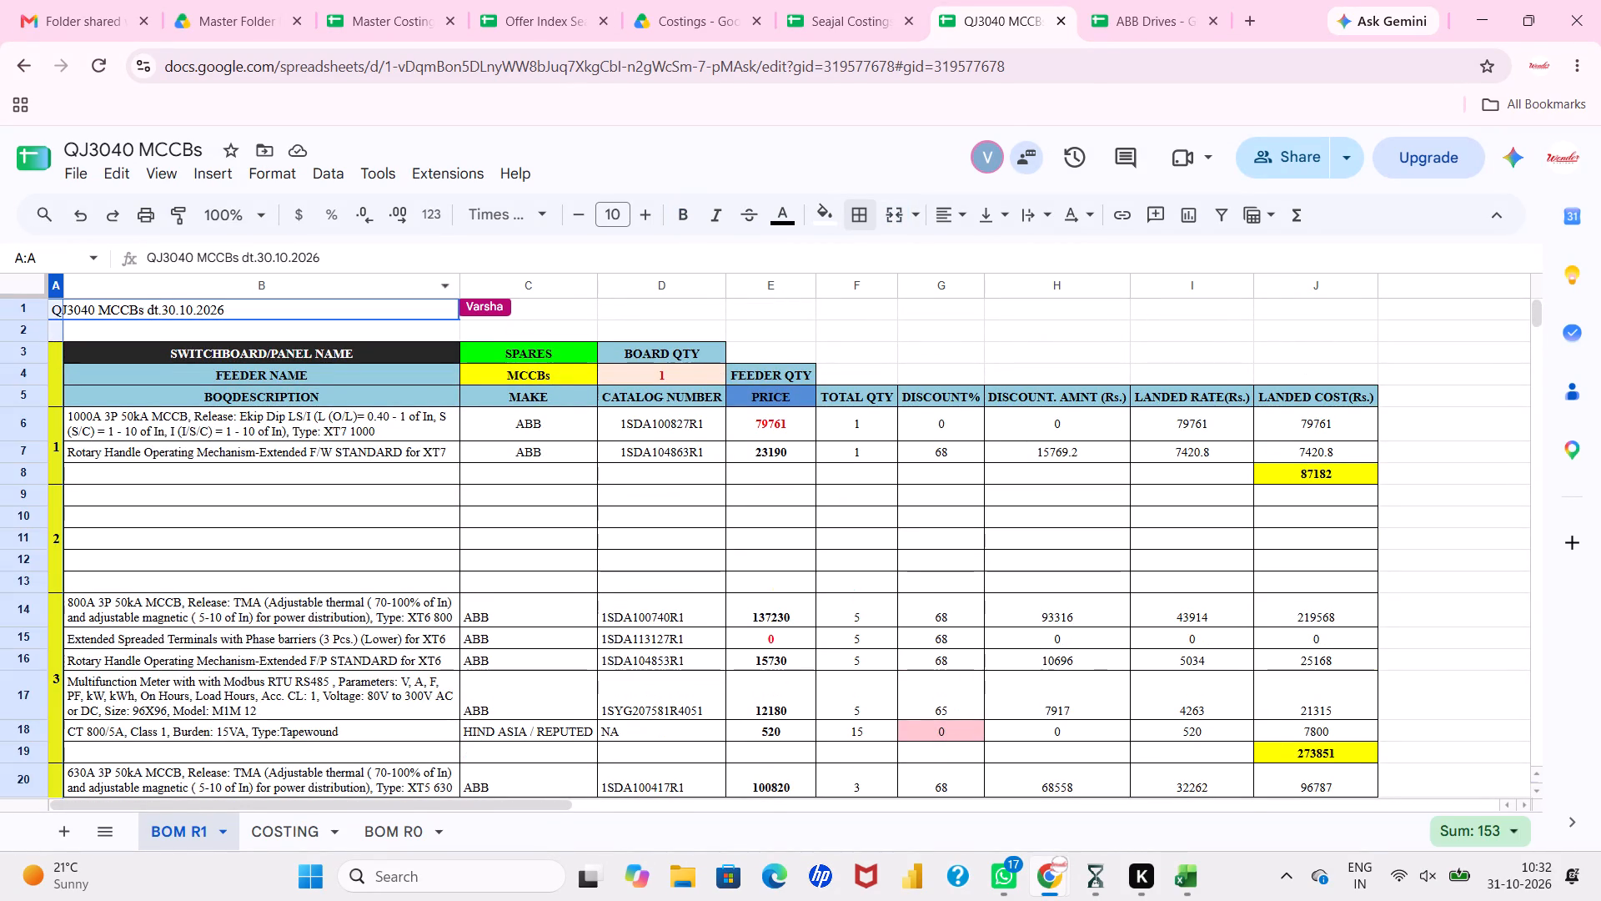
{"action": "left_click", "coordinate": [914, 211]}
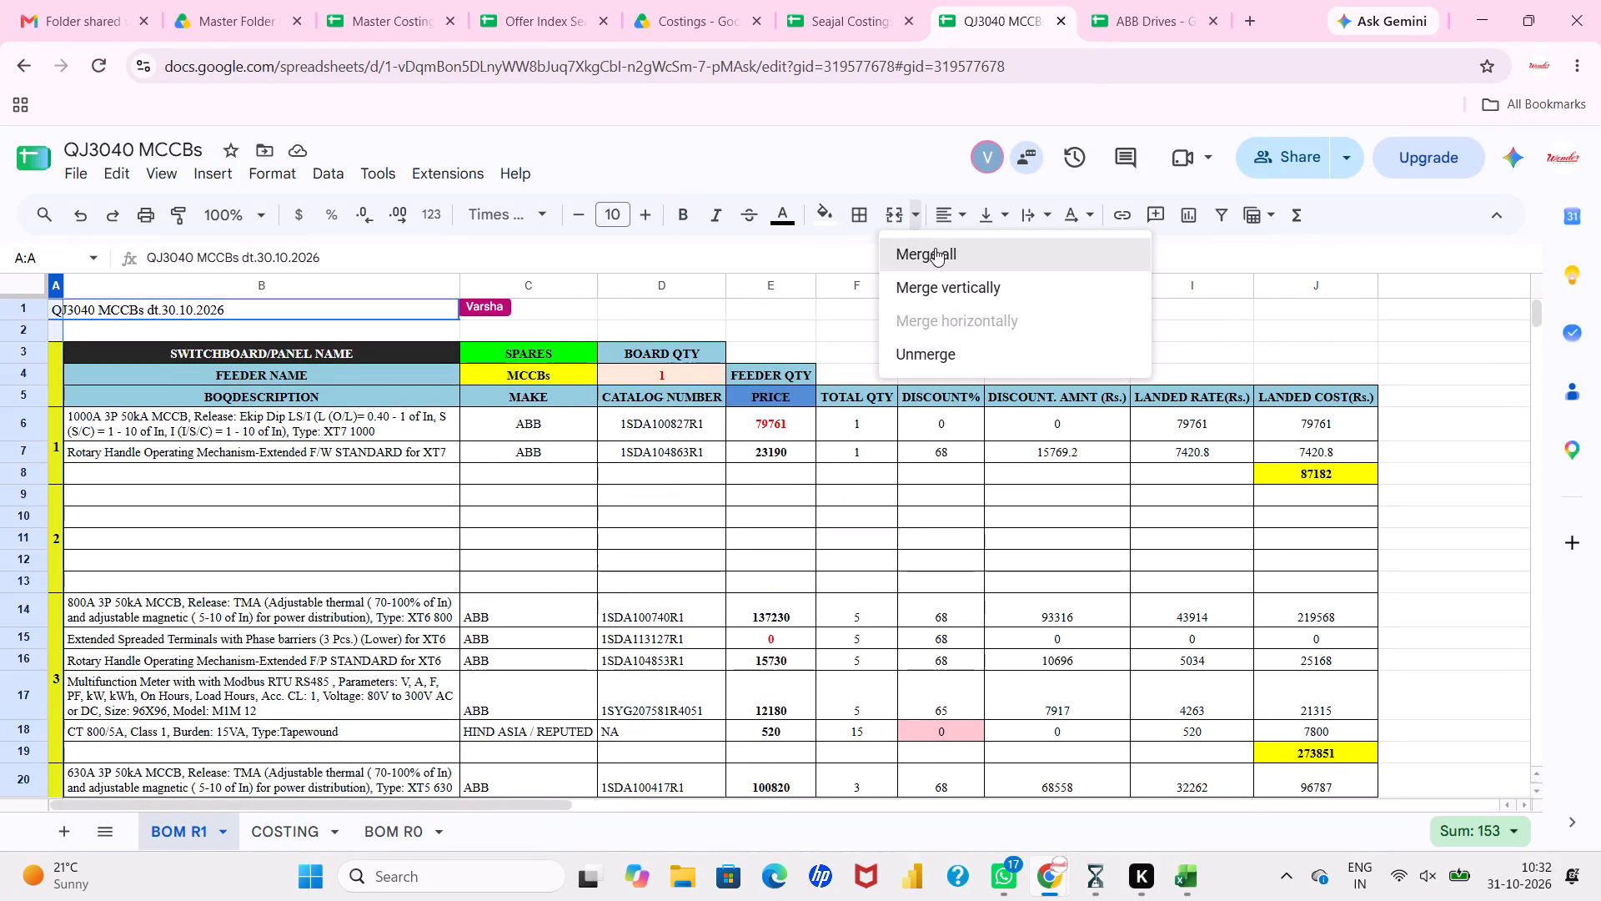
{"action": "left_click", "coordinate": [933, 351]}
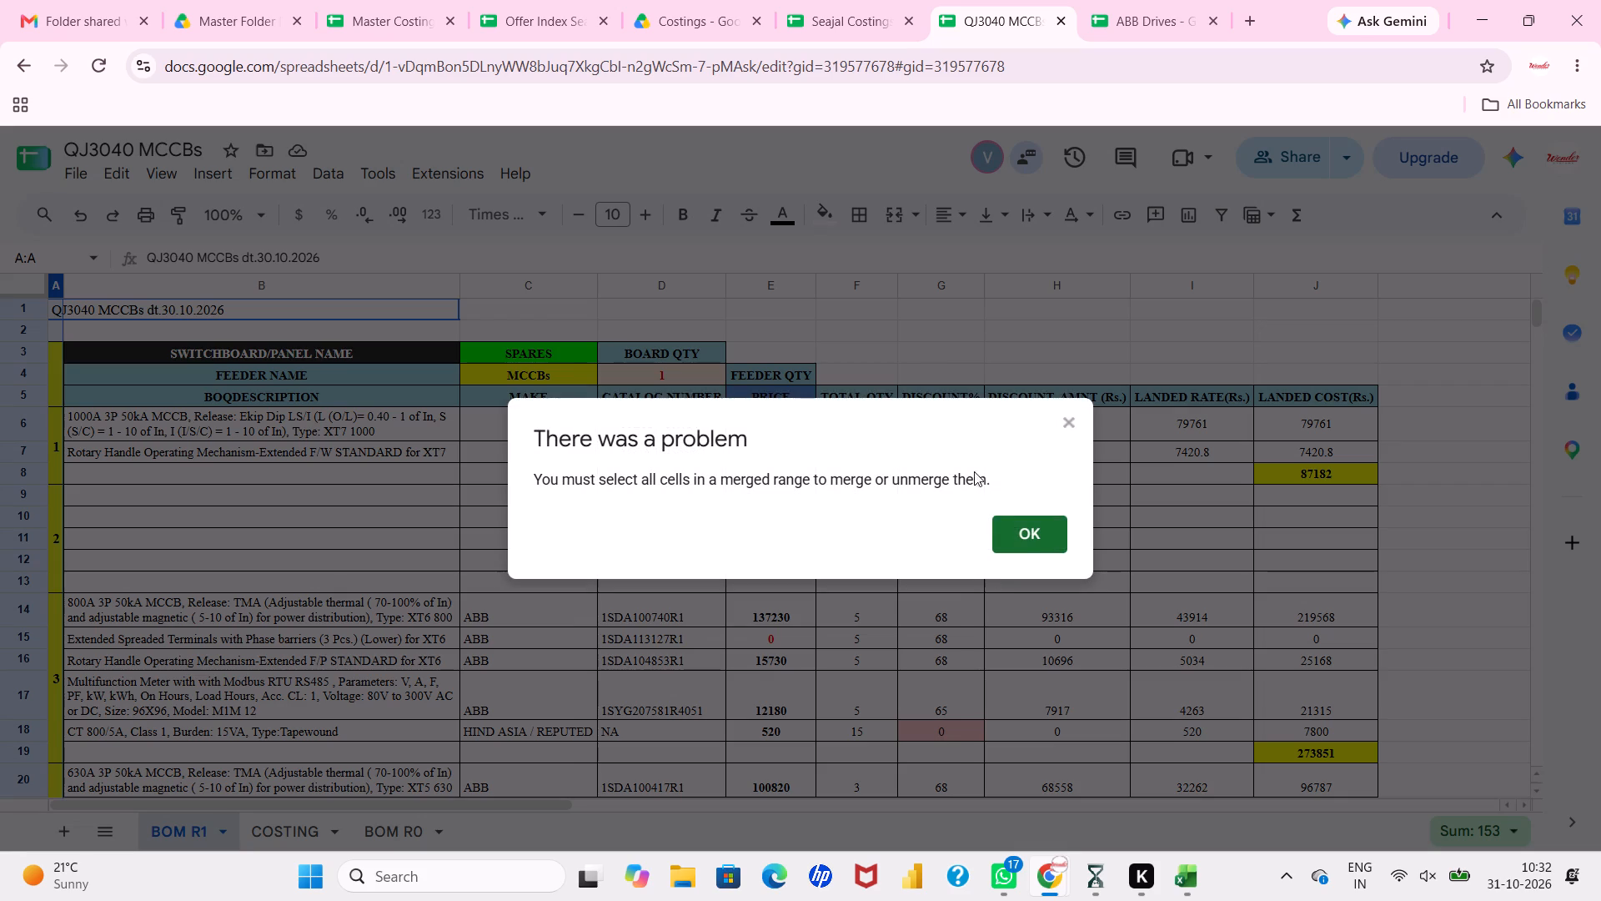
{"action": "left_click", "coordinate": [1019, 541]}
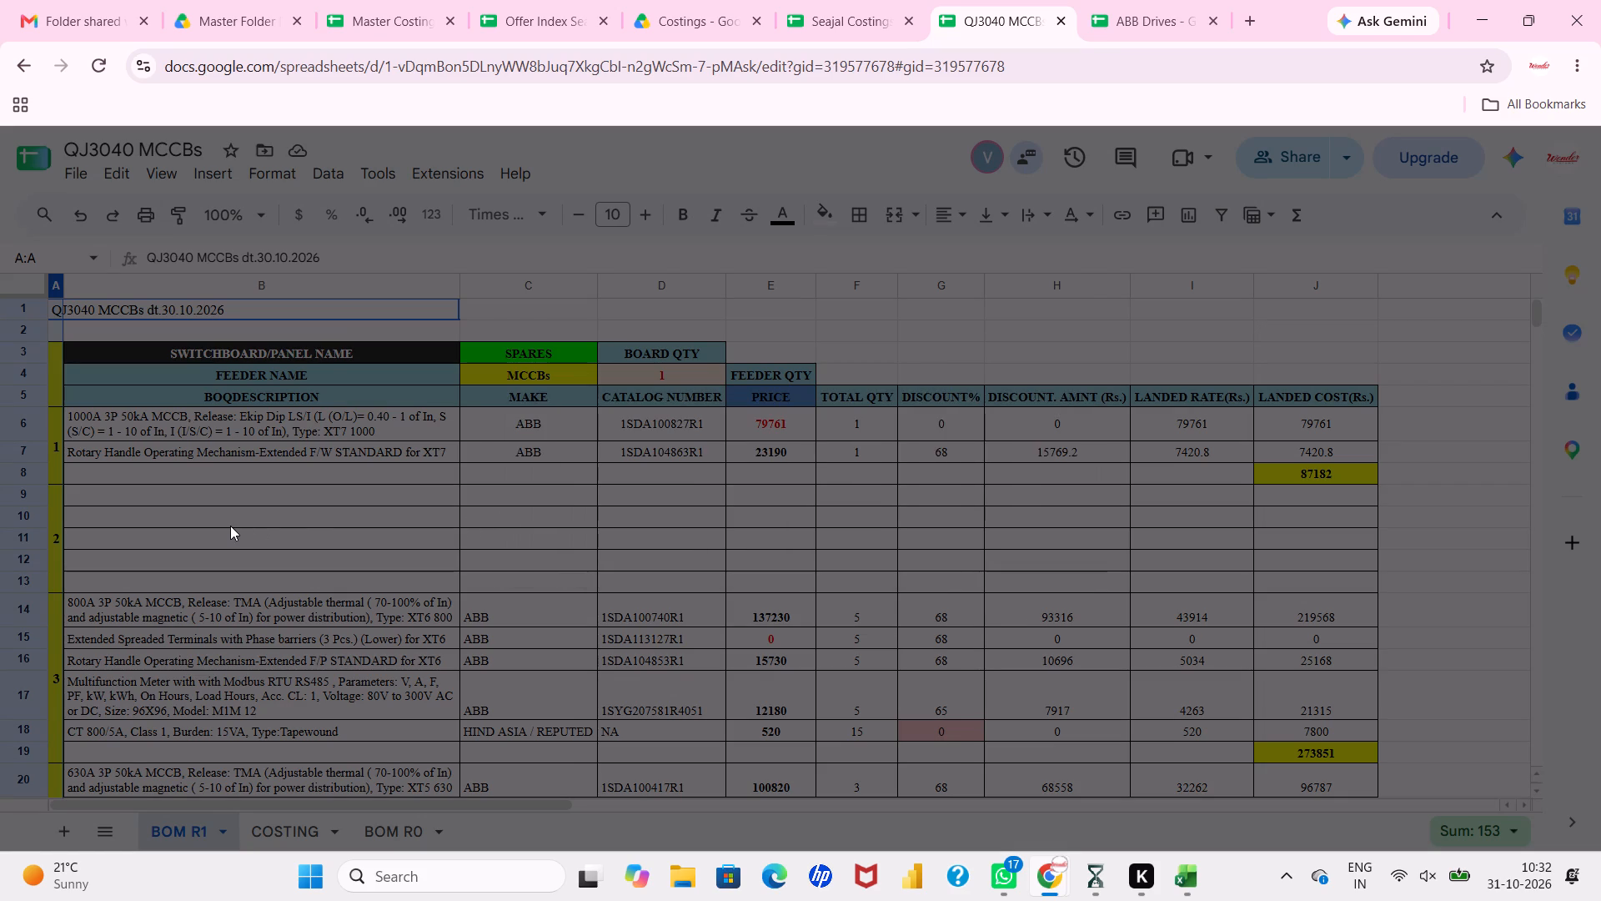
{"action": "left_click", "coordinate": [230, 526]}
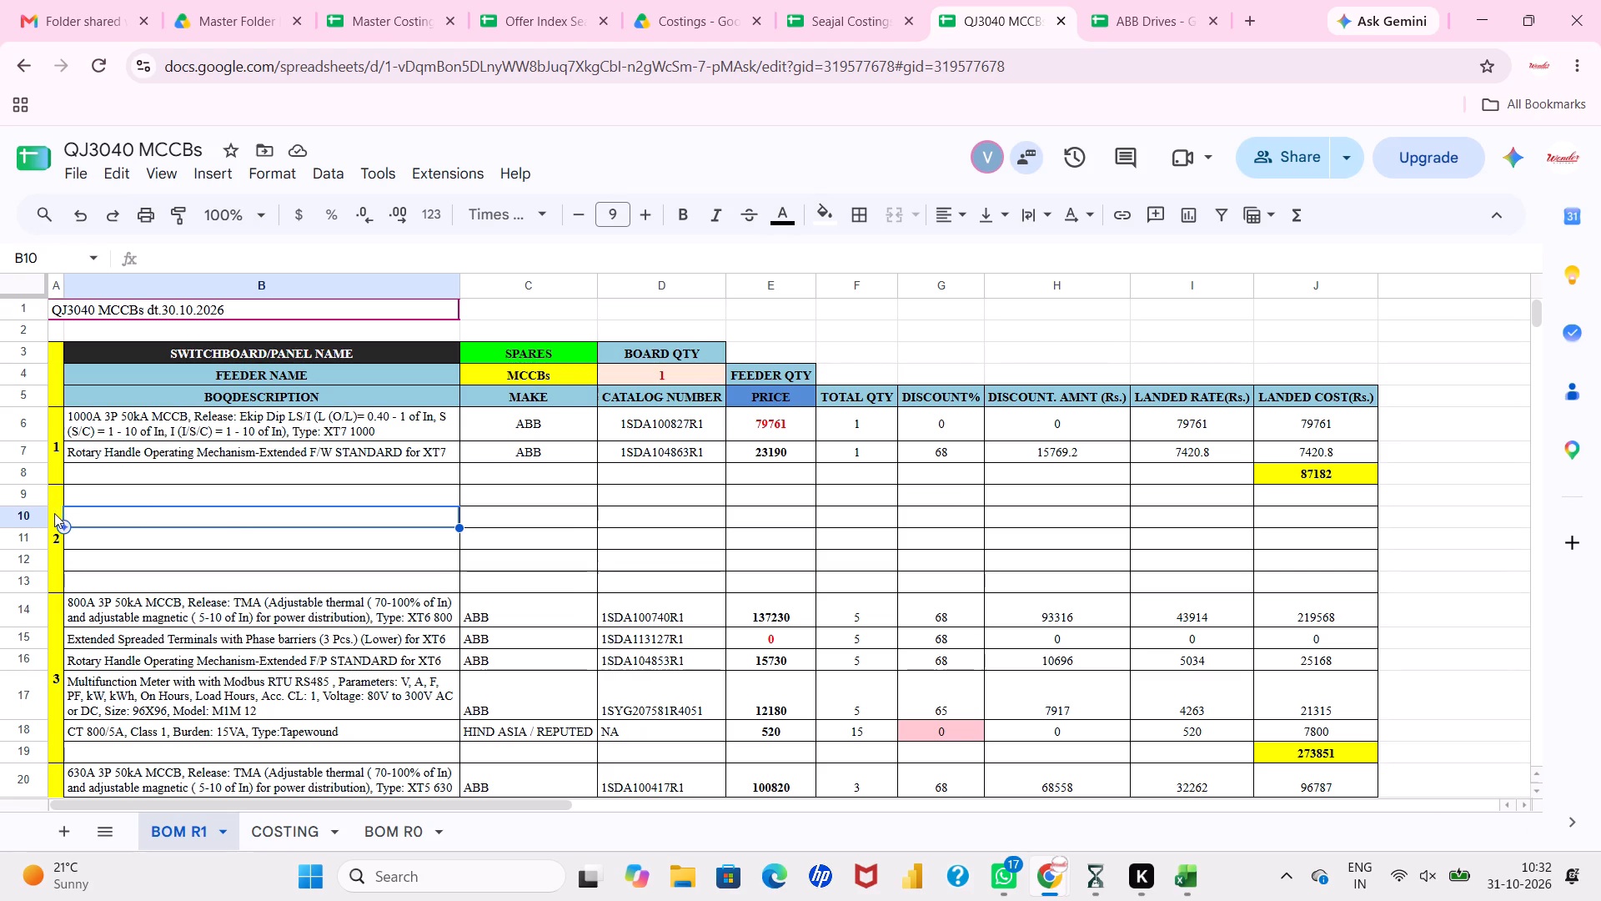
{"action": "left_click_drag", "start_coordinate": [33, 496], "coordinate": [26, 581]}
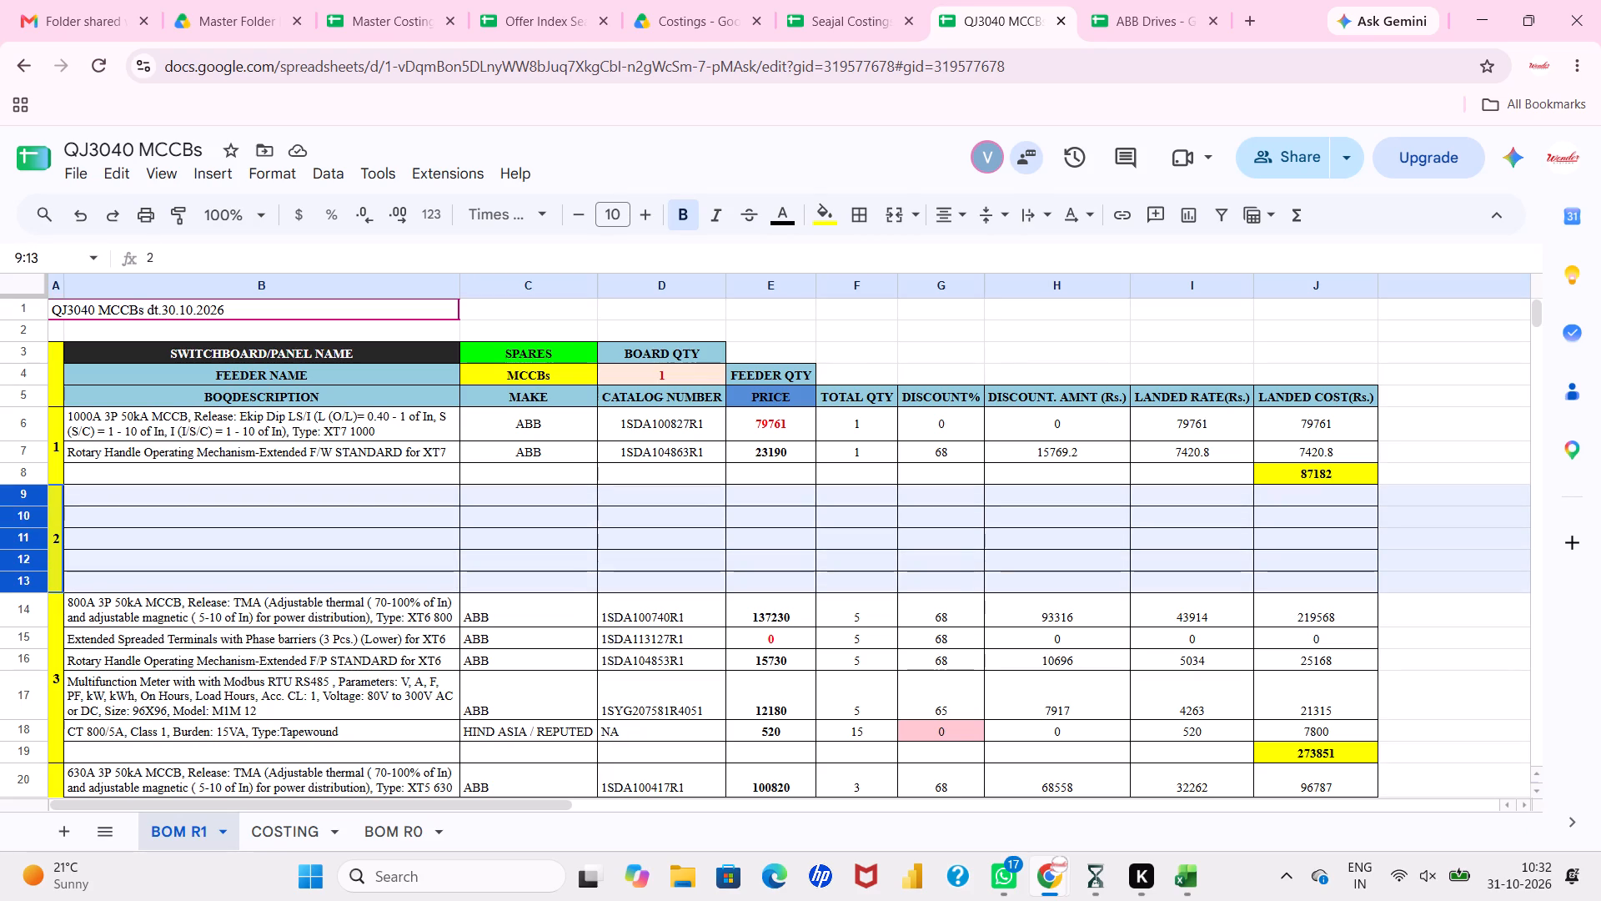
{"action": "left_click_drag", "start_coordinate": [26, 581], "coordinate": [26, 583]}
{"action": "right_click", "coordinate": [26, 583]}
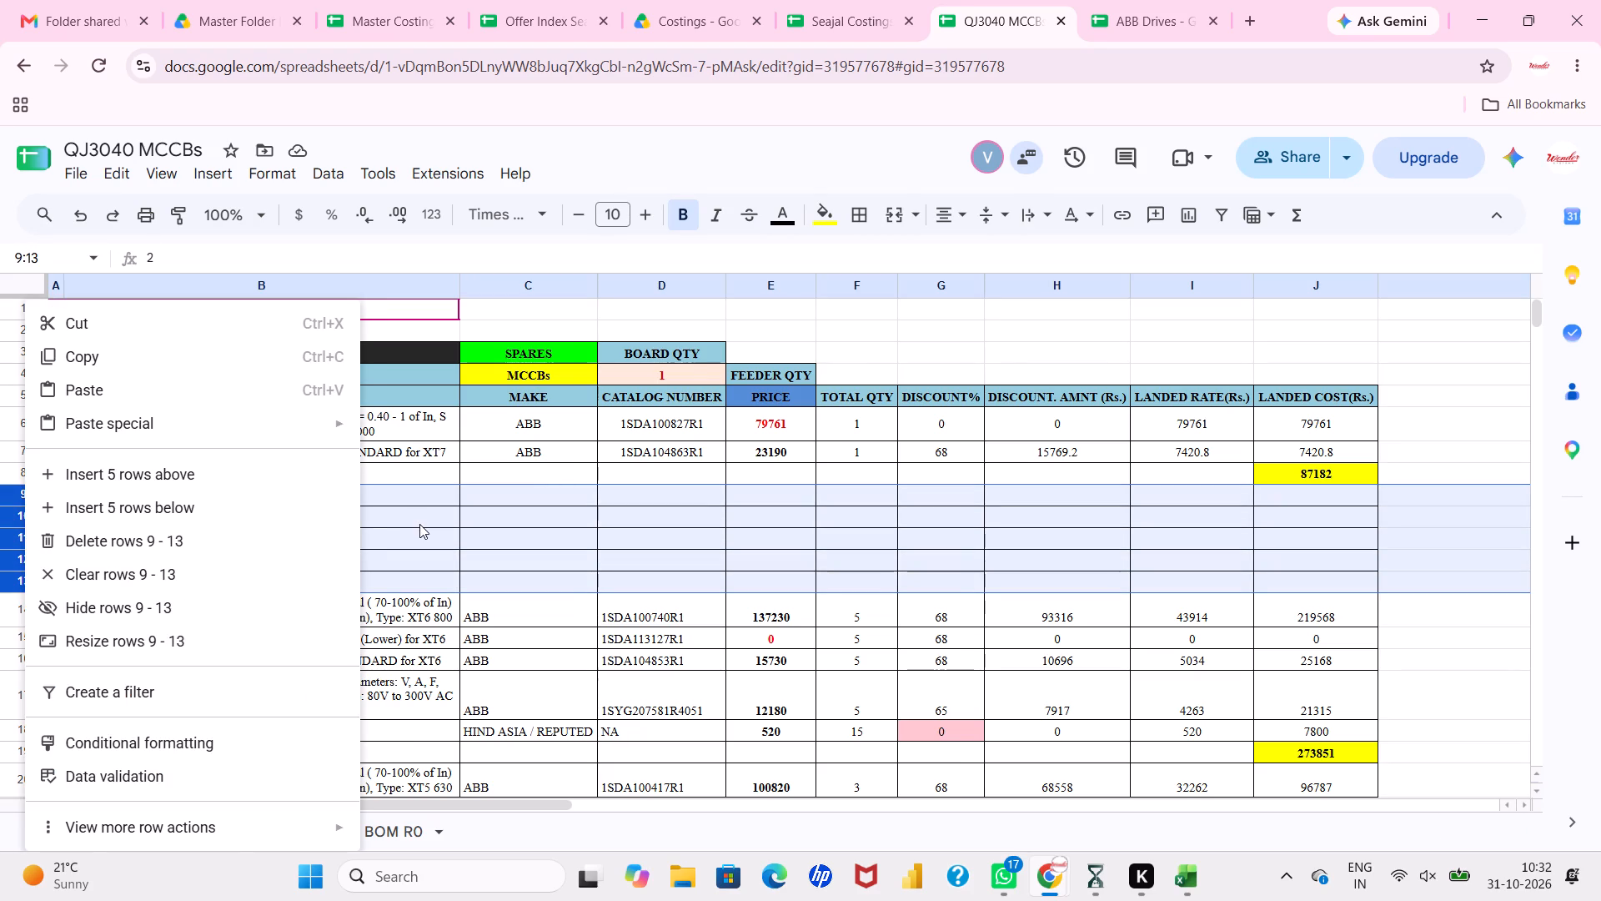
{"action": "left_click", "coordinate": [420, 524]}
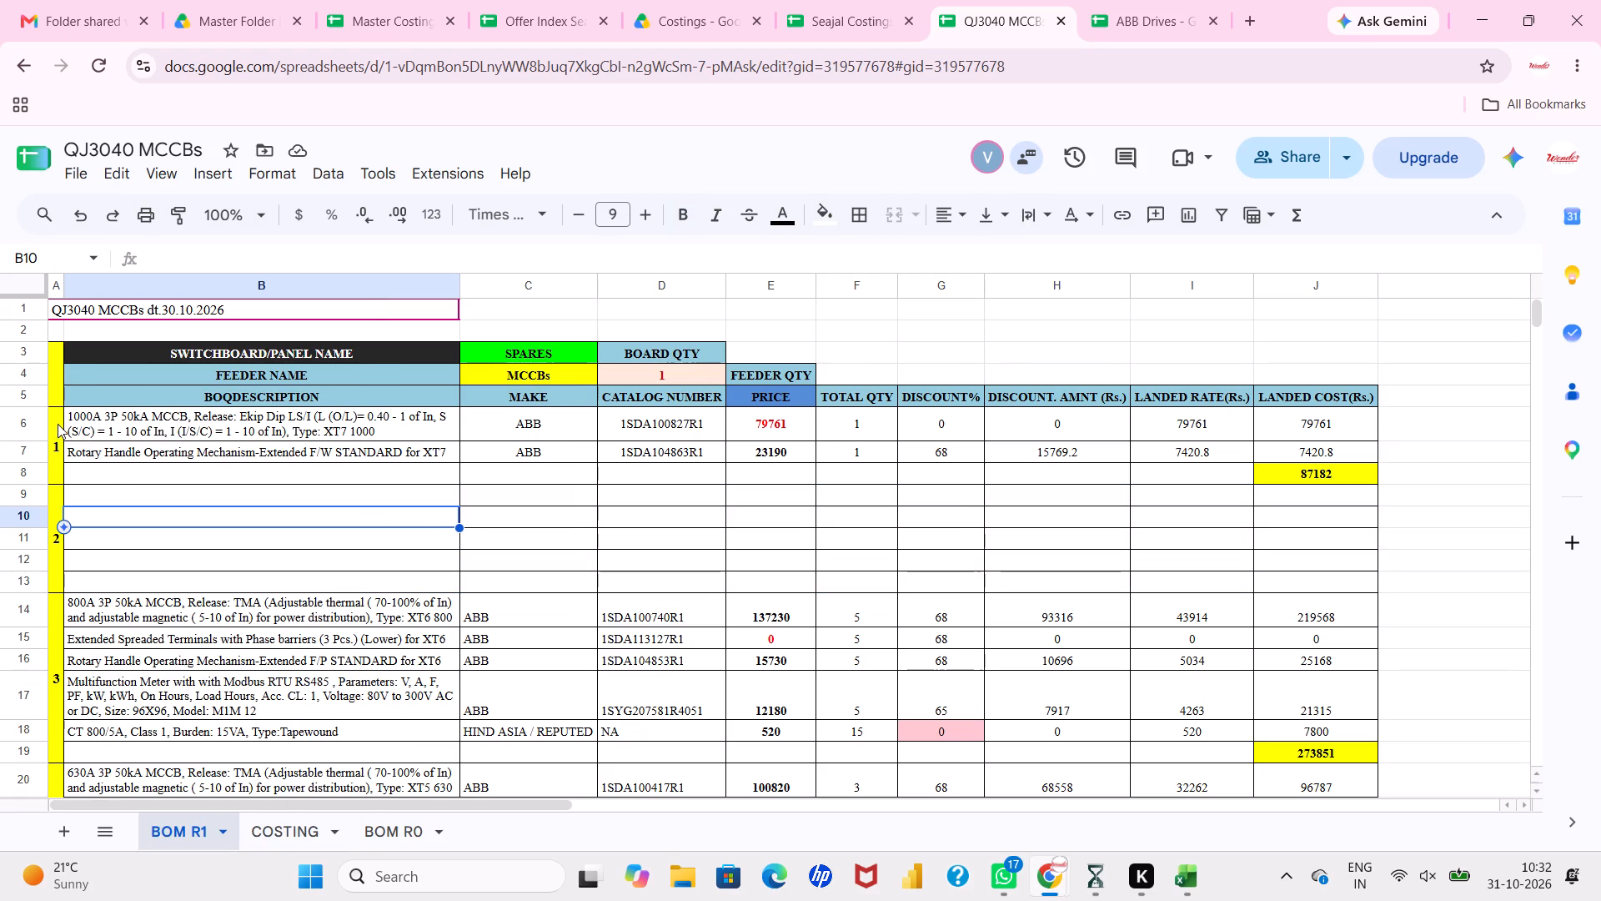
Unmerge the block cells in column A from row 20 down past the end of the table, over A20:A108.
{"action": "left_click_drag", "start_coordinate": [58, 424], "coordinate": [58, 456]}
{"action": "left_click", "coordinate": [62, 506]}
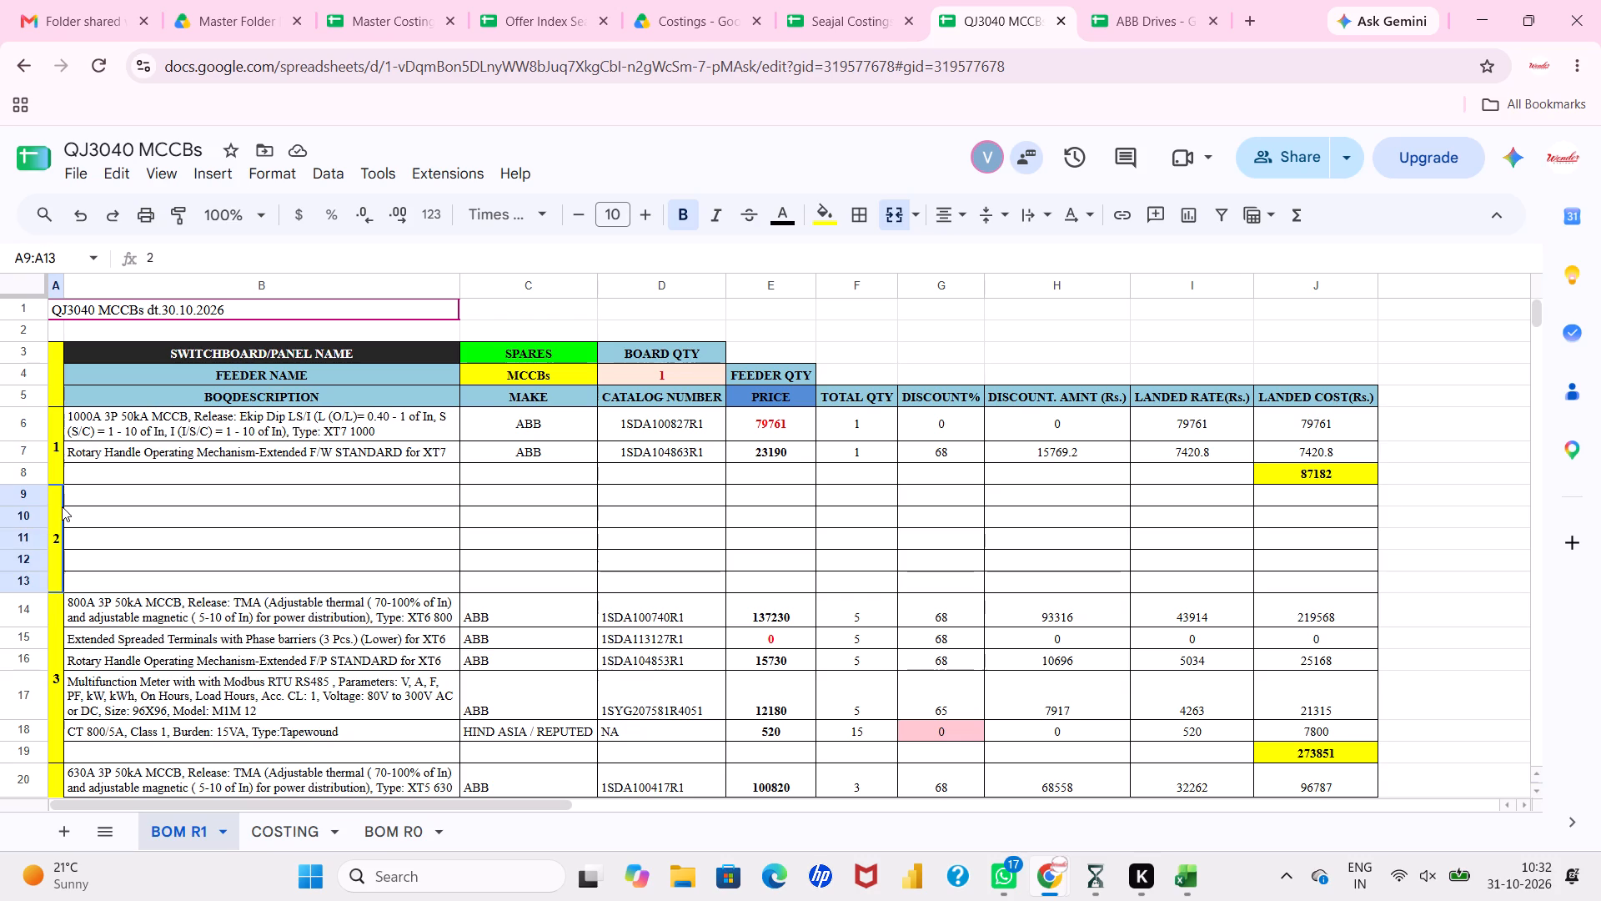
{"action": "scroll", "coordinate": [64, 623], "scroll_direction": "down", "scroll_amount": 1}
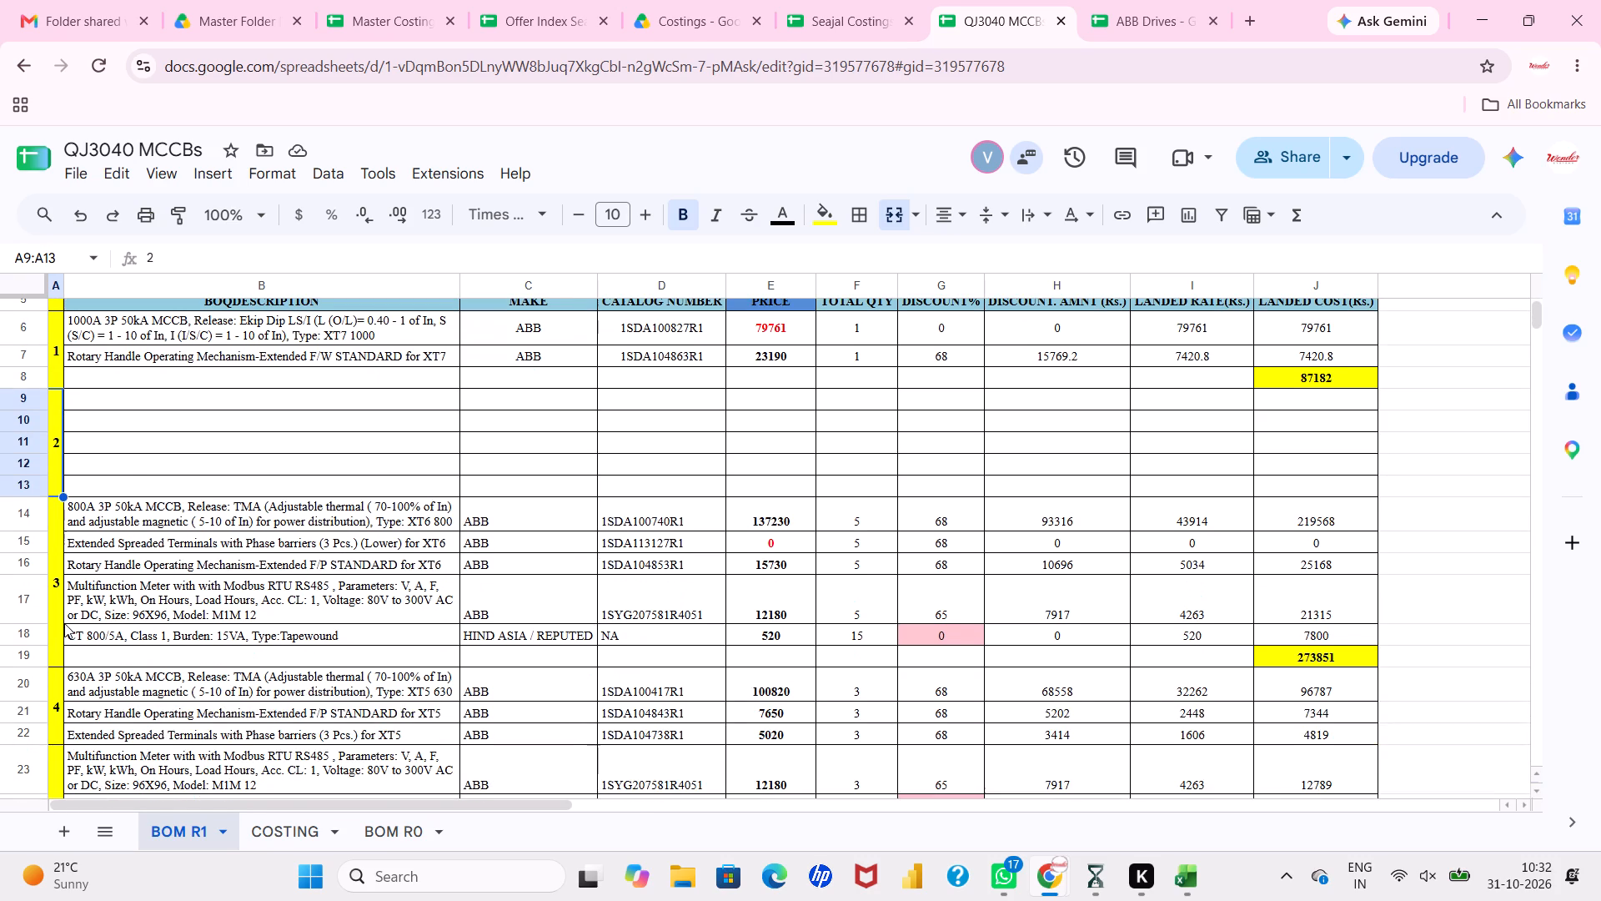
{"action": "scroll", "coordinate": [59, 647], "scroll_direction": "down", "scroll_amount": 2}
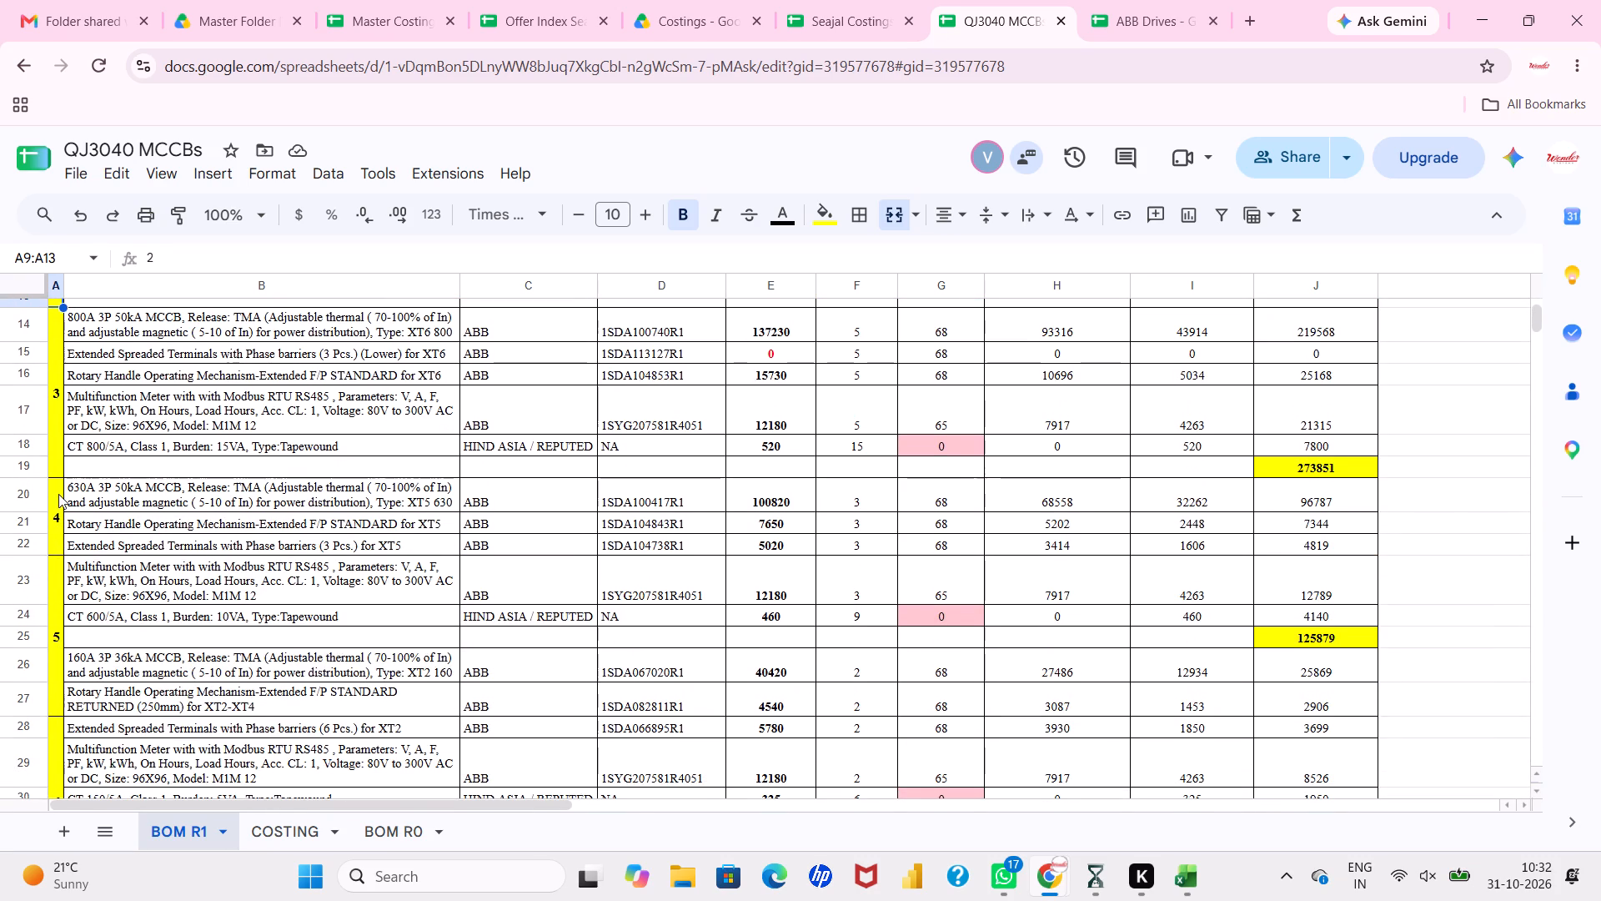
{"action": "left_click_drag", "start_coordinate": [58, 494], "coordinate": [56, 744]}
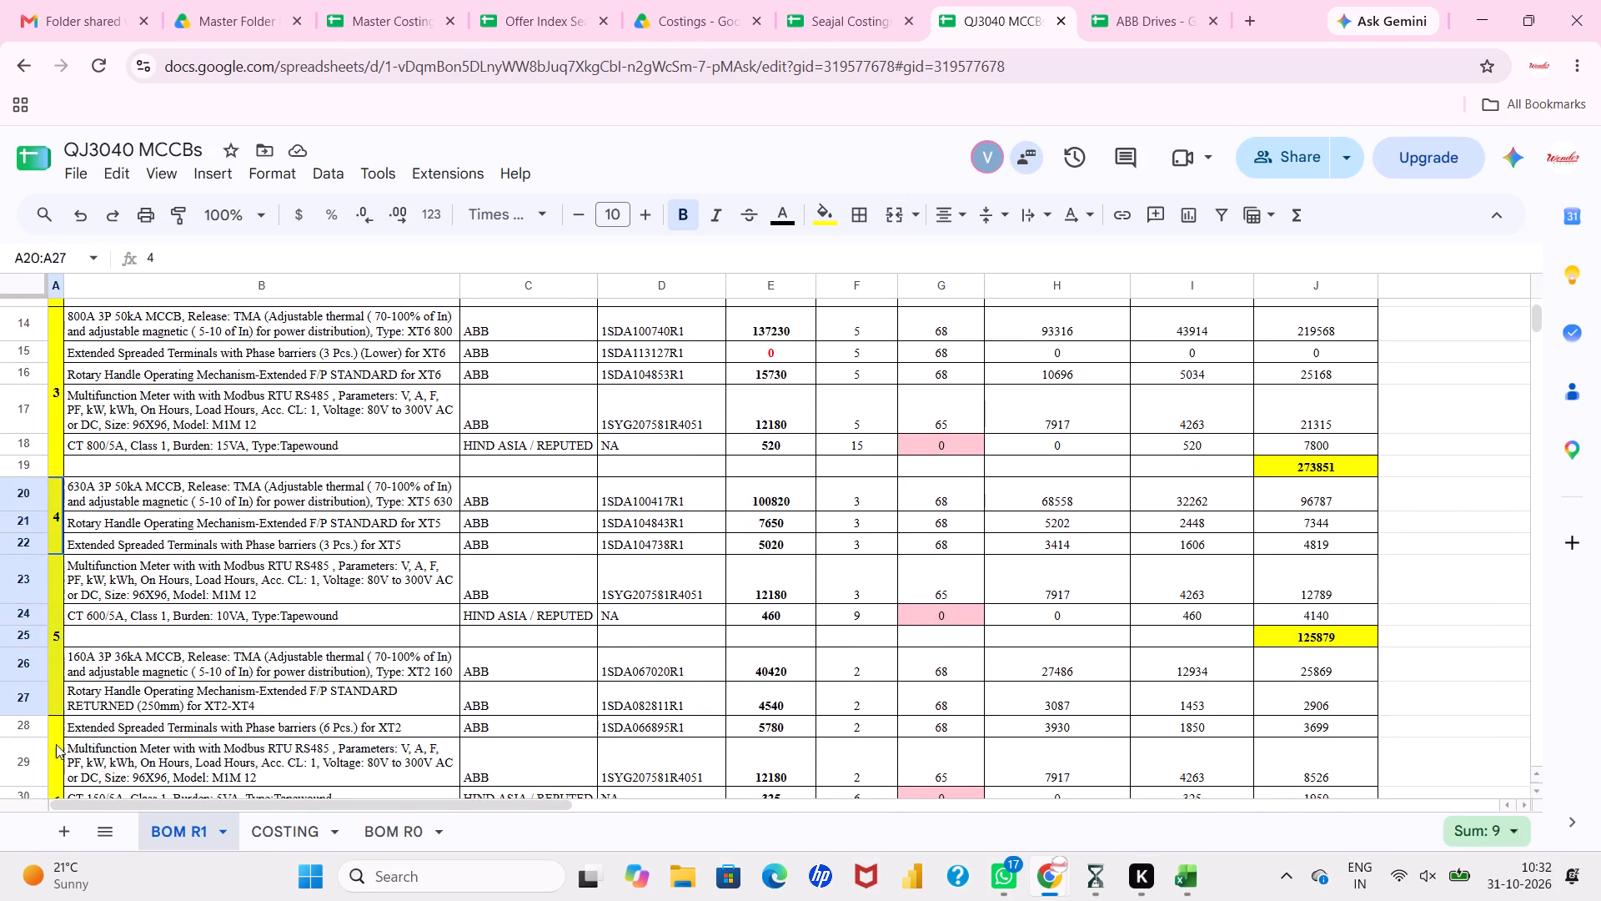
{"action": "left_click_drag", "start_coordinate": [56, 744], "coordinate": [45, 672]}
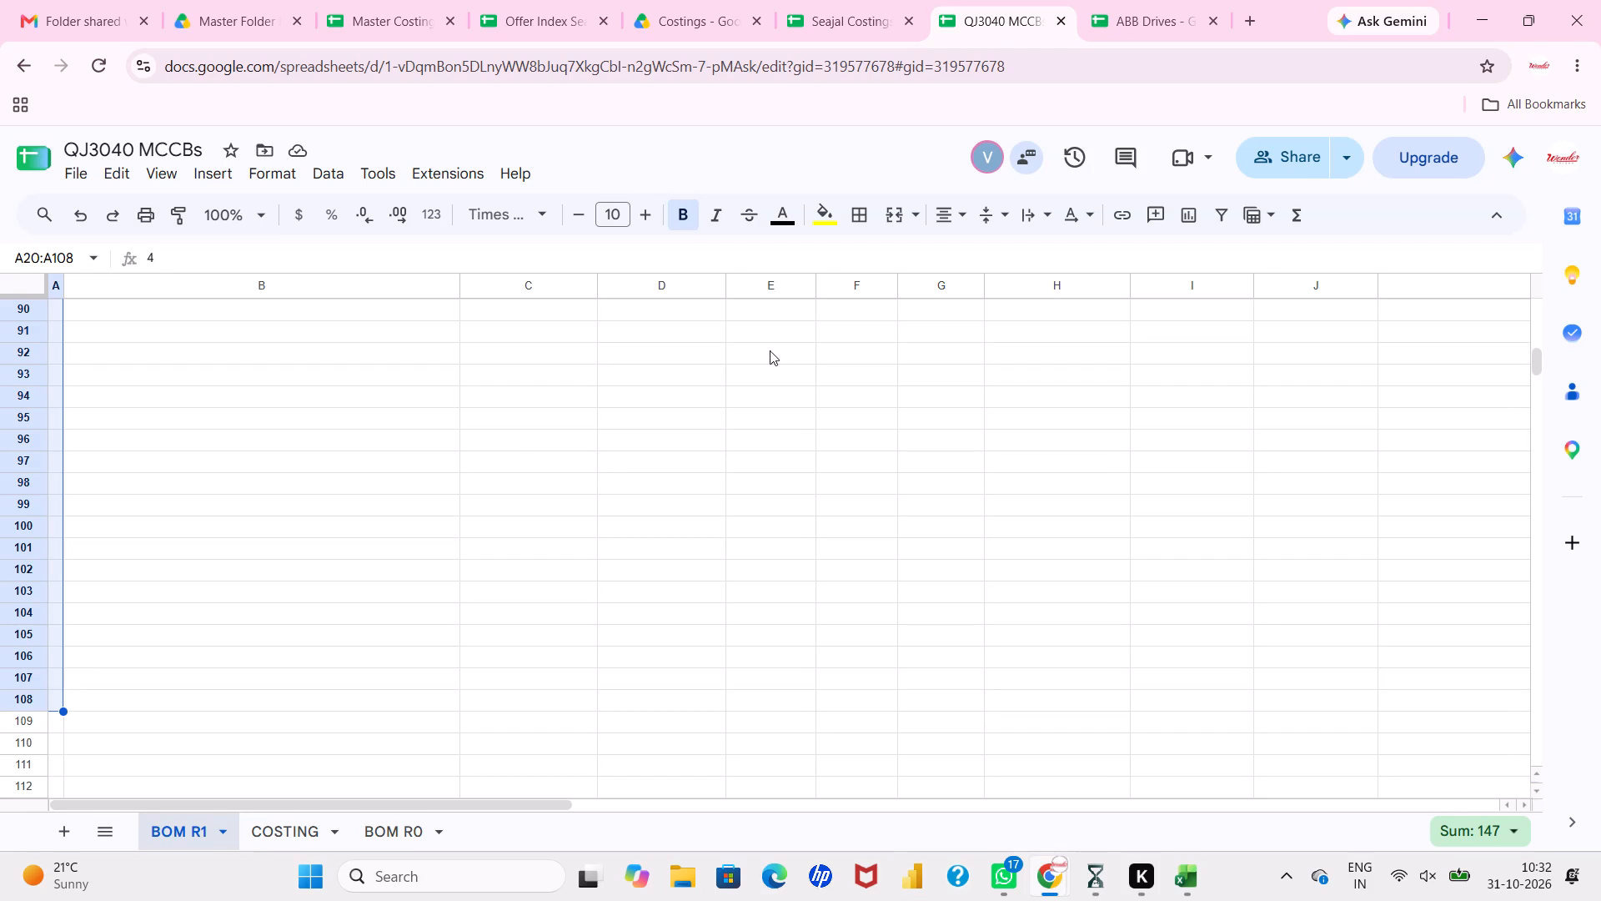
{"action": "left_click", "coordinate": [916, 218]}
{"action": "left_click", "coordinate": [950, 346]}
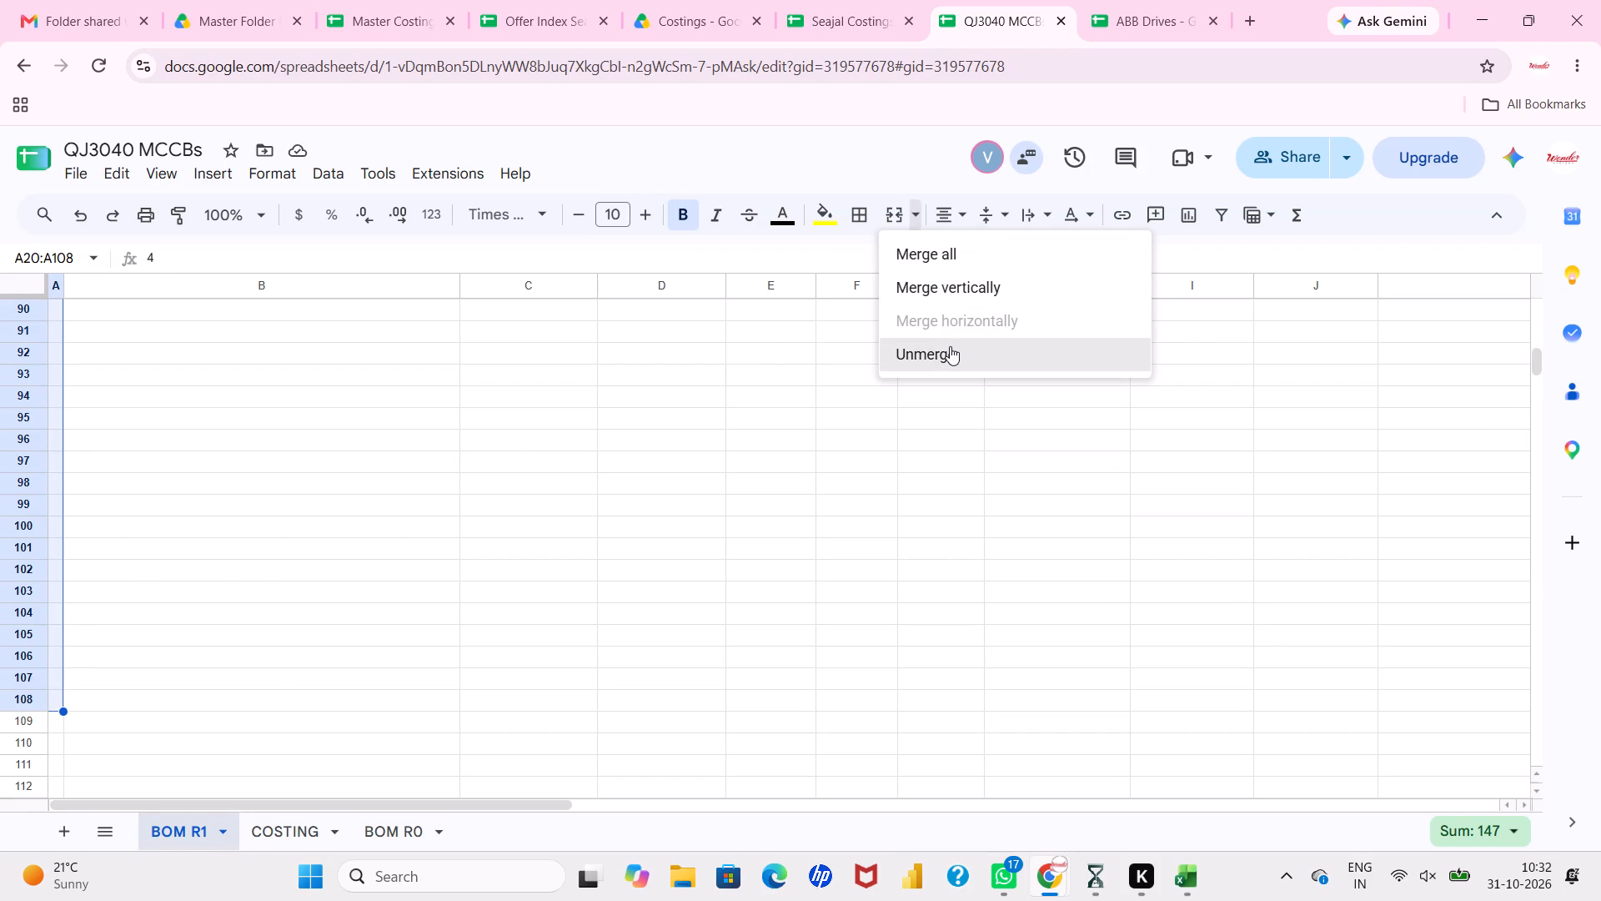
Merge cells A20:A24 into one block cell, keeping only the number 4.
{"action": "scroll", "coordinate": [833, 483], "scroll_direction": "up", "scroll_amount": 3}
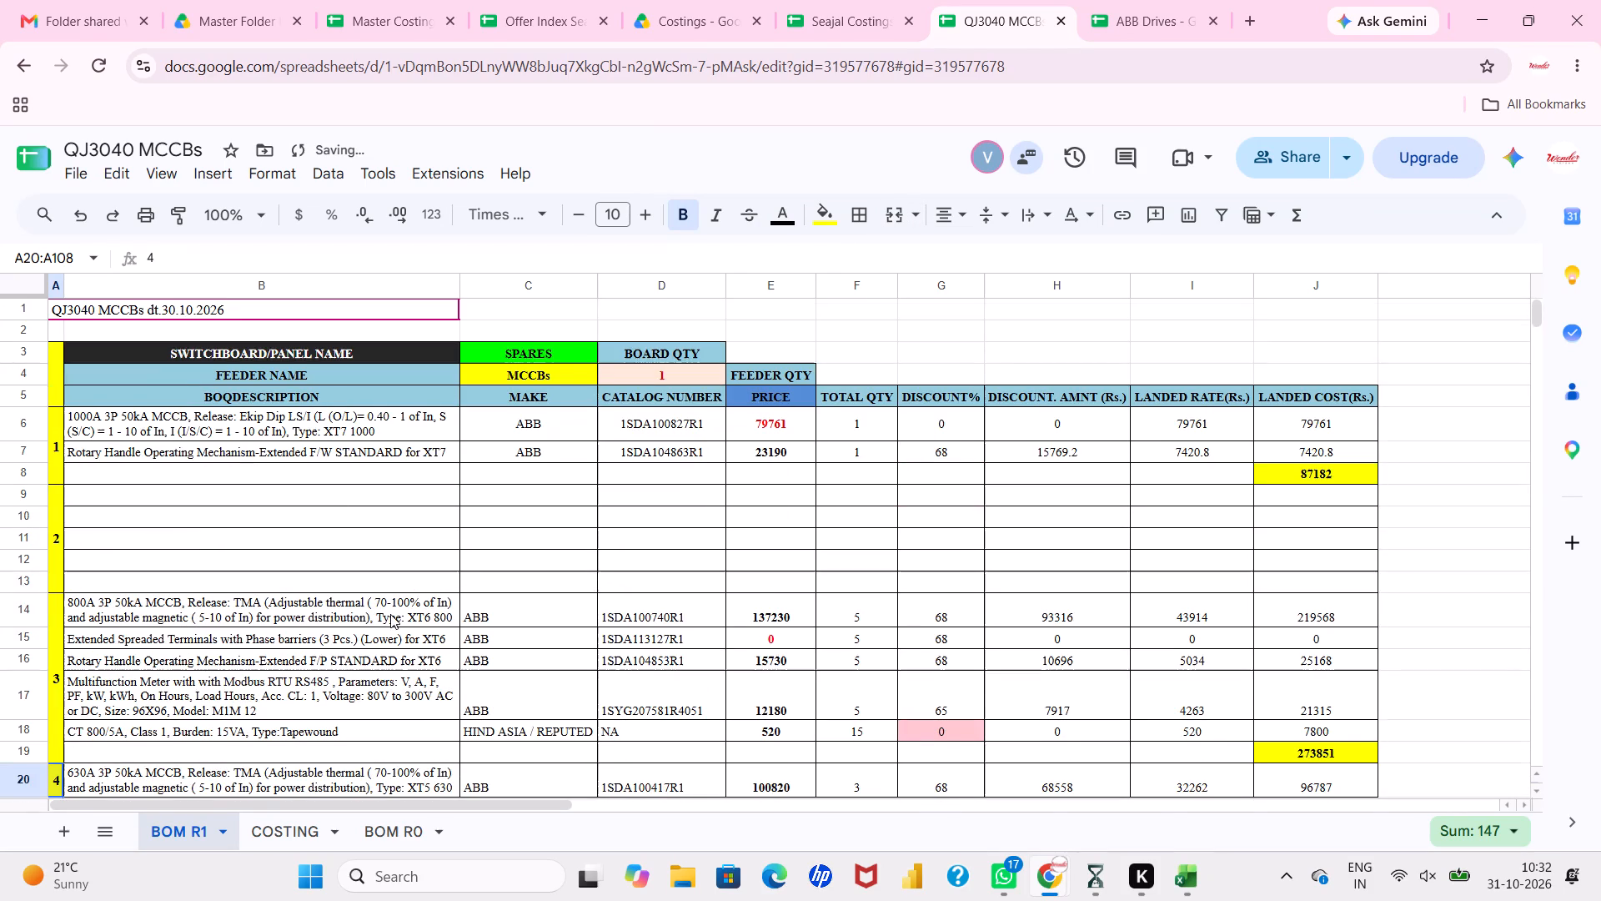
{"action": "scroll", "coordinate": [390, 614], "scroll_direction": "down", "scroll_amount": 3}
{"action": "left_click", "coordinate": [241, 514]}
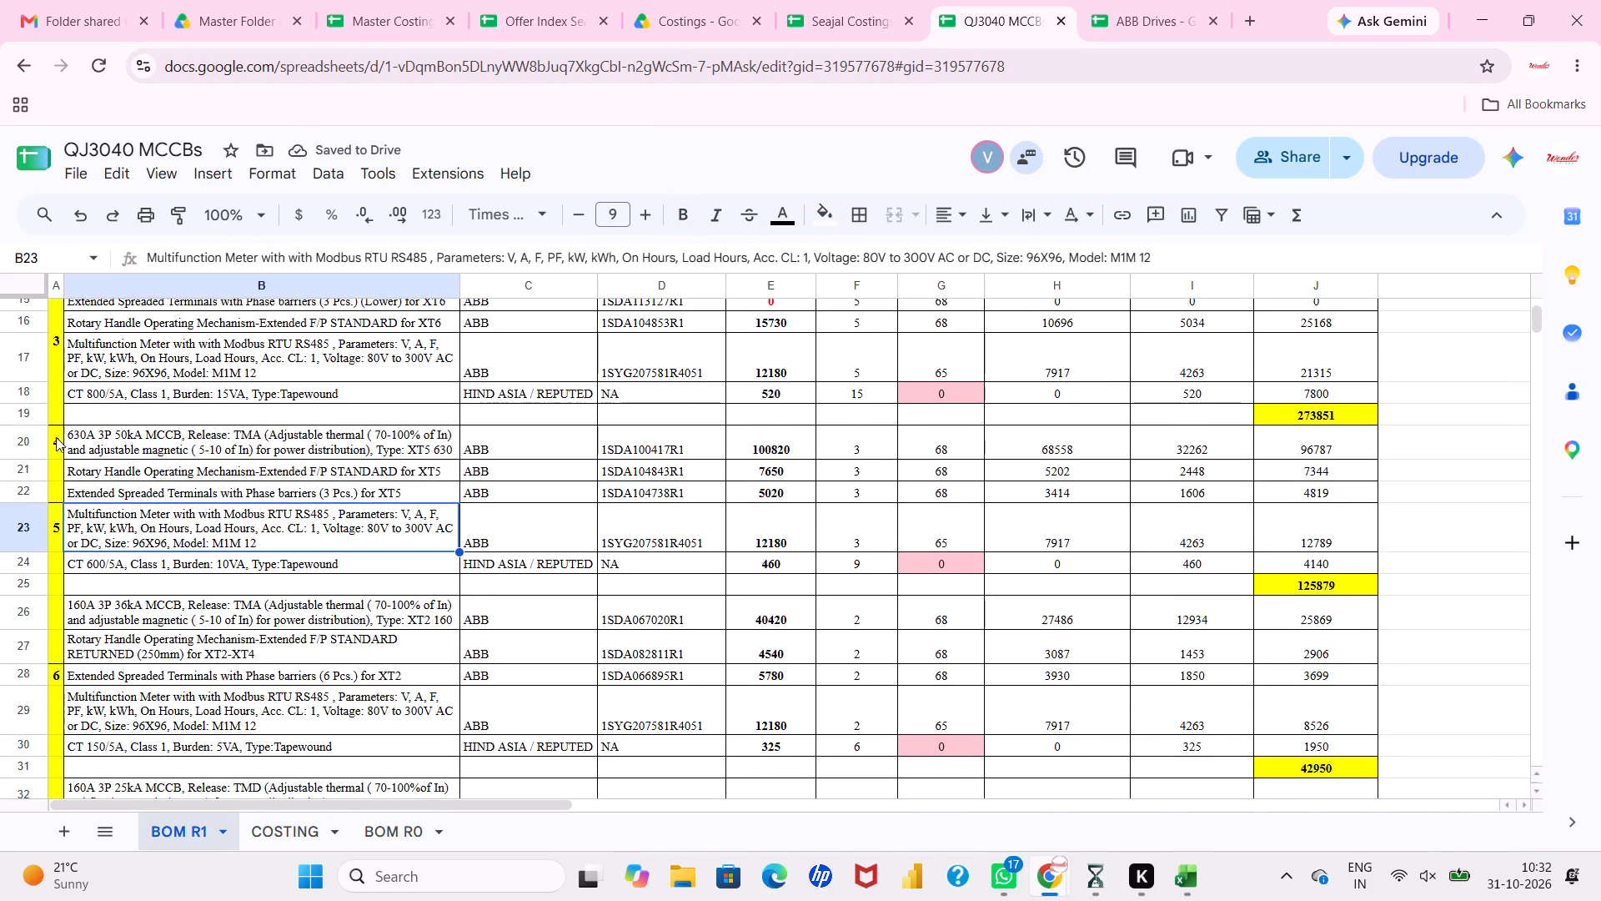
{"action": "left_click_drag", "start_coordinate": [58, 439], "coordinate": [61, 560]}
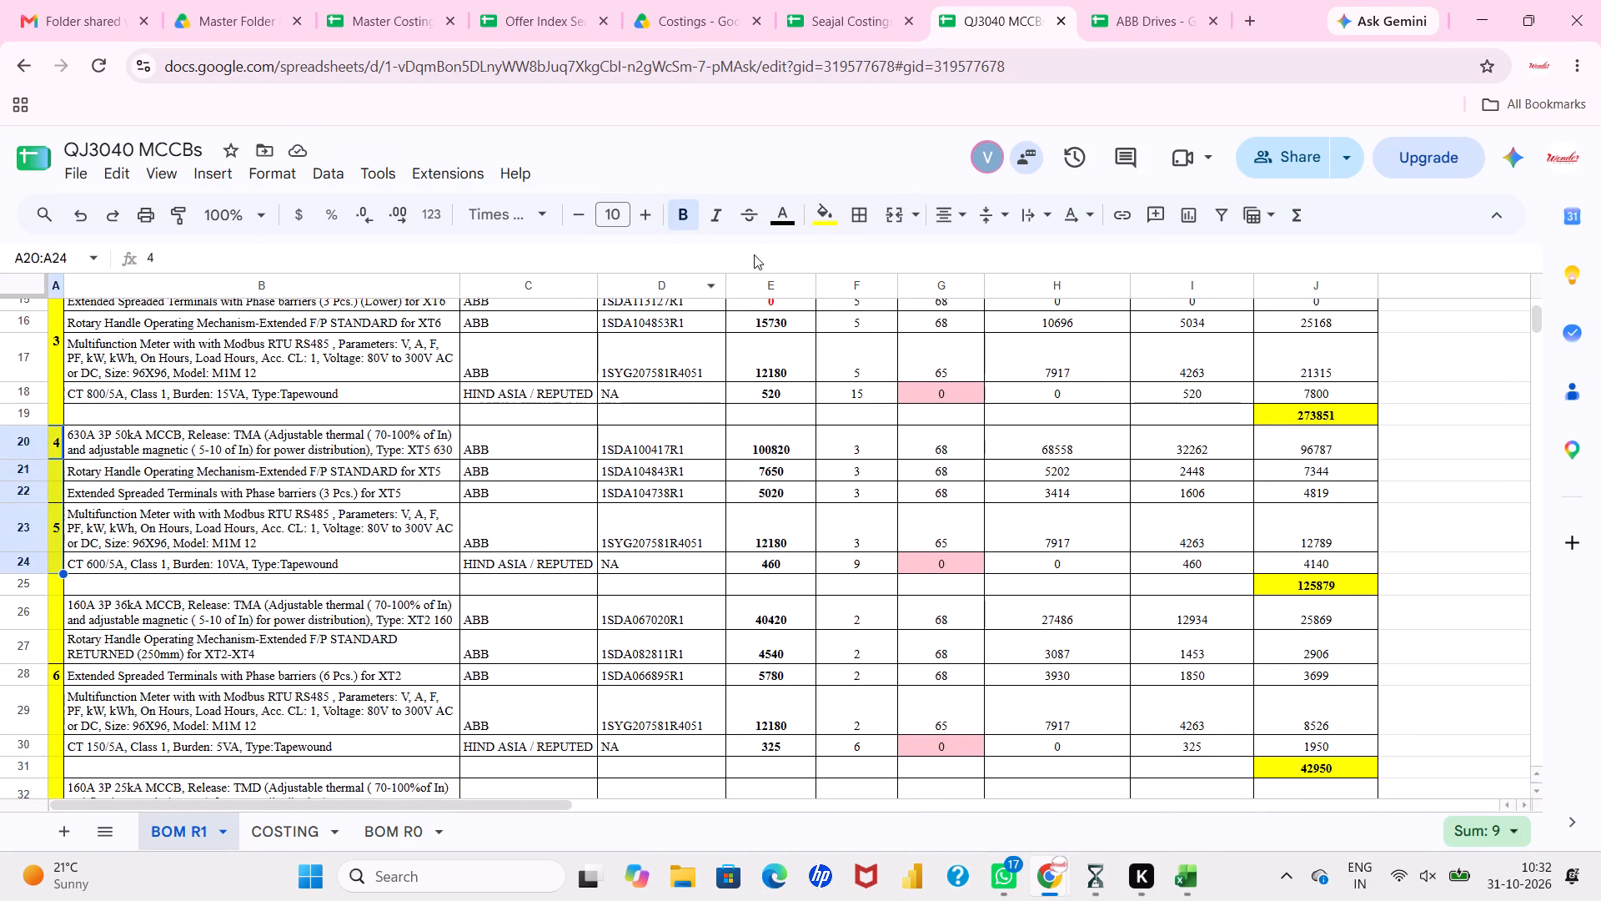
{"action": "left_click", "coordinate": [908, 219]}
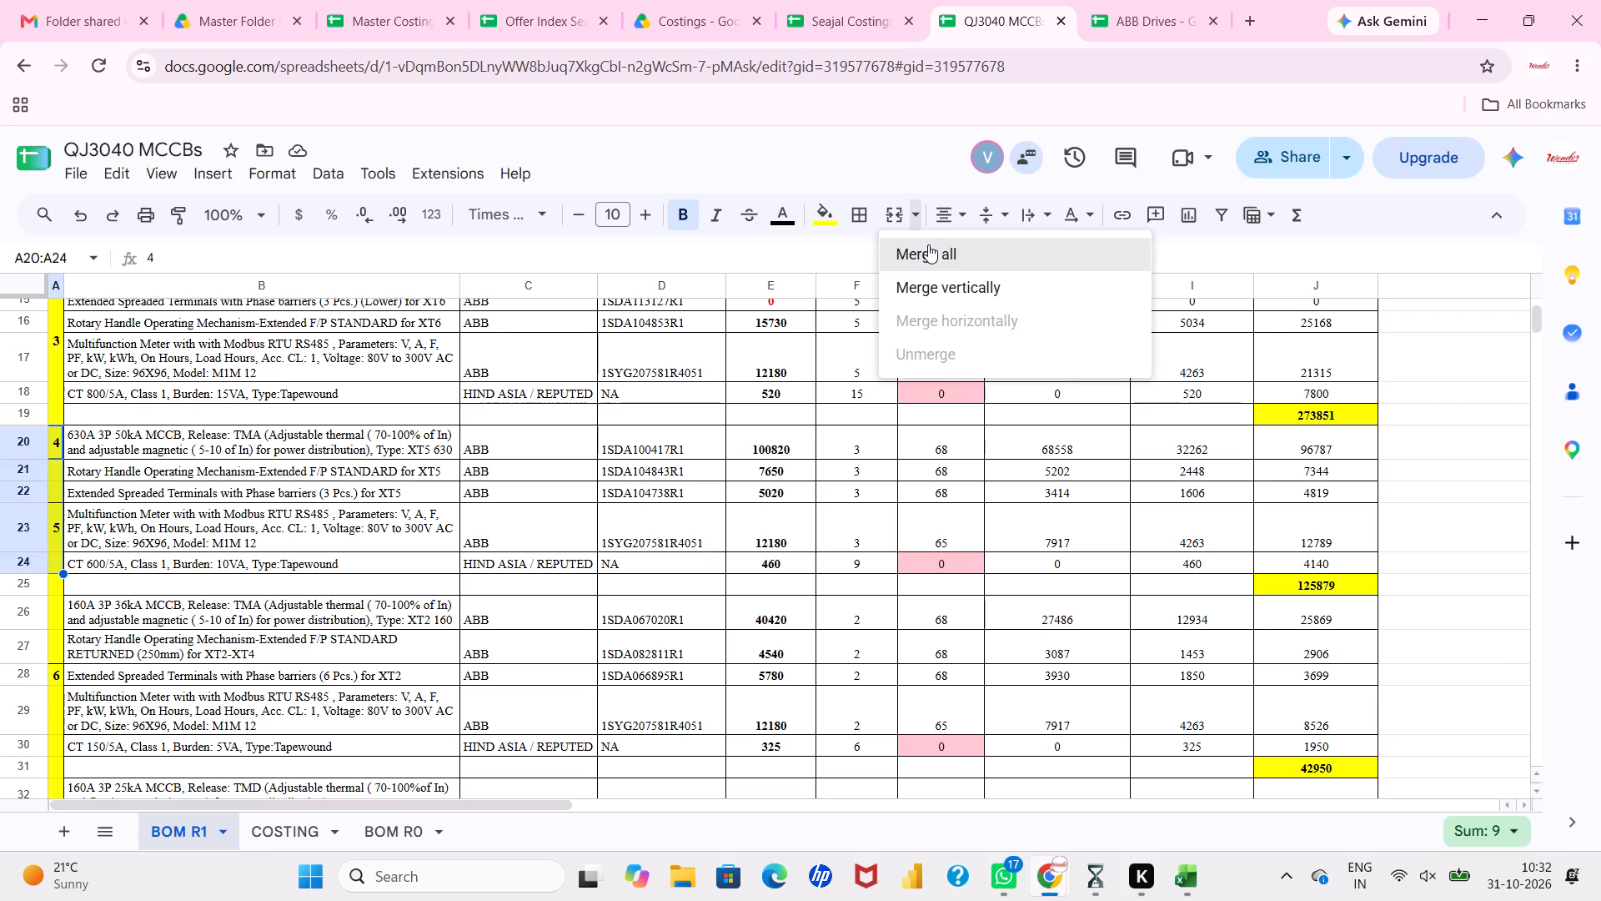
{"action": "left_click", "coordinate": [928, 244]}
{"action": "left_click", "coordinate": [1023, 589]}
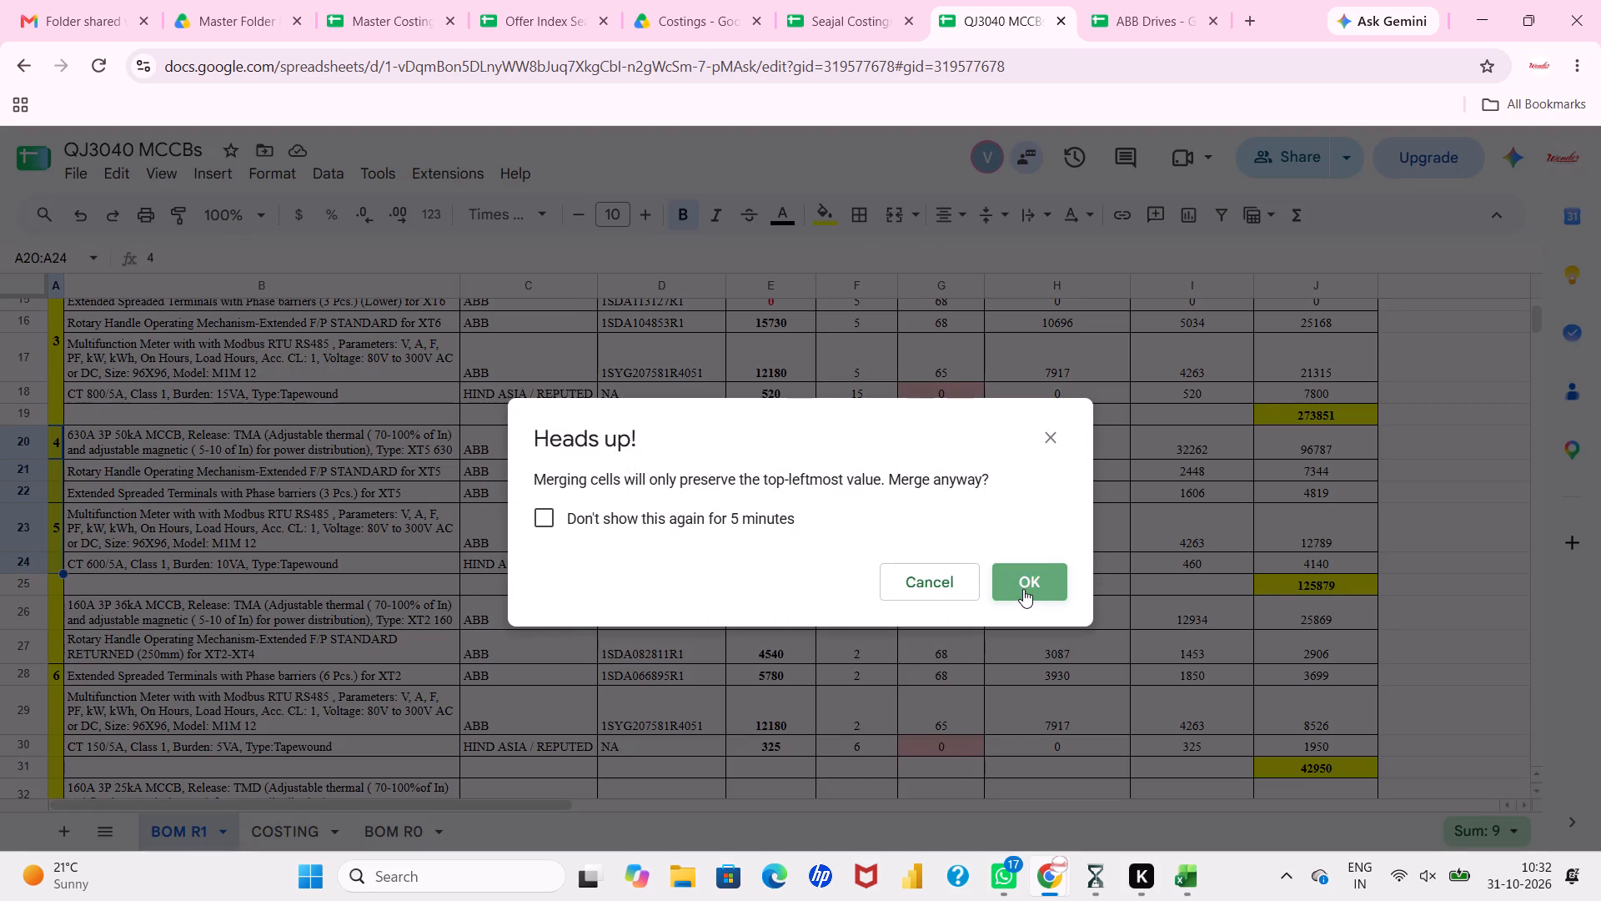
Merge cells A26:A31 into one block cell and renumber it 5.
{"action": "scroll", "coordinate": [68, 609], "scroll_direction": "down", "scroll_amount": 1}
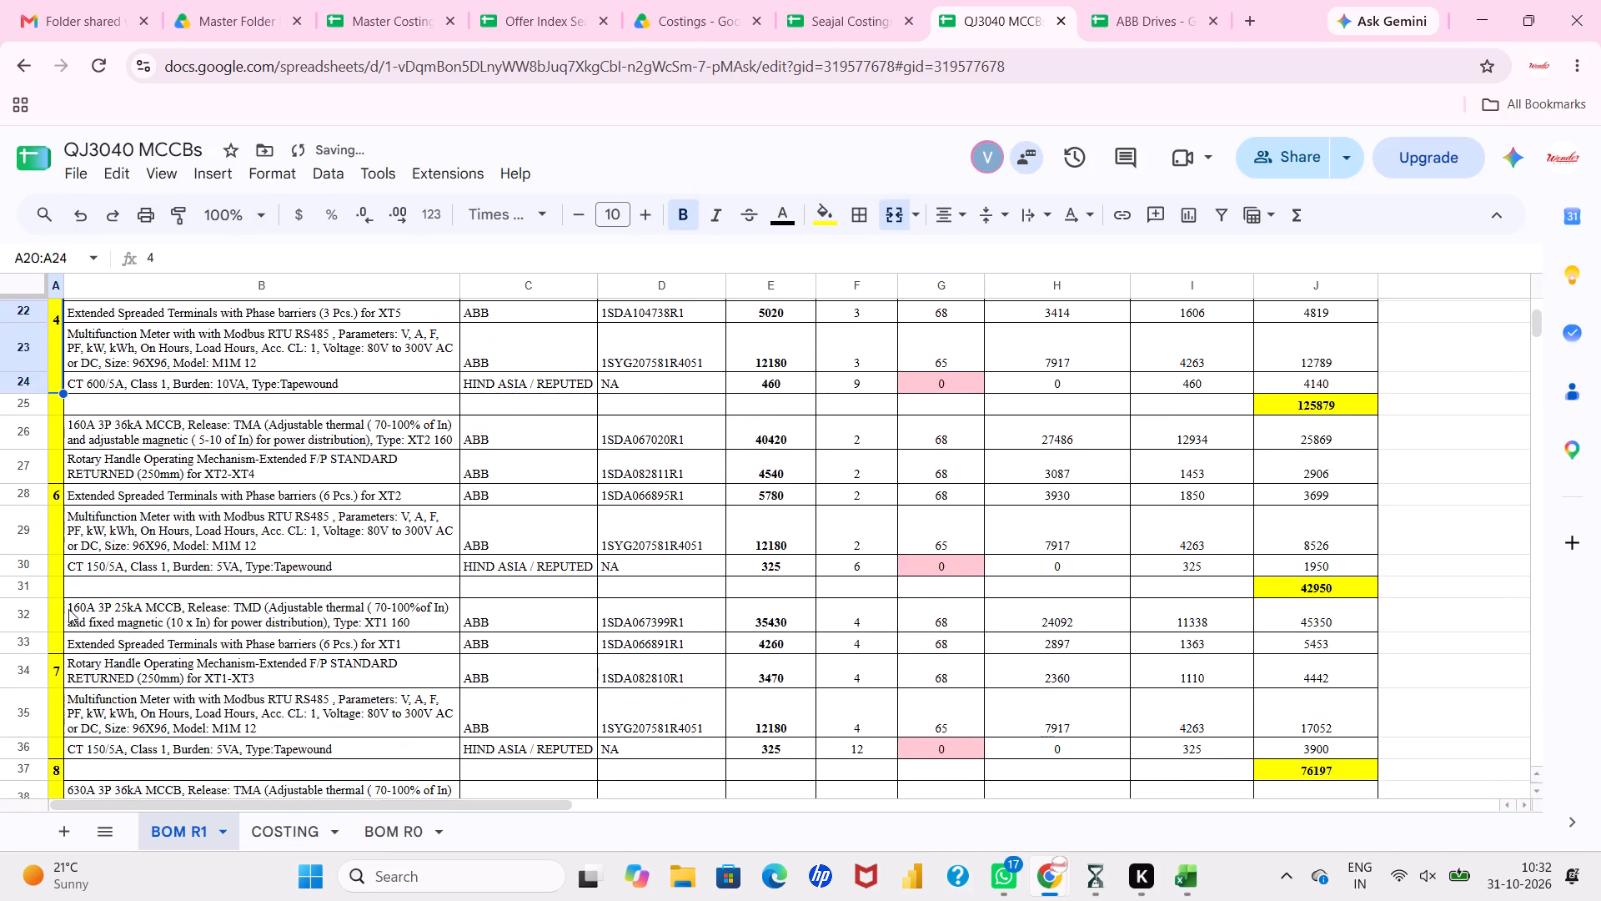
{"action": "left_click_drag", "start_coordinate": [58, 433], "coordinate": [53, 537]}
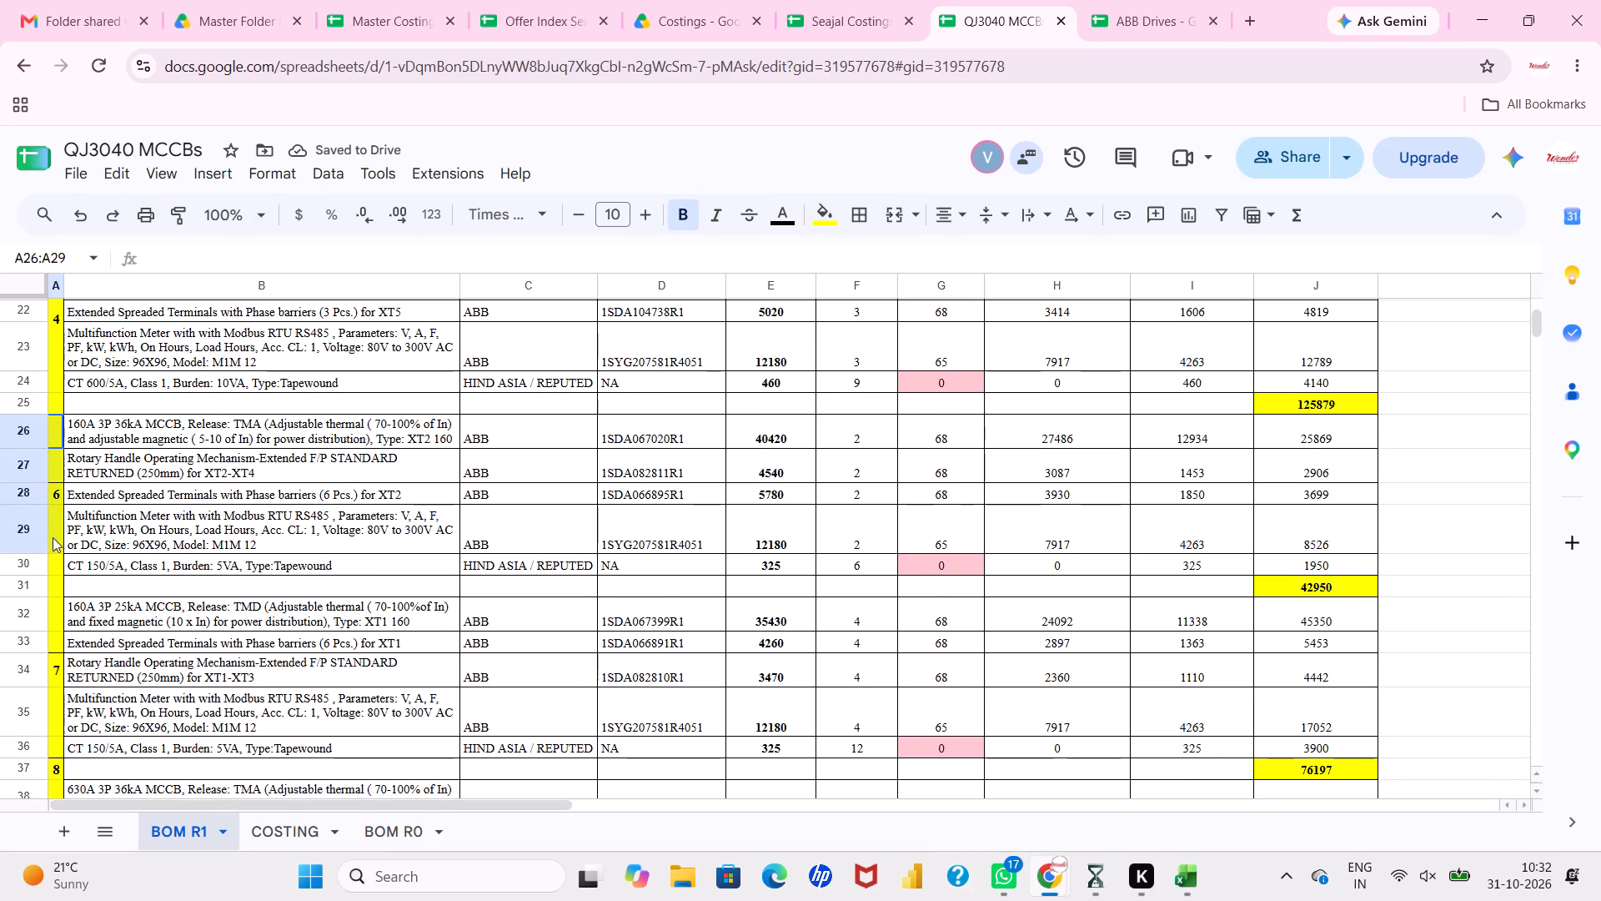
{"action": "left_click_drag", "start_coordinate": [53, 537], "coordinate": [53, 591]}
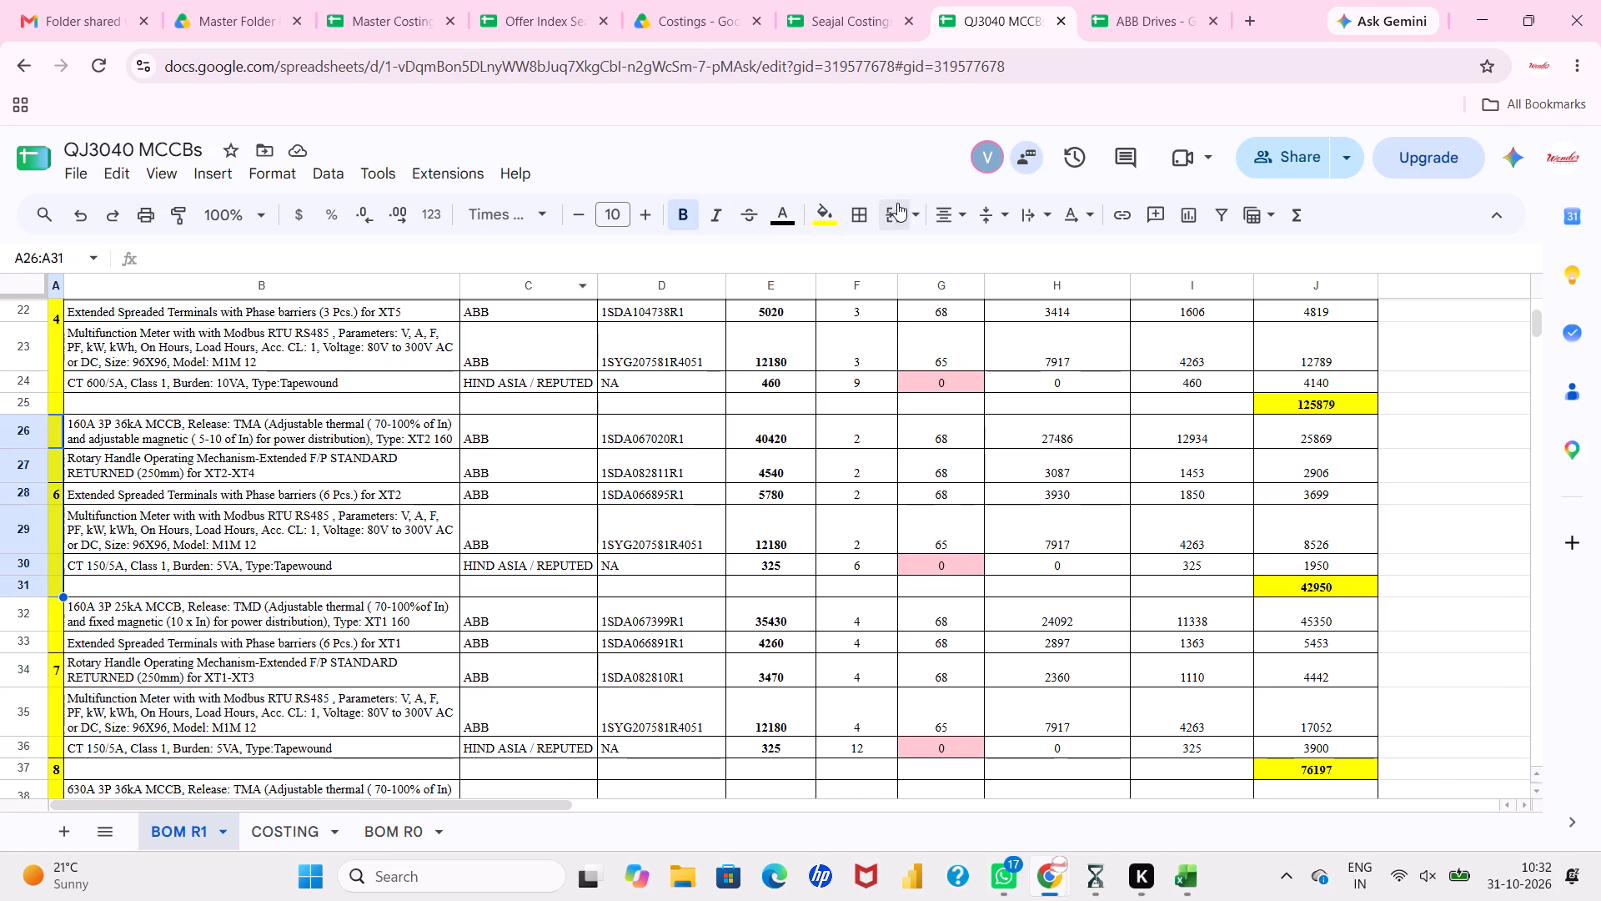
{"action": "left_click", "coordinate": [909, 214]}
{"action": "left_click", "coordinate": [928, 245]}
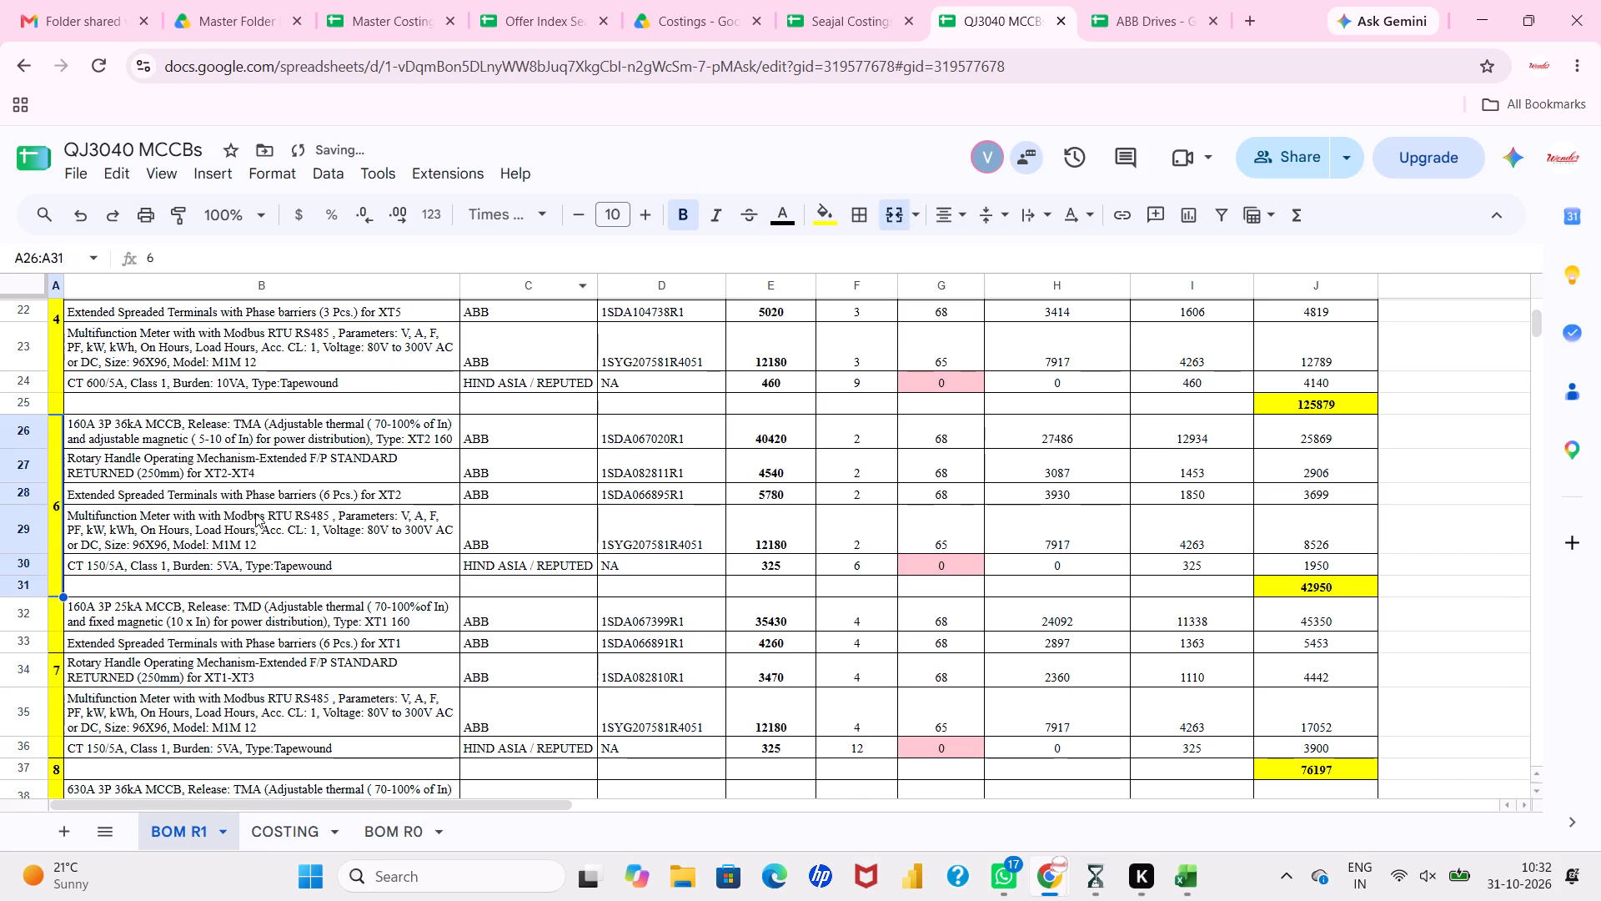
{"action": "key", "text": "5"}
{"action": "key", "text": "Return"}
Extend the block 4 cell down over its total row by merging A20:A25.
{"action": "scroll", "coordinate": [183, 485], "scroll_direction": "up", "scroll_amount": 1}
{"action": "left_click_drag", "start_coordinate": [57, 400], "coordinate": [53, 538]}
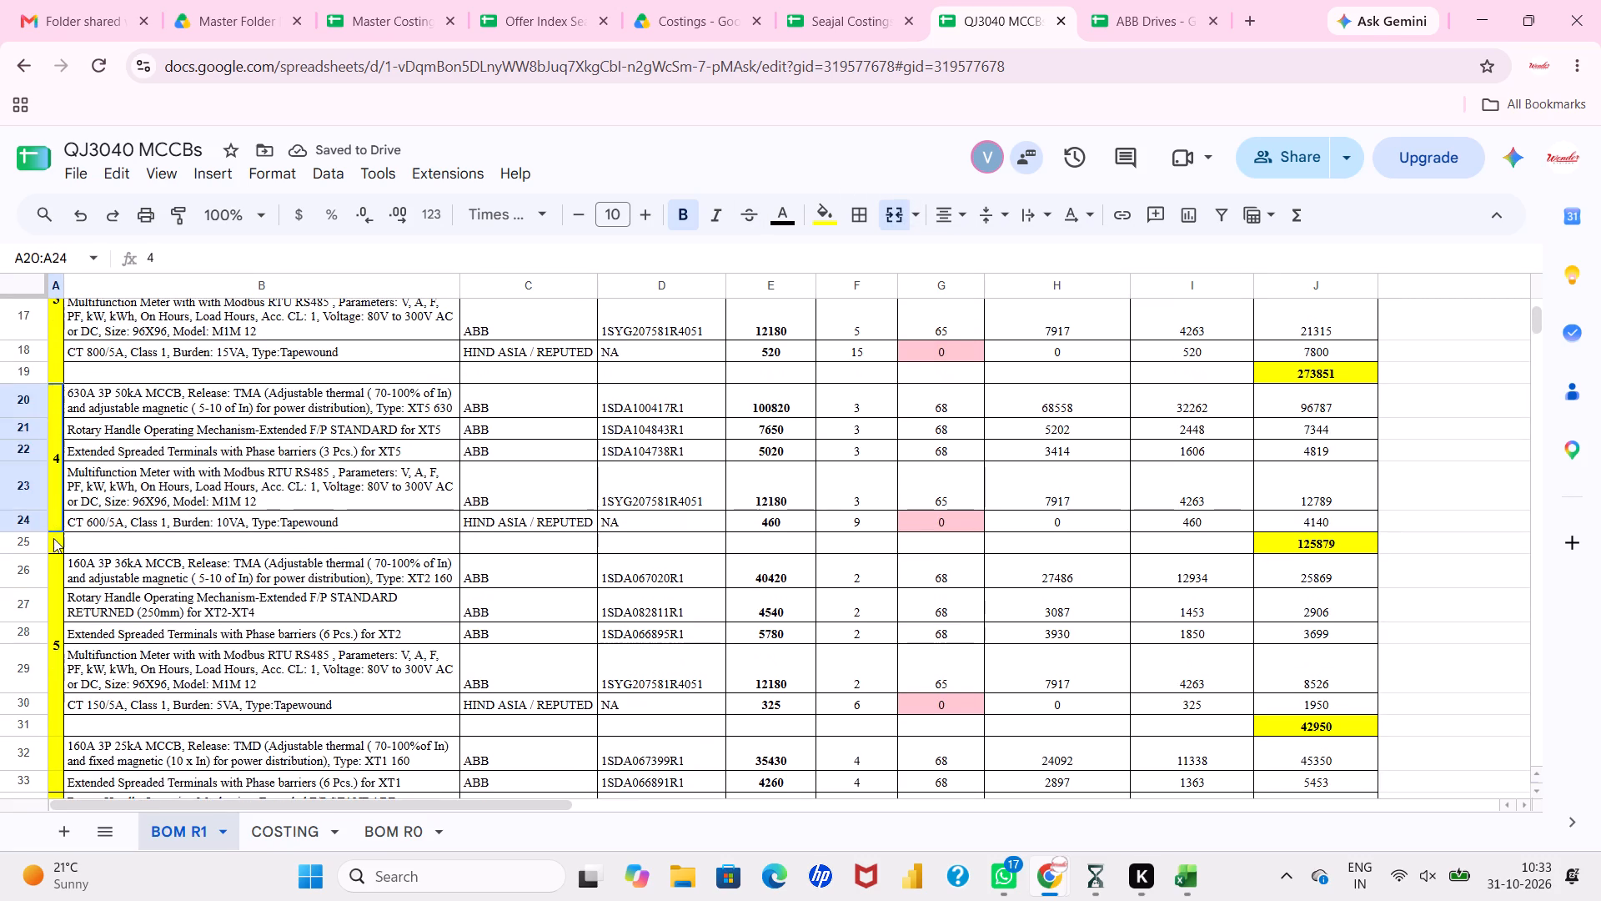
{"action": "left_click_drag", "start_coordinate": [53, 538], "coordinate": [53, 551]}
{"action": "left_click", "coordinate": [916, 221]}
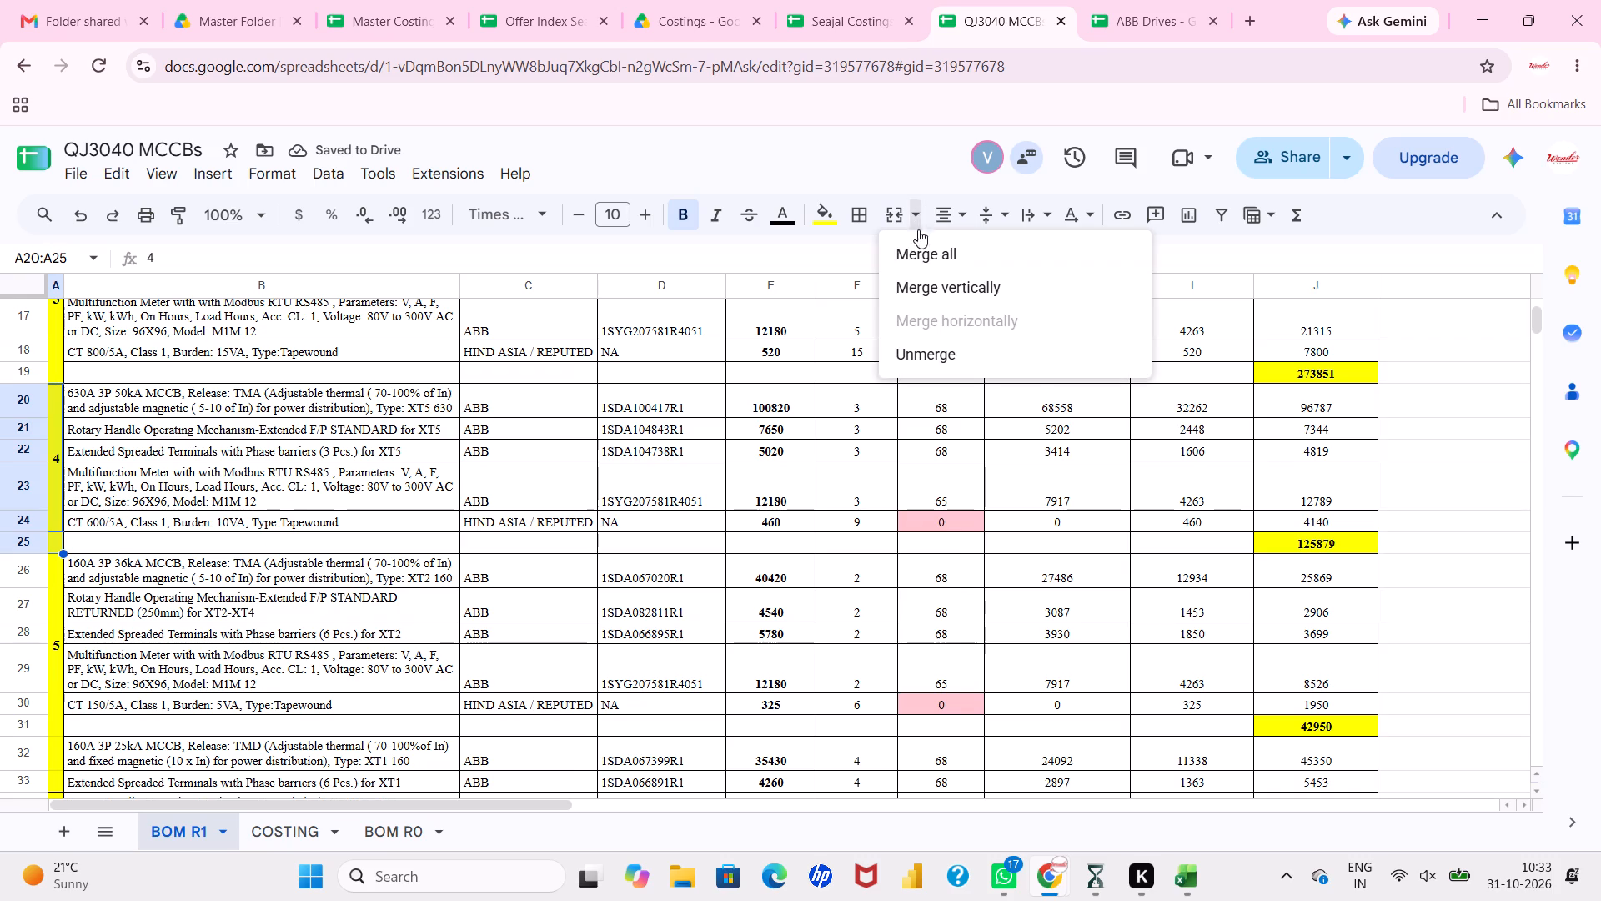
{"action": "left_click", "coordinate": [932, 266]}
{"action": "left_click", "coordinate": [775, 512]}
Merge cells A32:A37 into one block cell, keeping only the number 7.
{"action": "scroll", "coordinate": [775, 512], "scroll_direction": "down", "scroll_amount": 3}
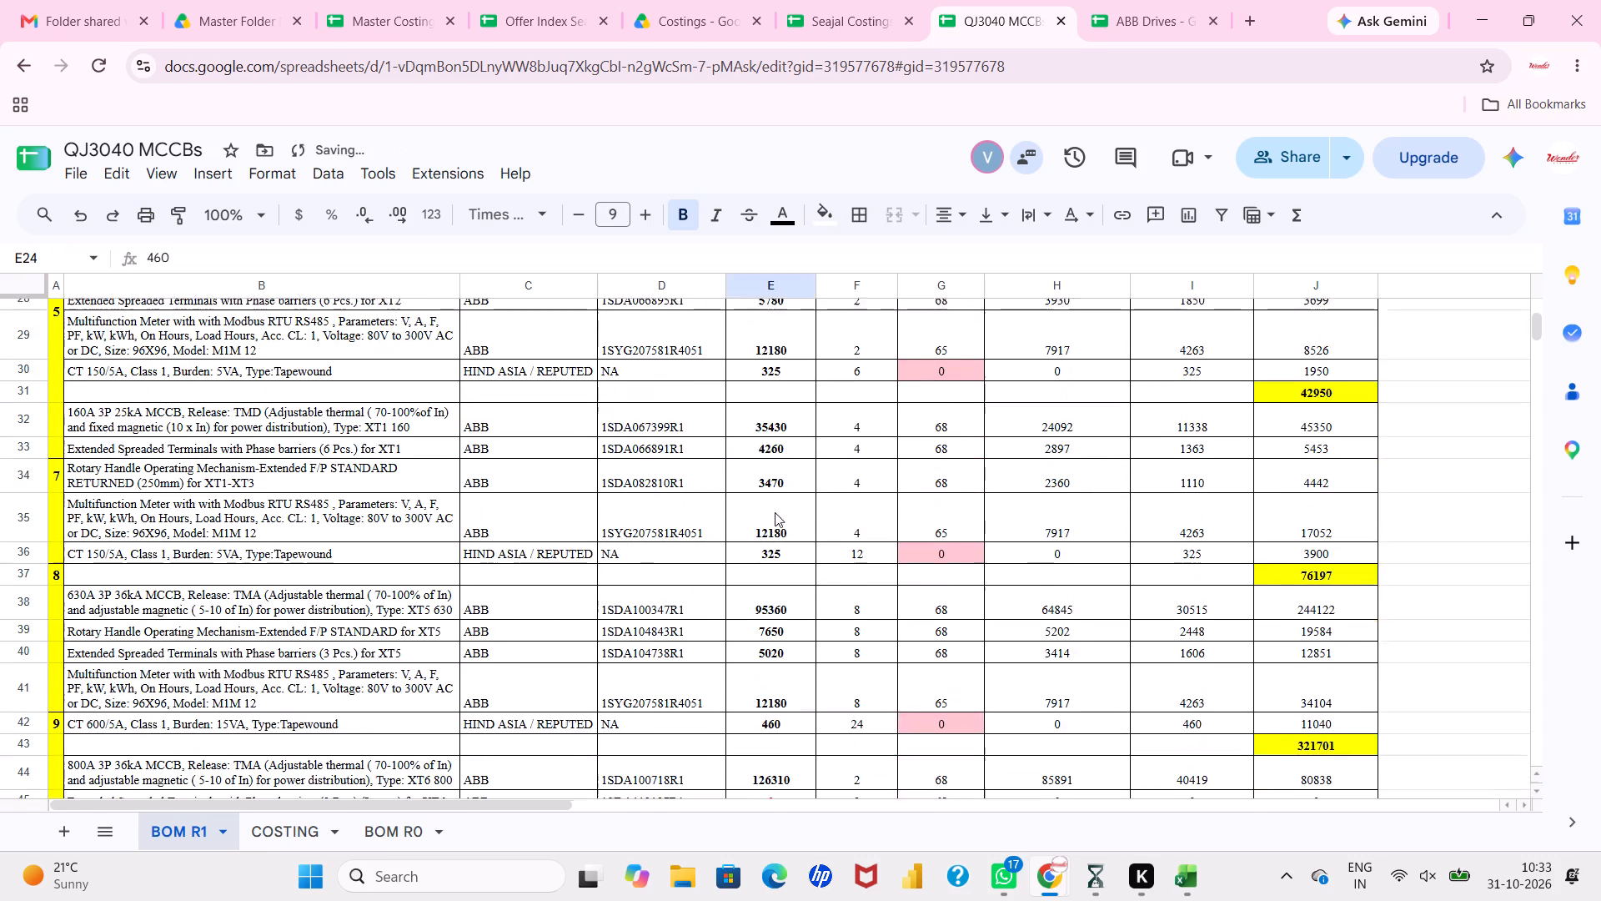
{"action": "scroll", "coordinate": [113, 474], "scroll_direction": "up", "scroll_amount": 1}
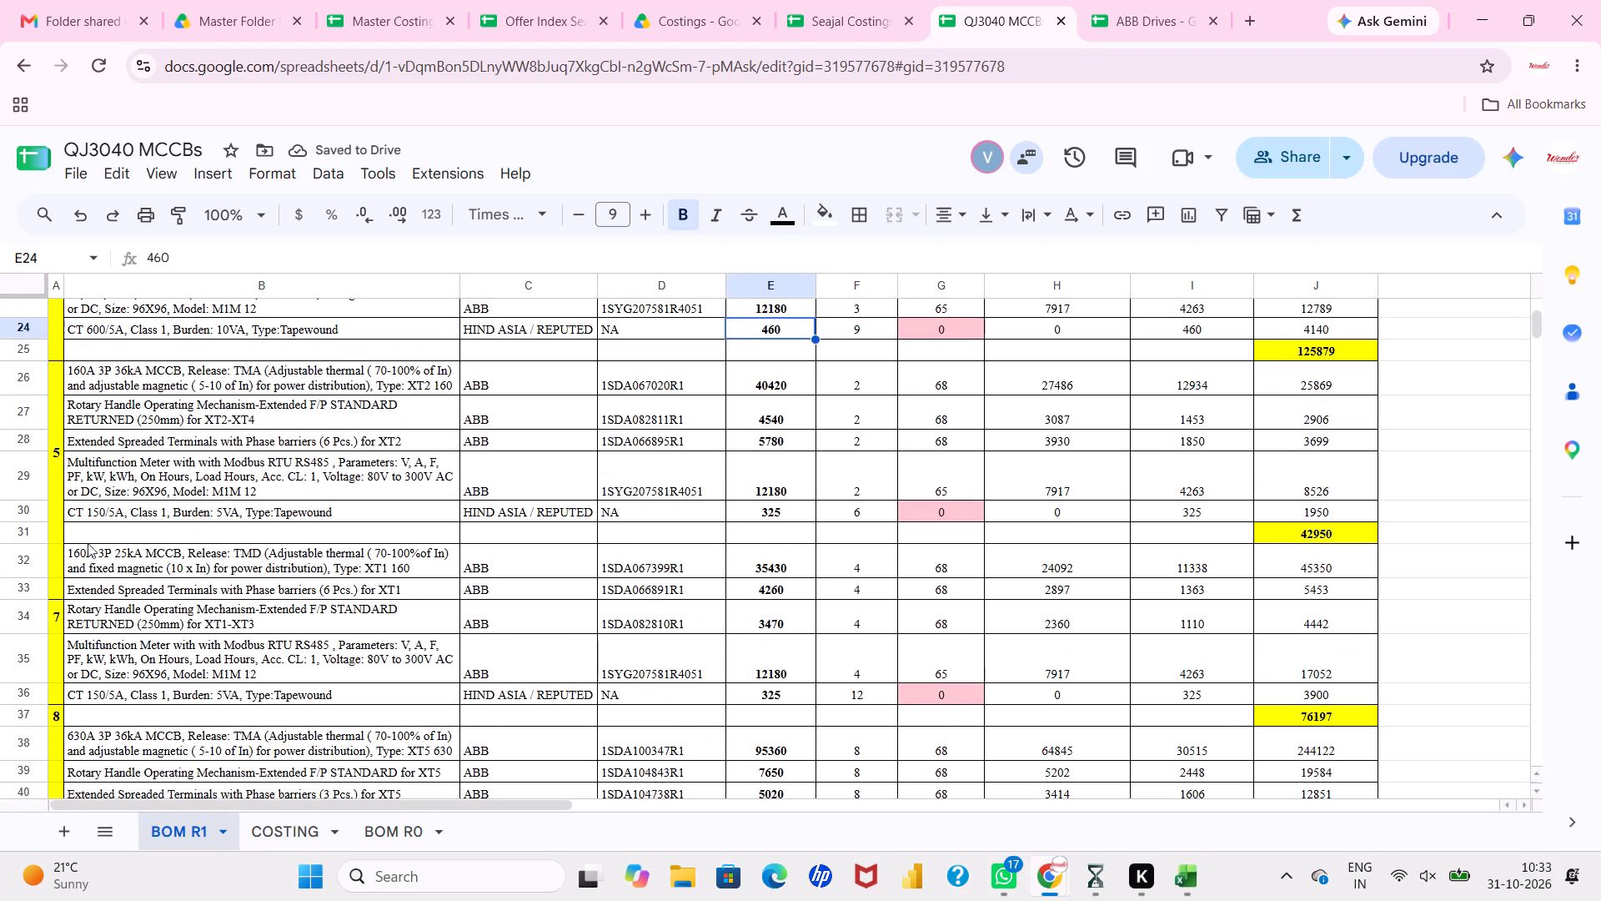
{"action": "left_click_drag", "start_coordinate": [54, 555], "coordinate": [54, 716]}
{"action": "left_click", "coordinate": [911, 218]}
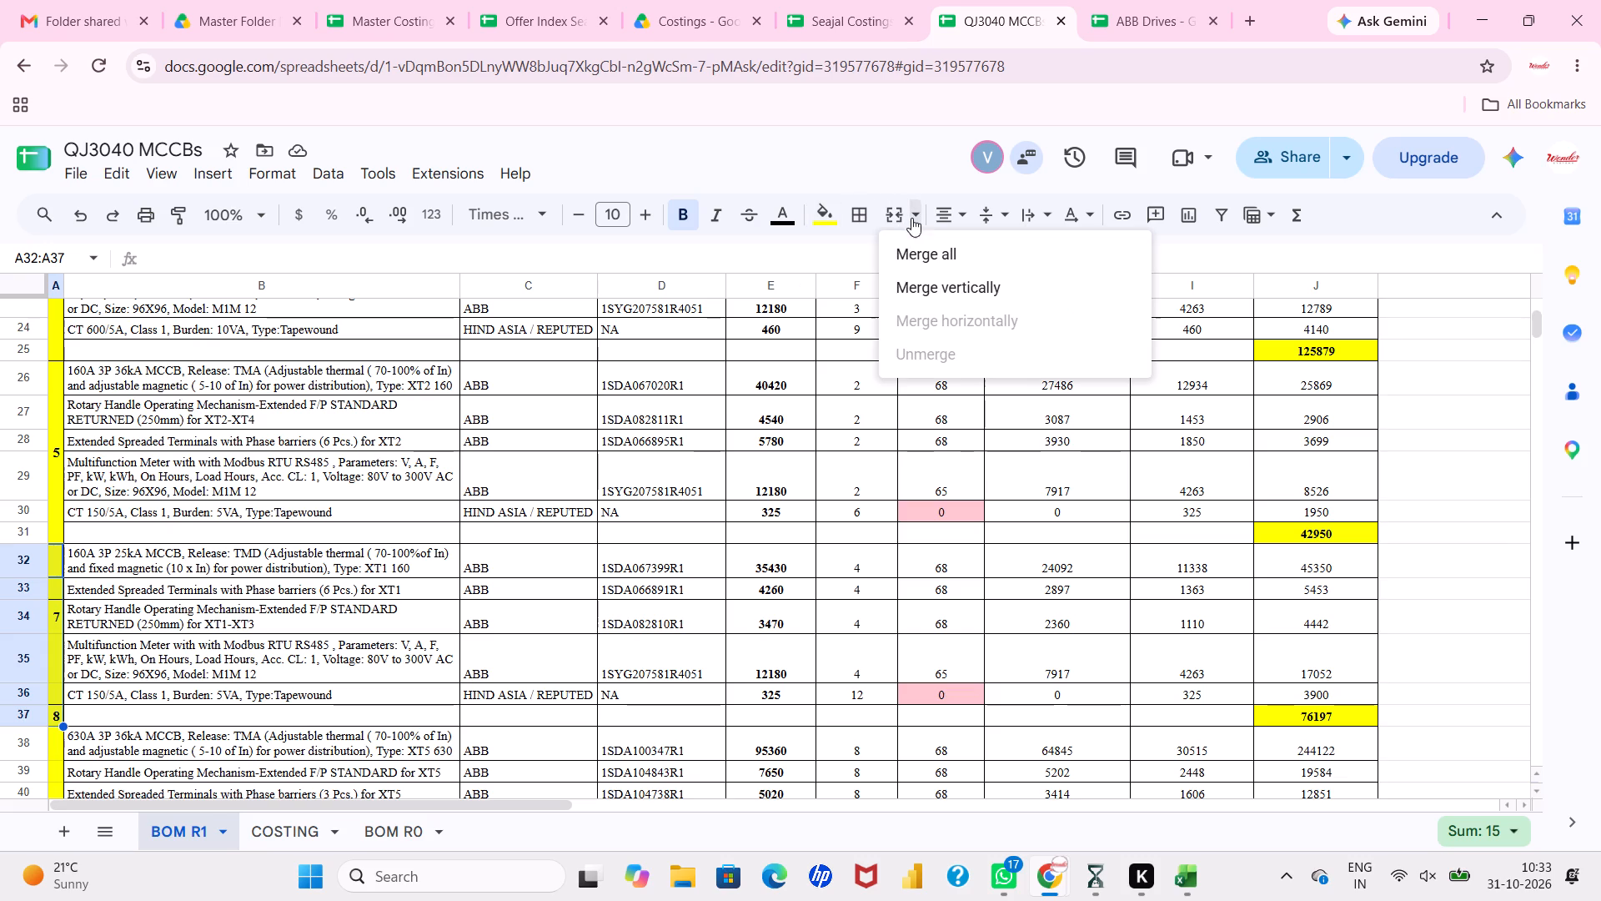
{"action": "left_click", "coordinate": [936, 249]}
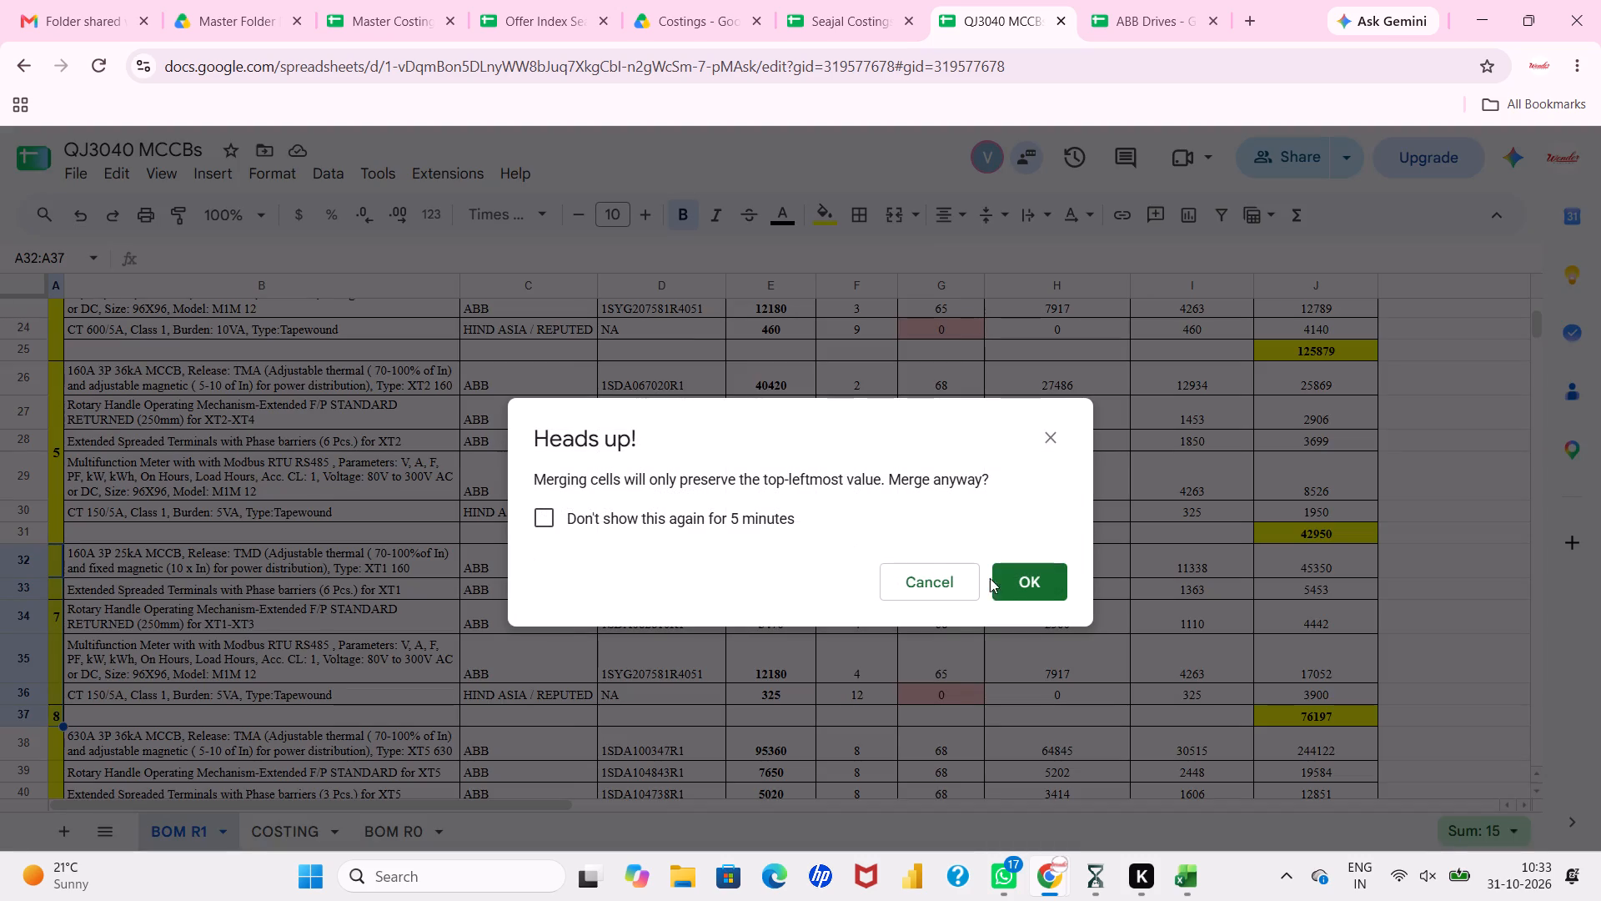
{"action": "left_click", "coordinate": [1011, 584]}
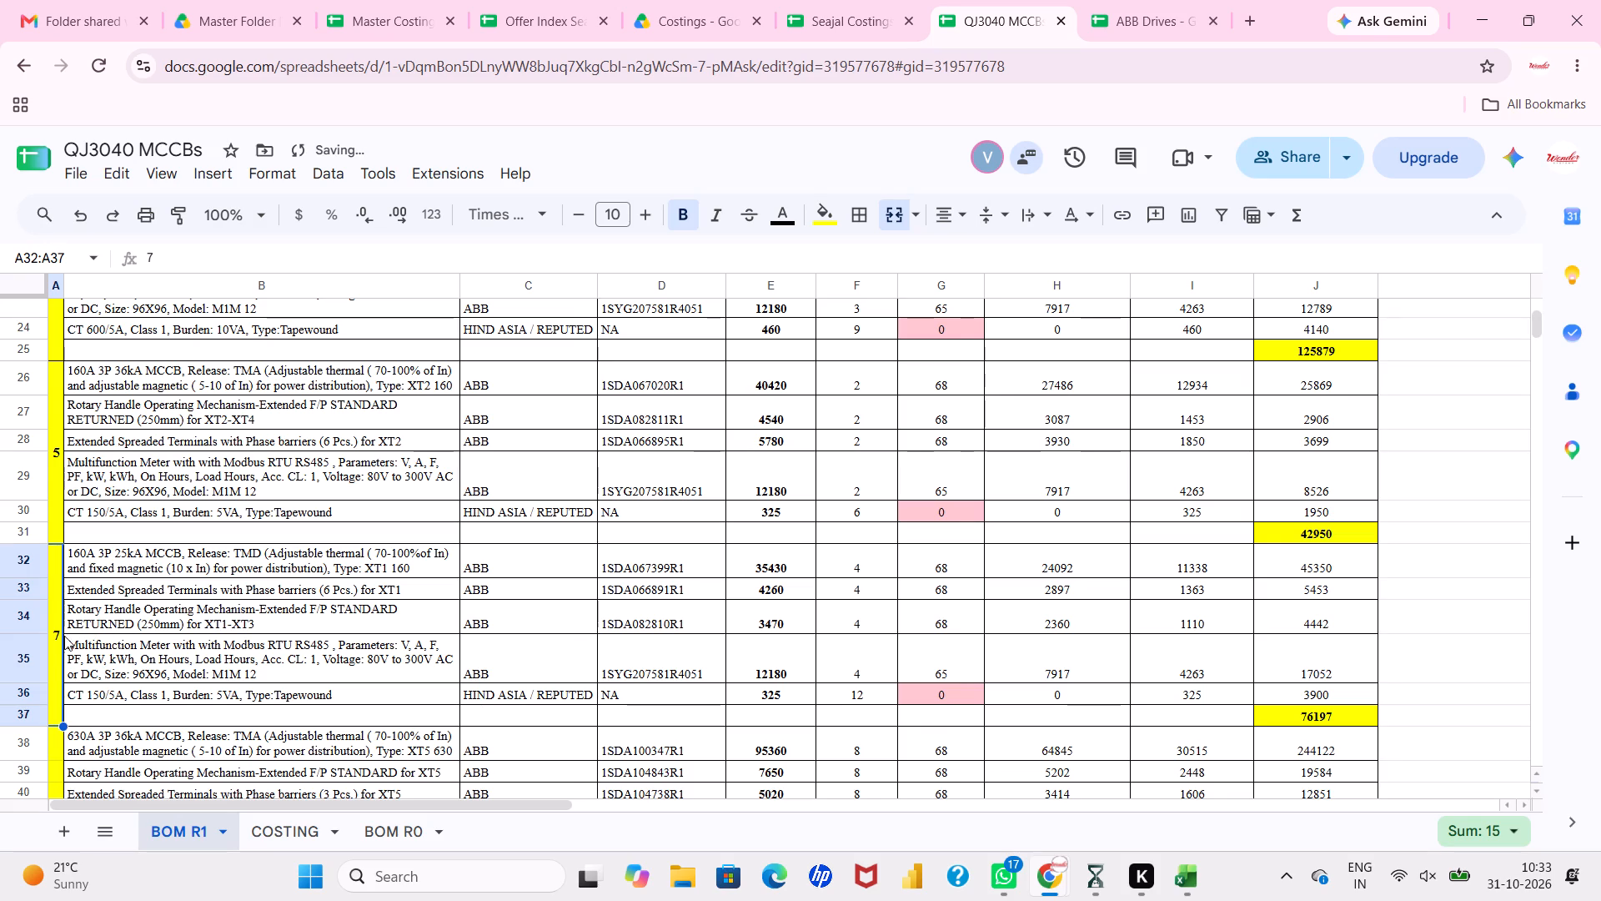
Renumber the merged block cell A32:A37 as 6.
{"action": "key", "text": "6"}
{"action": "key", "text": "Return"}
Merge cells A38:A43 into one block cell and renumber it 7.
{"action": "scroll", "coordinate": [218, 600], "scroll_direction": "down", "scroll_amount": 3}
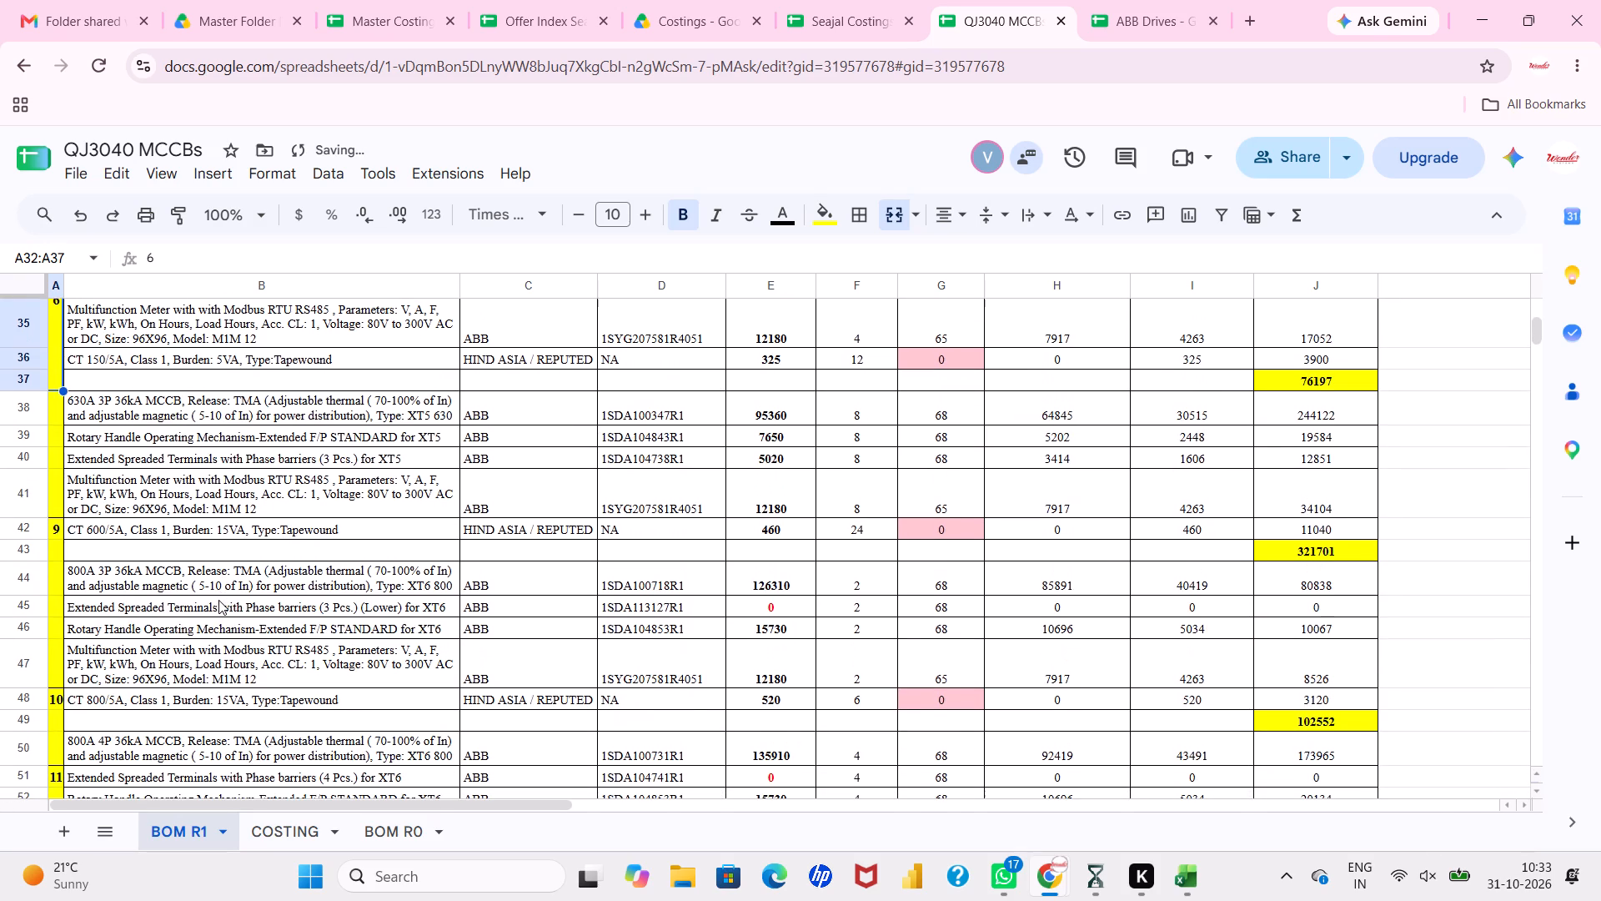
{"action": "left_click_drag", "start_coordinate": [57, 410], "coordinate": [58, 548]}
{"action": "left_click", "coordinate": [914, 219]}
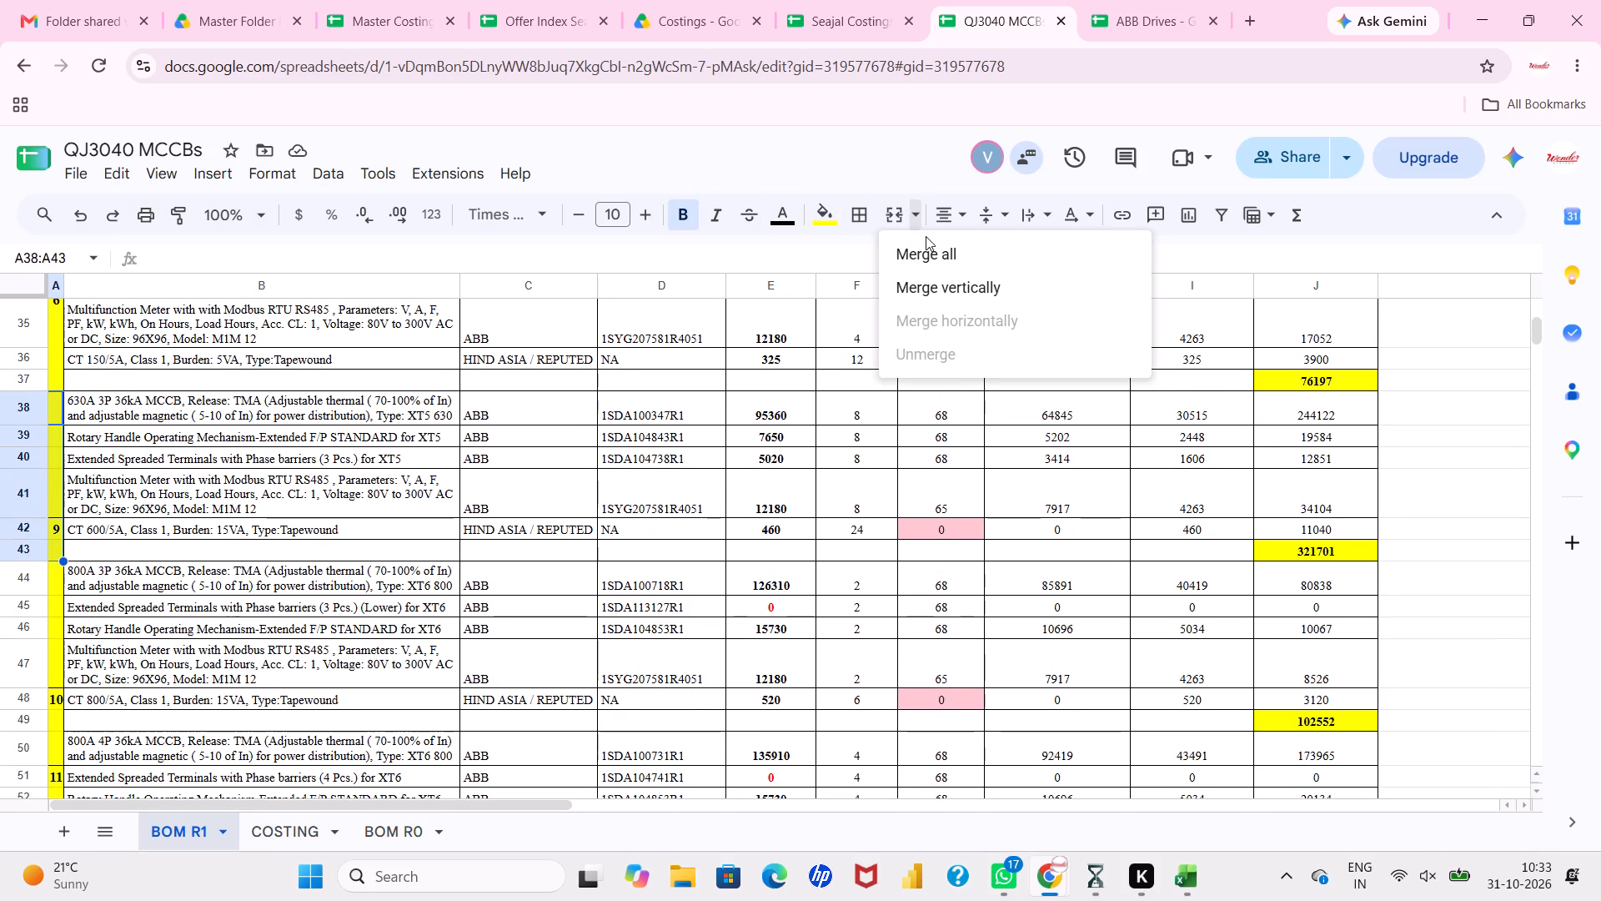
{"action": "left_click", "coordinate": [936, 254]}
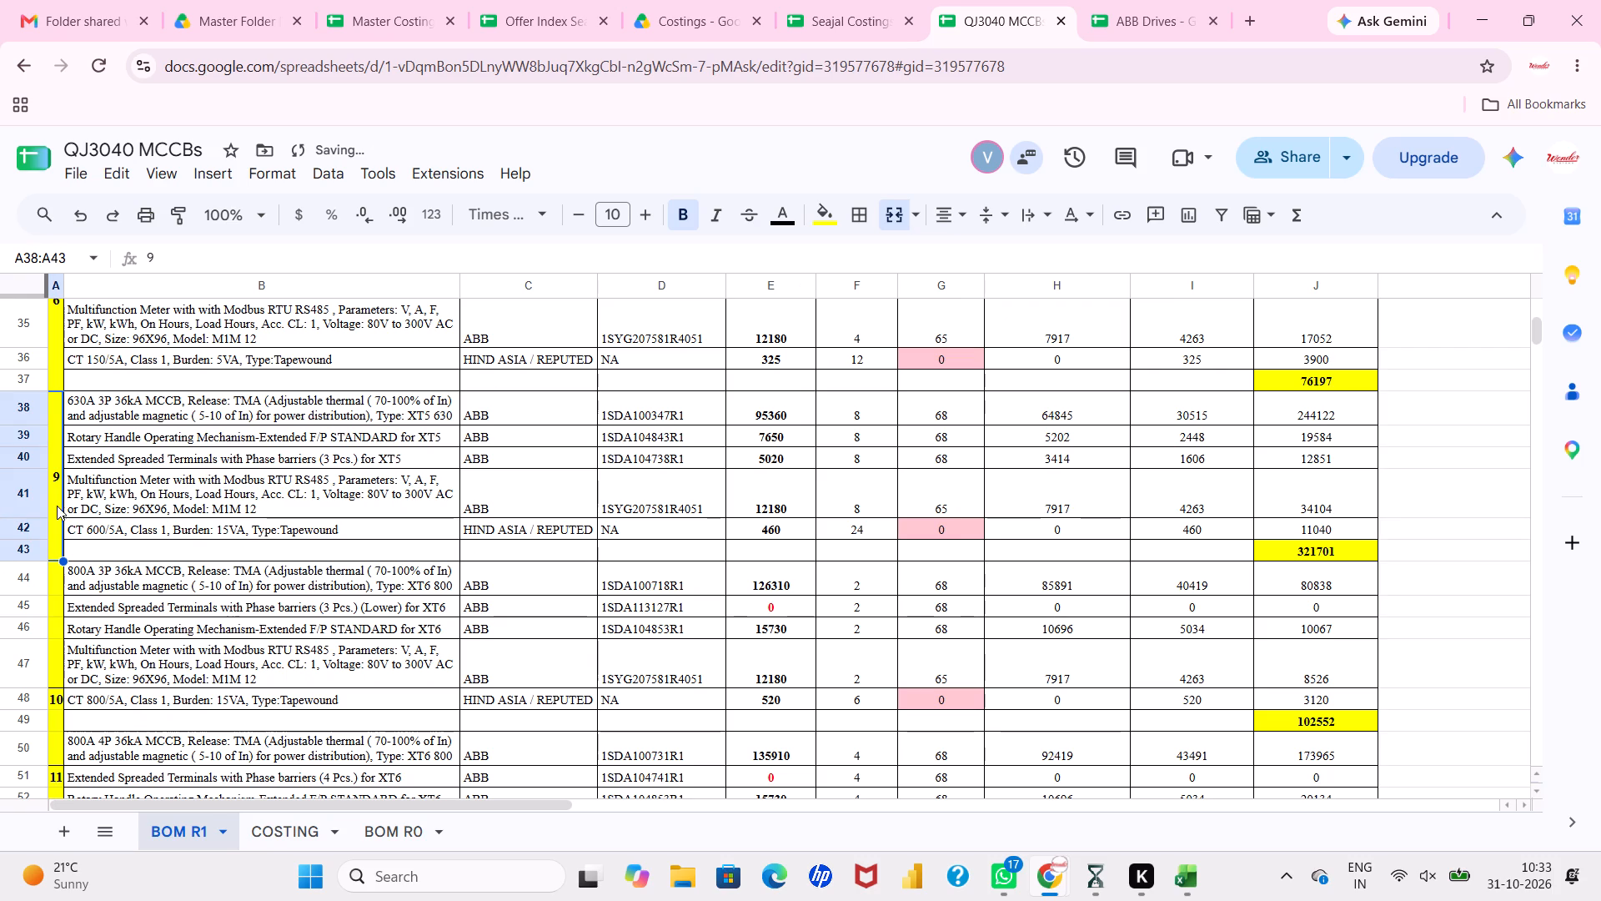
{"action": "key", "text": "7"}
{"action": "key", "text": "Return"}
Merge cells A44:A49 into one block cell and renumber it 8.
{"action": "scroll", "coordinate": [191, 538], "scroll_direction": "down", "scroll_amount": 2}
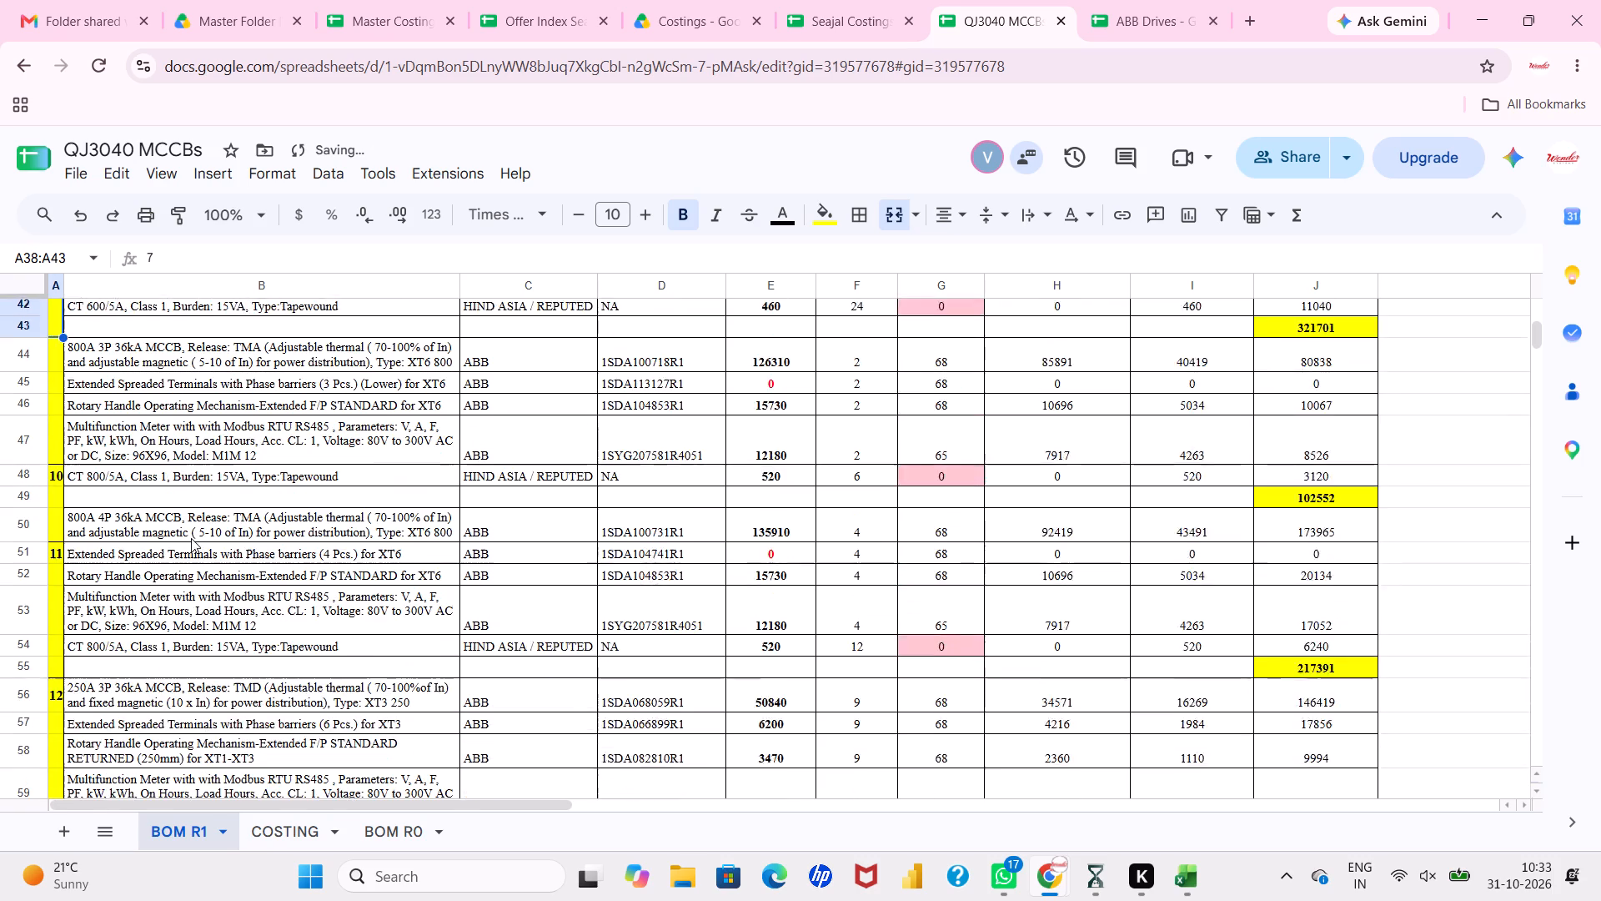
{"action": "scroll", "coordinate": [191, 538], "scroll_direction": "down", "scroll_amount": 1}
{"action": "scroll", "coordinate": [98, 416], "scroll_direction": "up", "scroll_amount": 1}
{"action": "left_click_drag", "start_coordinate": [56, 415], "coordinate": [56, 420]}
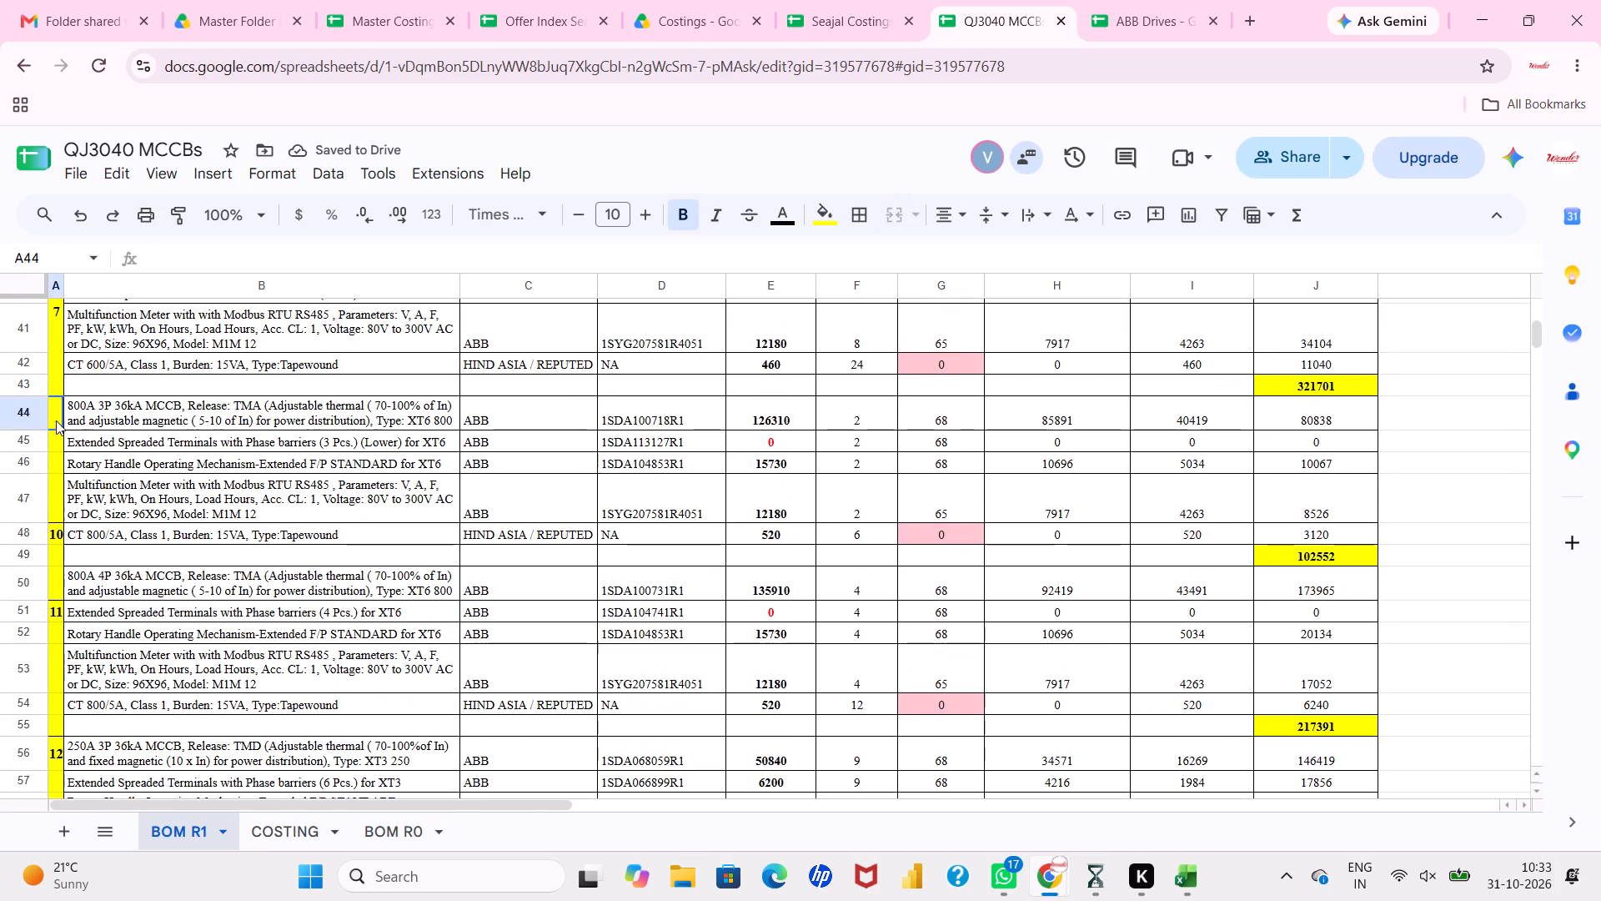
{"action": "left_click_drag", "start_coordinate": [56, 420], "coordinate": [55, 563]}
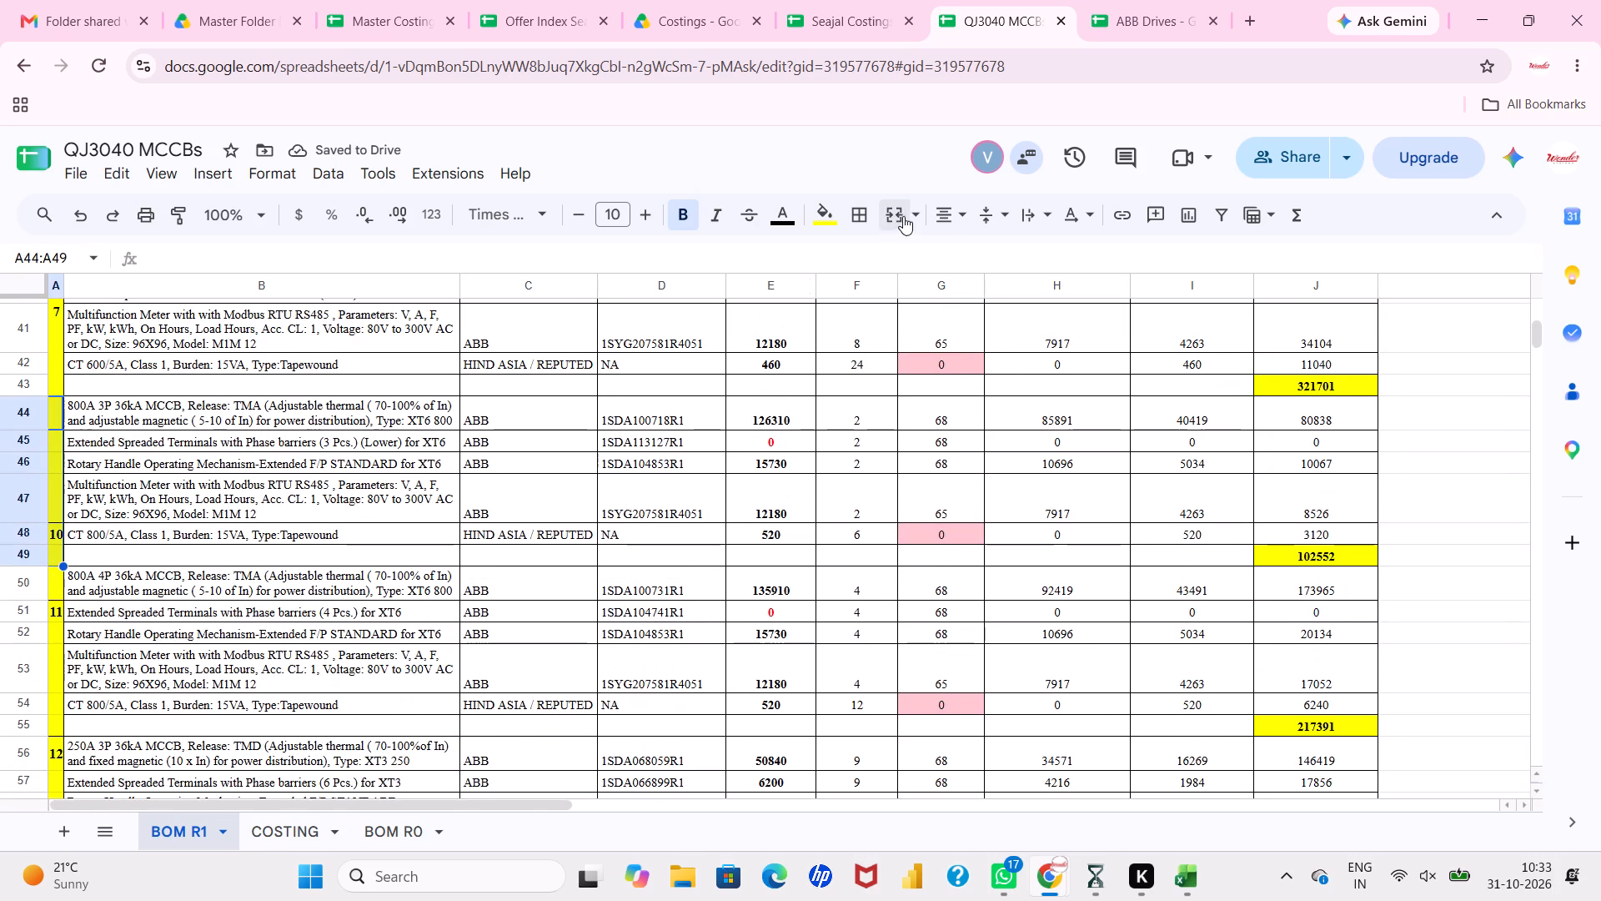
{"action": "left_click", "coordinate": [903, 216]}
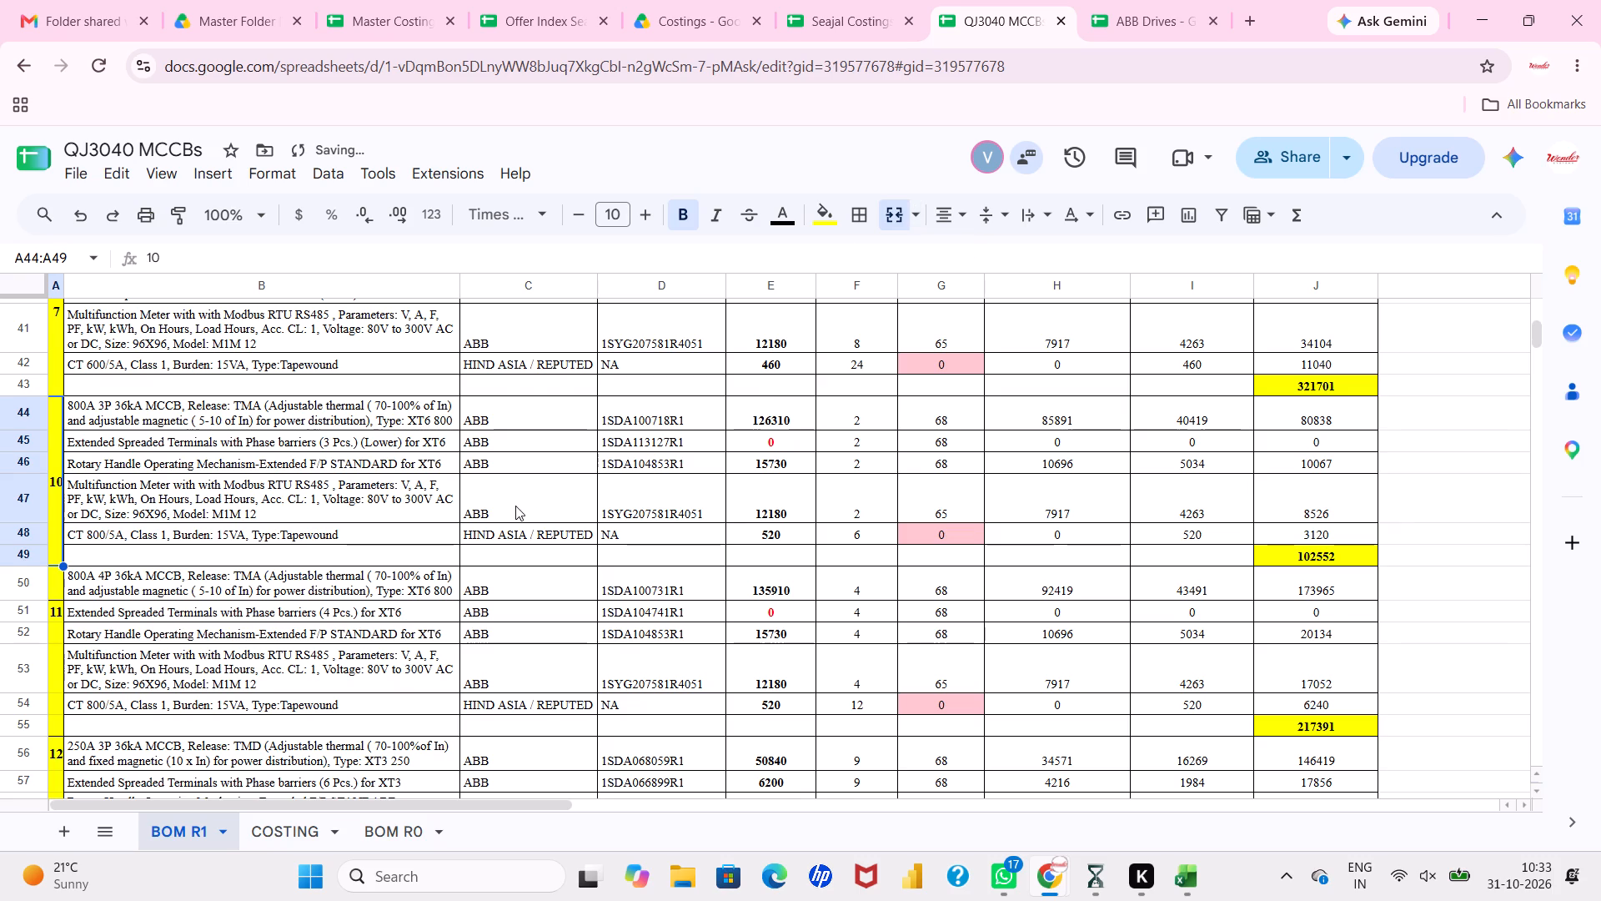
{"action": "scroll", "coordinate": [515, 506], "scroll_direction": "up", "scroll_amount": 1}
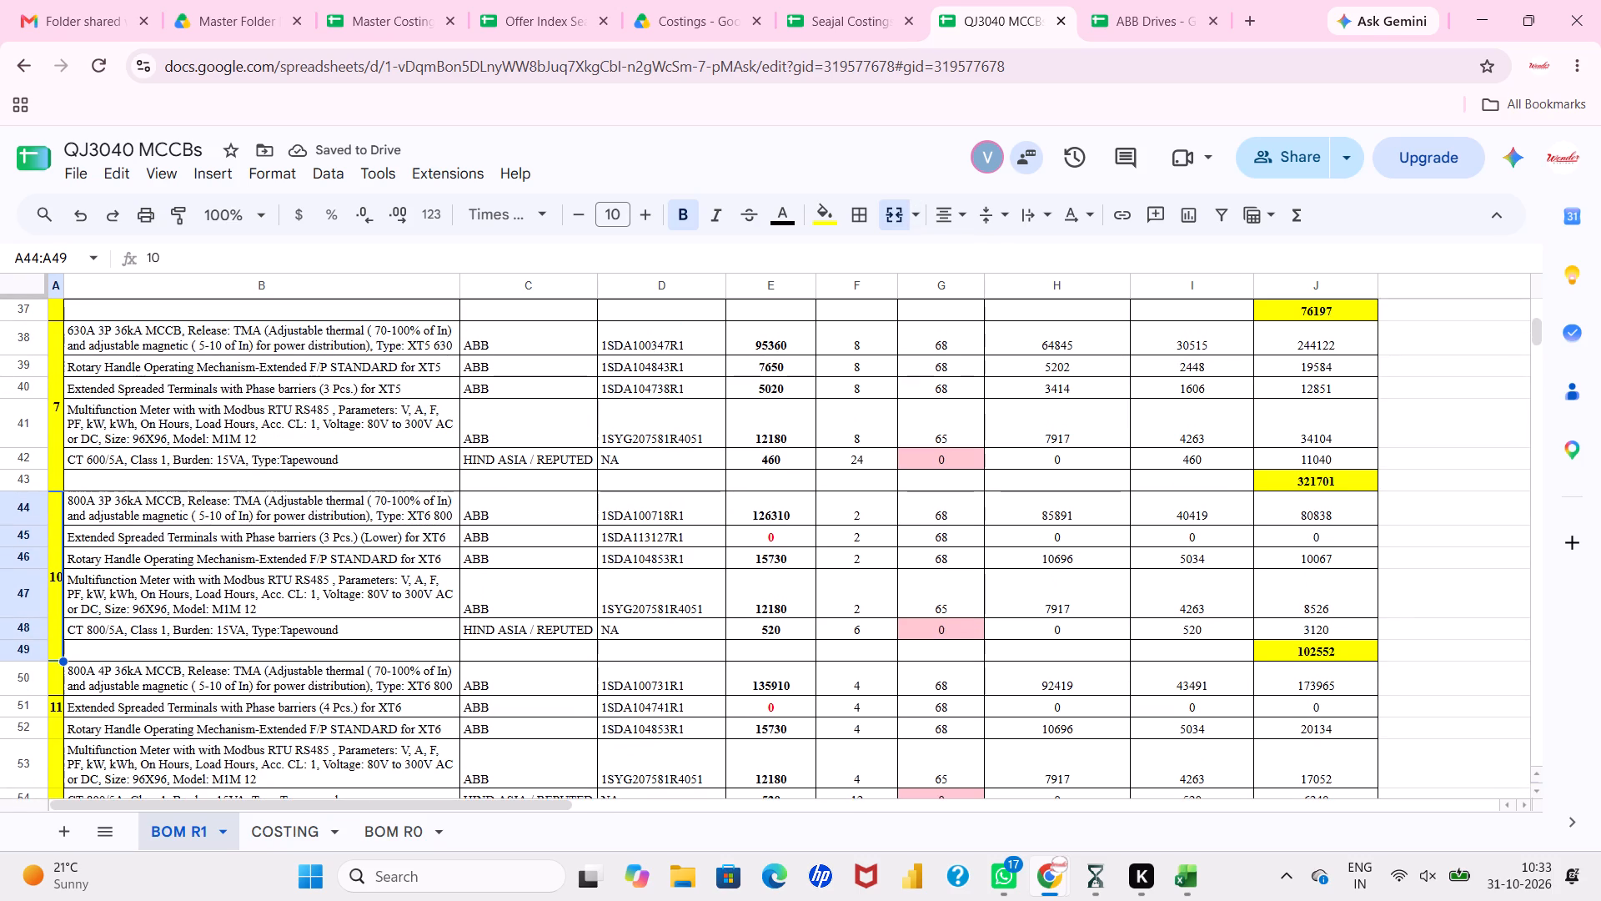
{"action": "key", "text": "8"}
{"action": "key", "text": "Return"}
Merge cells A50:A55 into one block cell and renumber it 9.
{"action": "scroll", "coordinate": [93, 593], "scroll_direction": "down", "scroll_amount": 3}
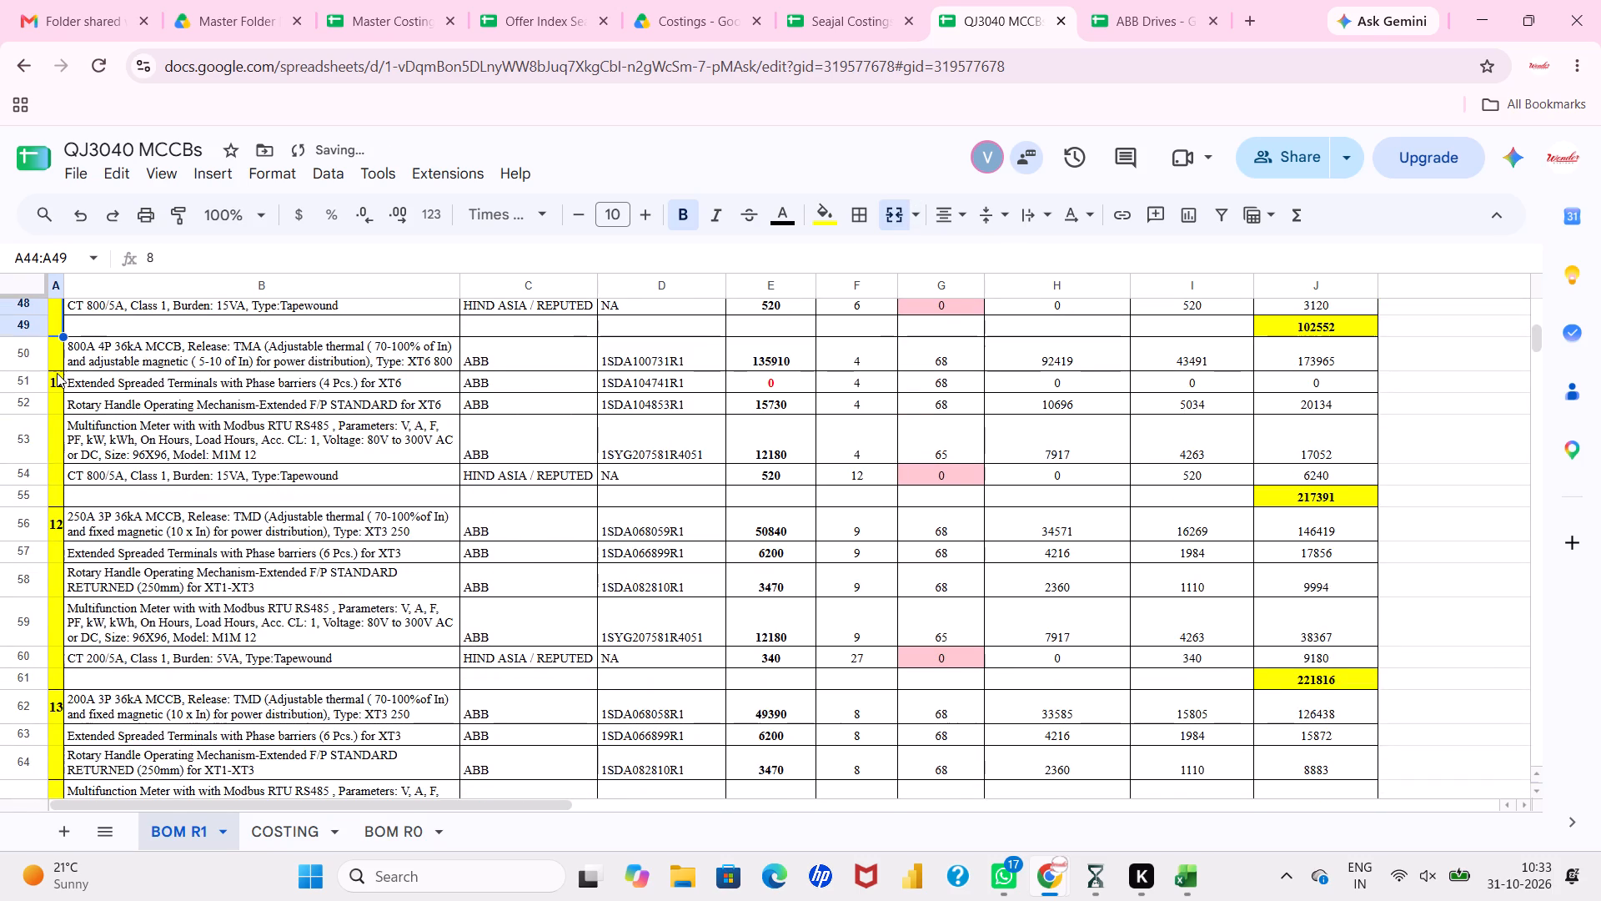
{"action": "left_click_drag", "start_coordinate": [56, 355], "coordinate": [56, 496]}
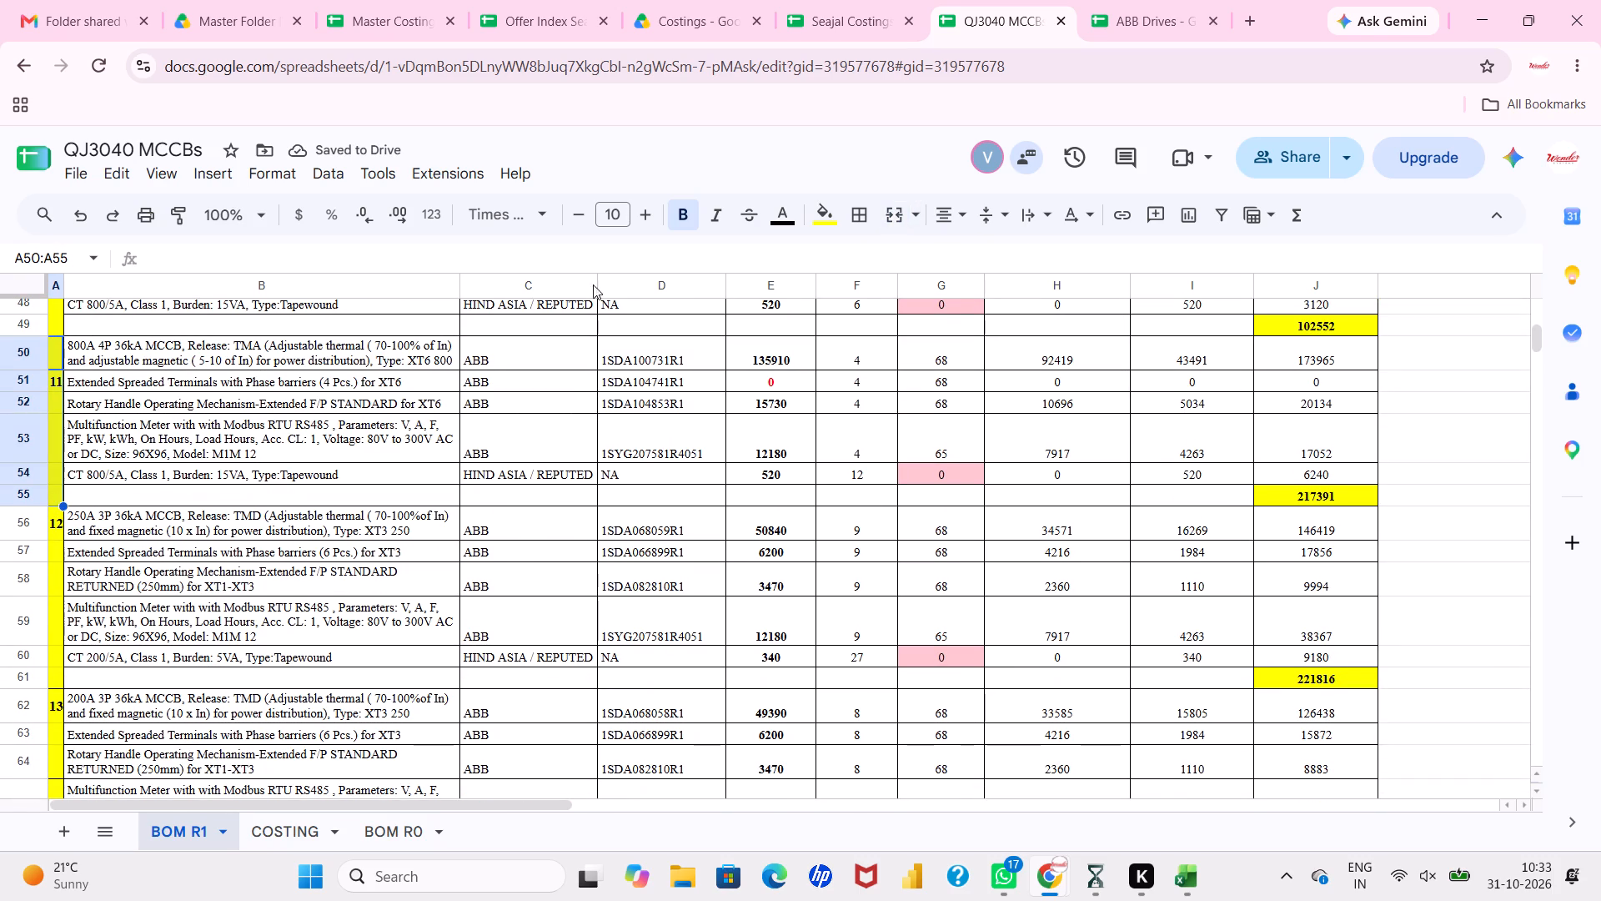
{"action": "left_click", "coordinate": [910, 211]}
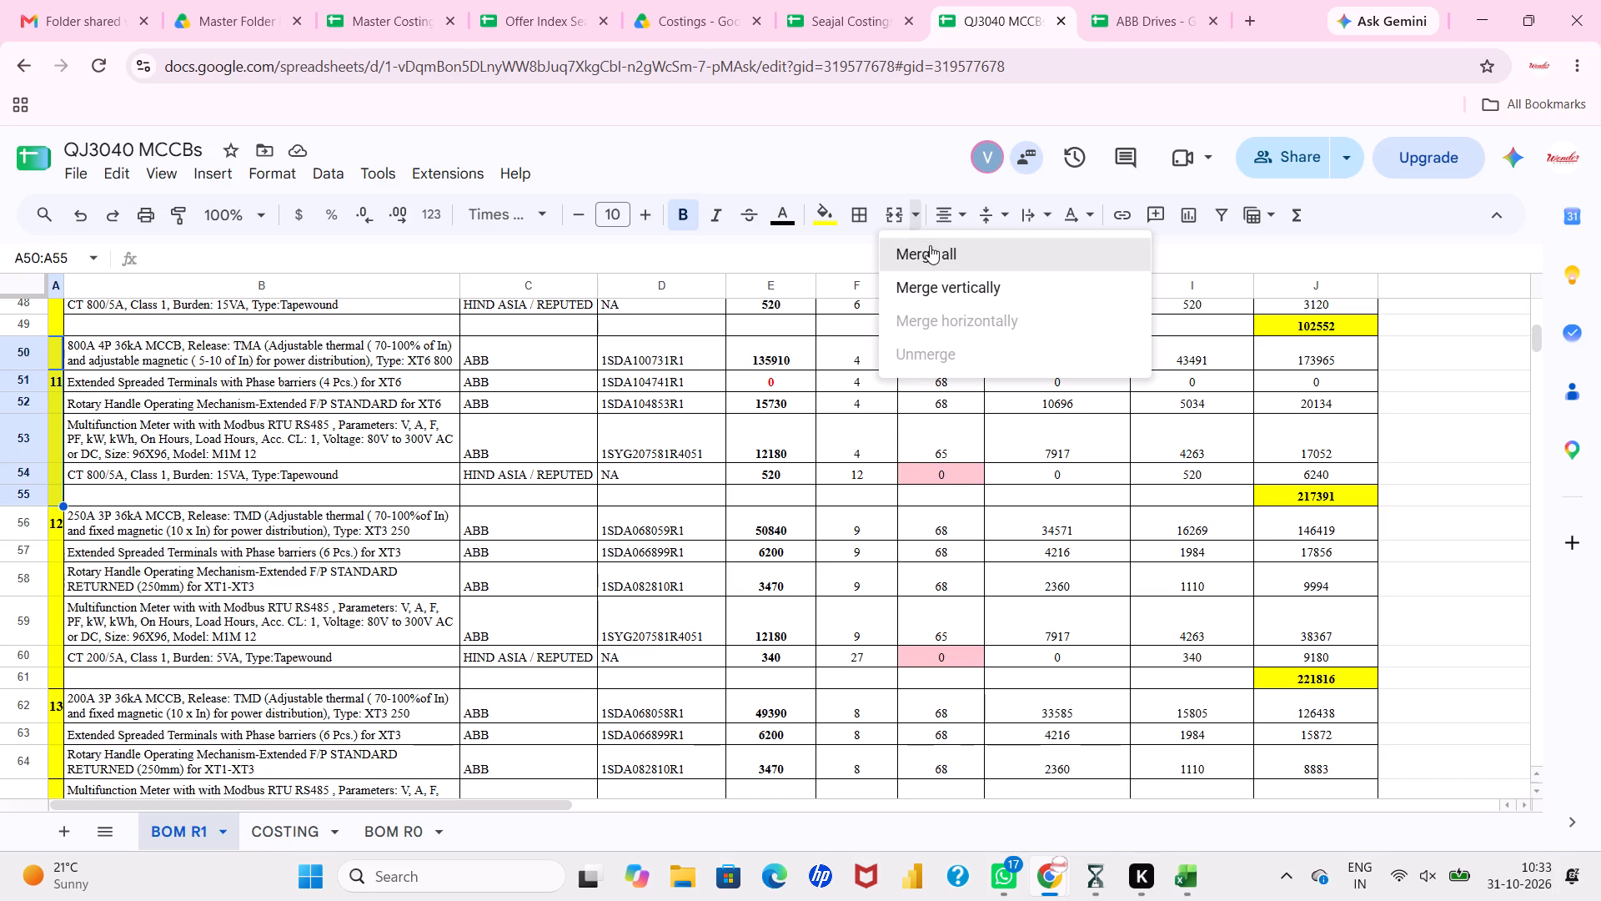
{"action": "left_click", "coordinate": [930, 245]}
{"action": "scroll", "coordinate": [424, 406], "scroll_direction": "up", "scroll_amount": 2}
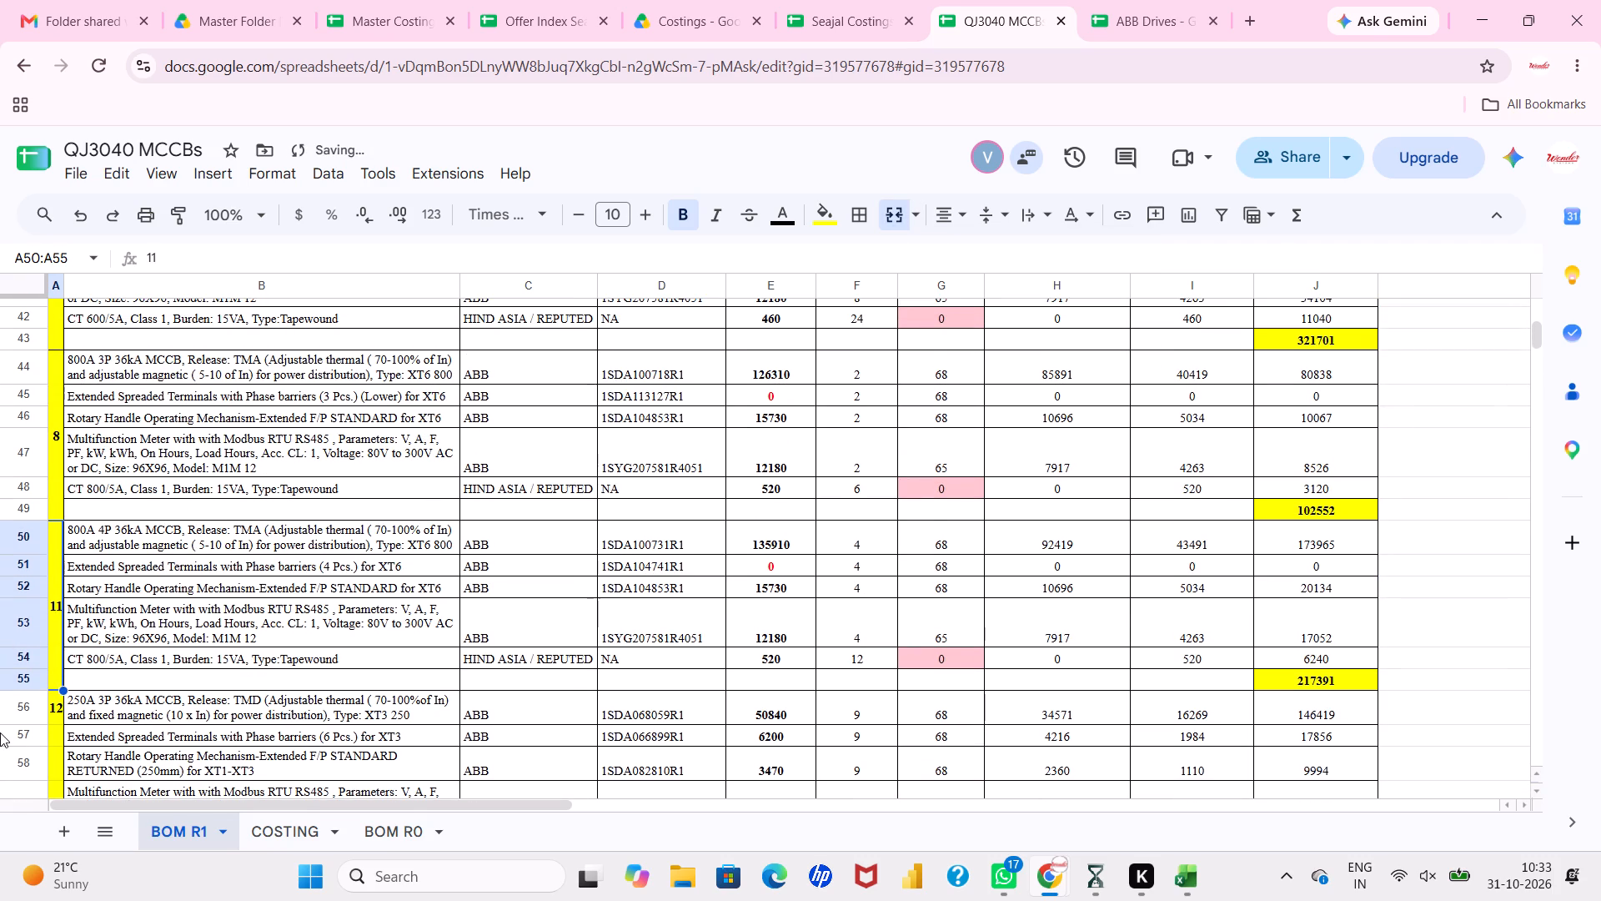
{"action": "key", "text": "9"}
{"action": "key", "text": "Return"}
Merge cells A56:A61 into one block cell and renumber it 10.
{"action": "scroll", "coordinate": [123, 733], "scroll_direction": "down", "scroll_amount": 3}
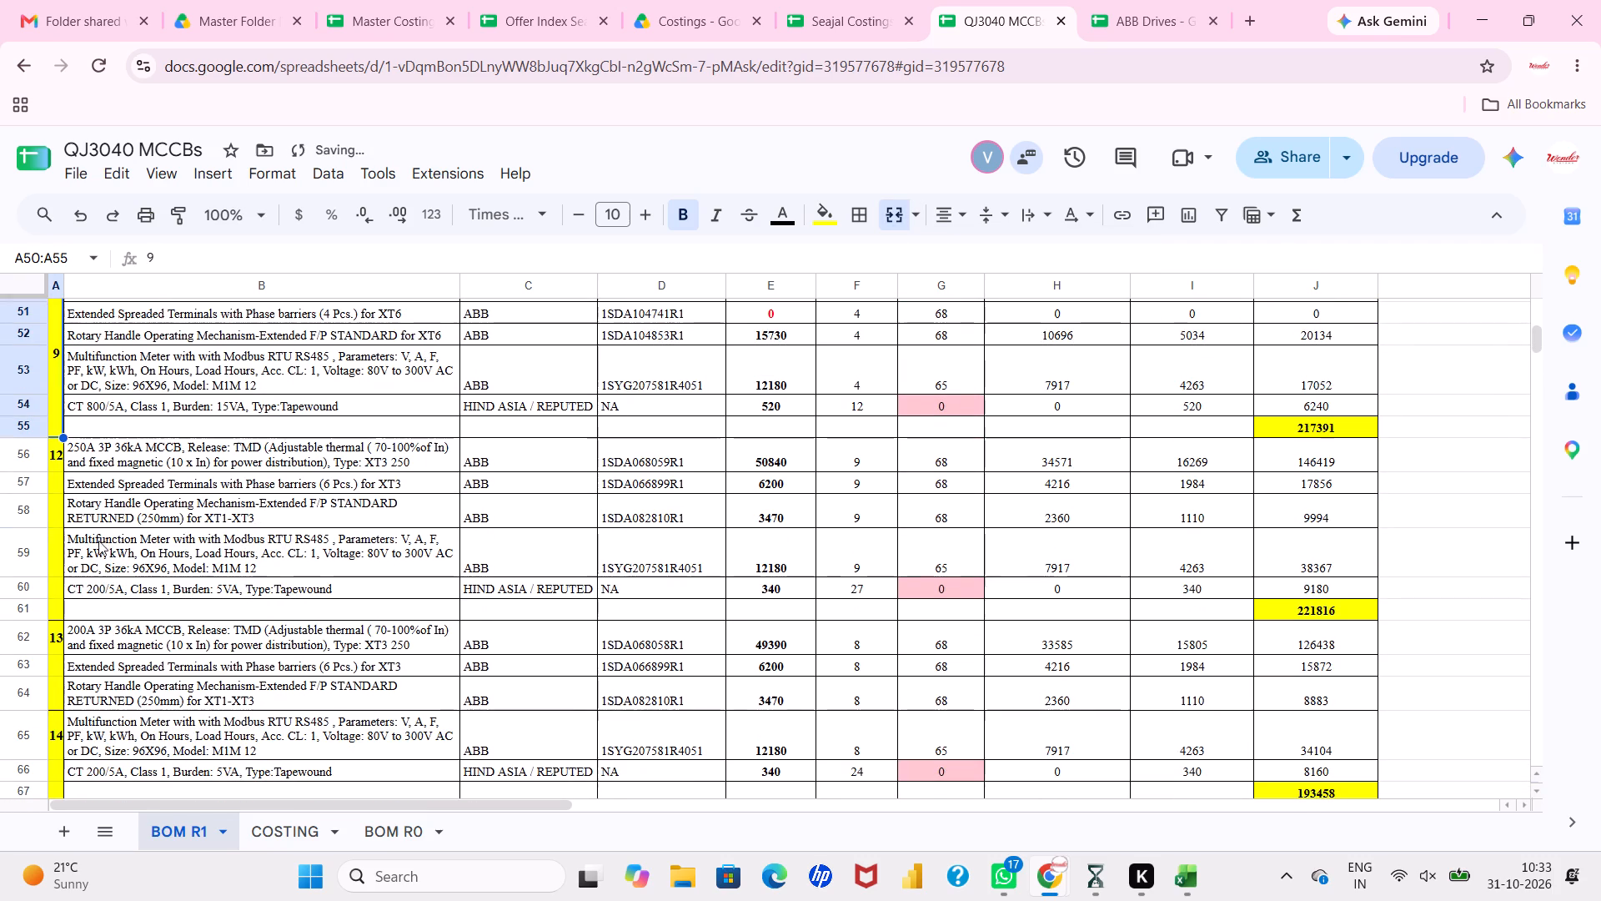
{"action": "left_click_drag", "start_coordinate": [58, 454], "coordinate": [53, 610]}
{"action": "left_click", "coordinate": [911, 205]}
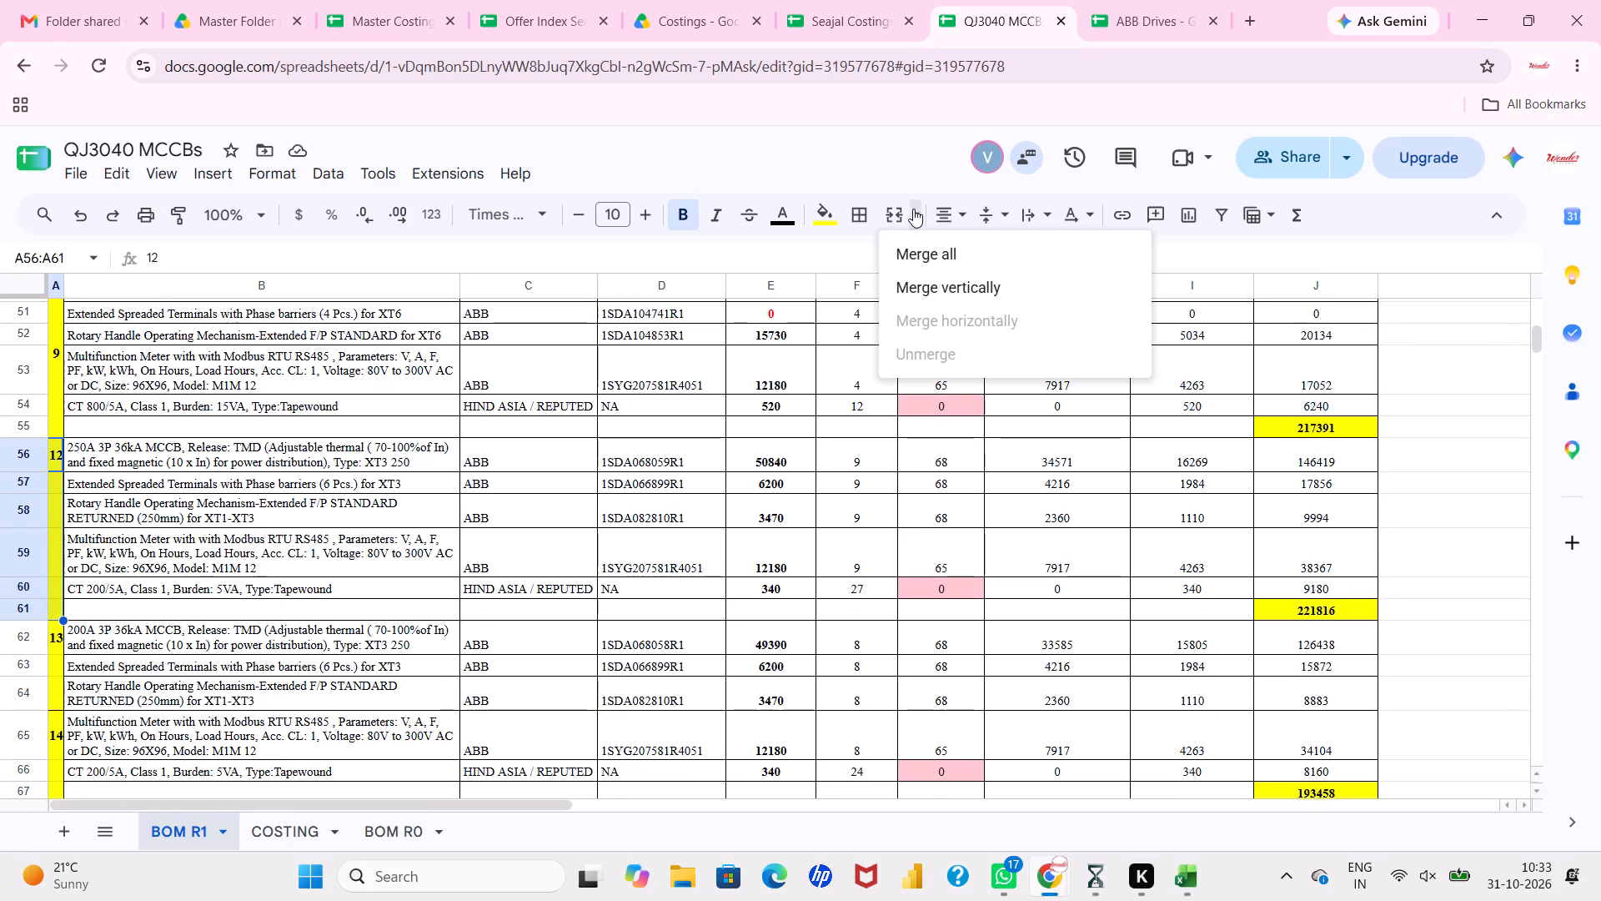
{"action": "left_click", "coordinate": [936, 246]}
{"action": "type", "text": "10"}
{"action": "key", "text": "Return"}
Merge cells A62:A67 into one block cell, accepting the loss of the extra number, and renumber it 11.
{"action": "scroll", "coordinate": [148, 612], "scroll_direction": "down", "scroll_amount": 1}
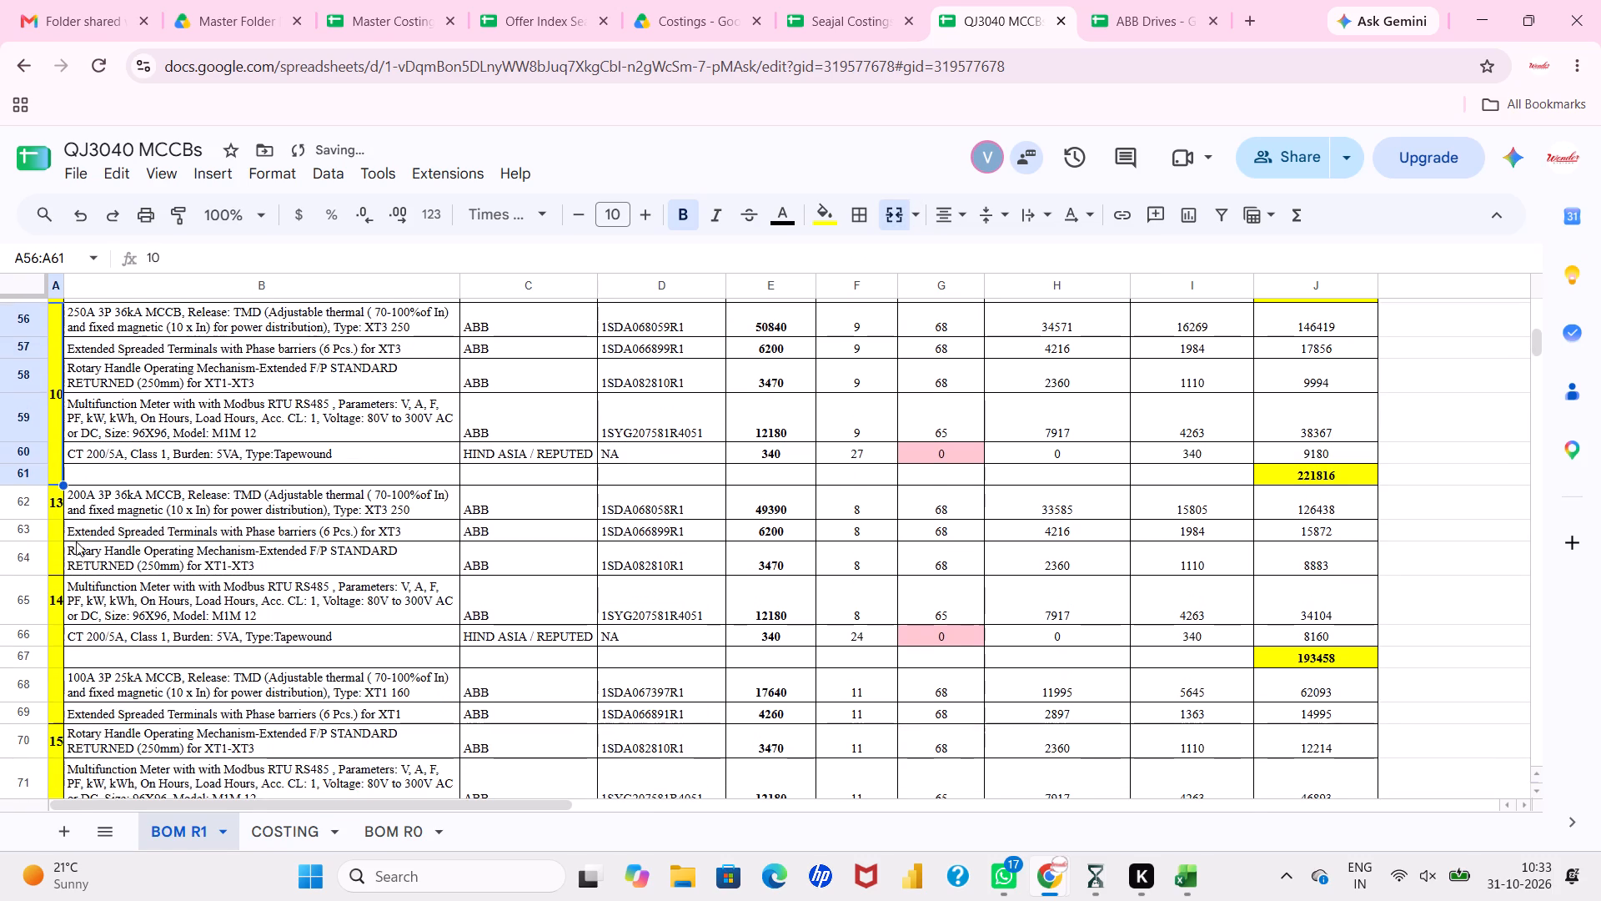
{"action": "left_click_drag", "start_coordinate": [54, 496], "coordinate": [60, 657]}
{"action": "left_click", "coordinate": [911, 217]}
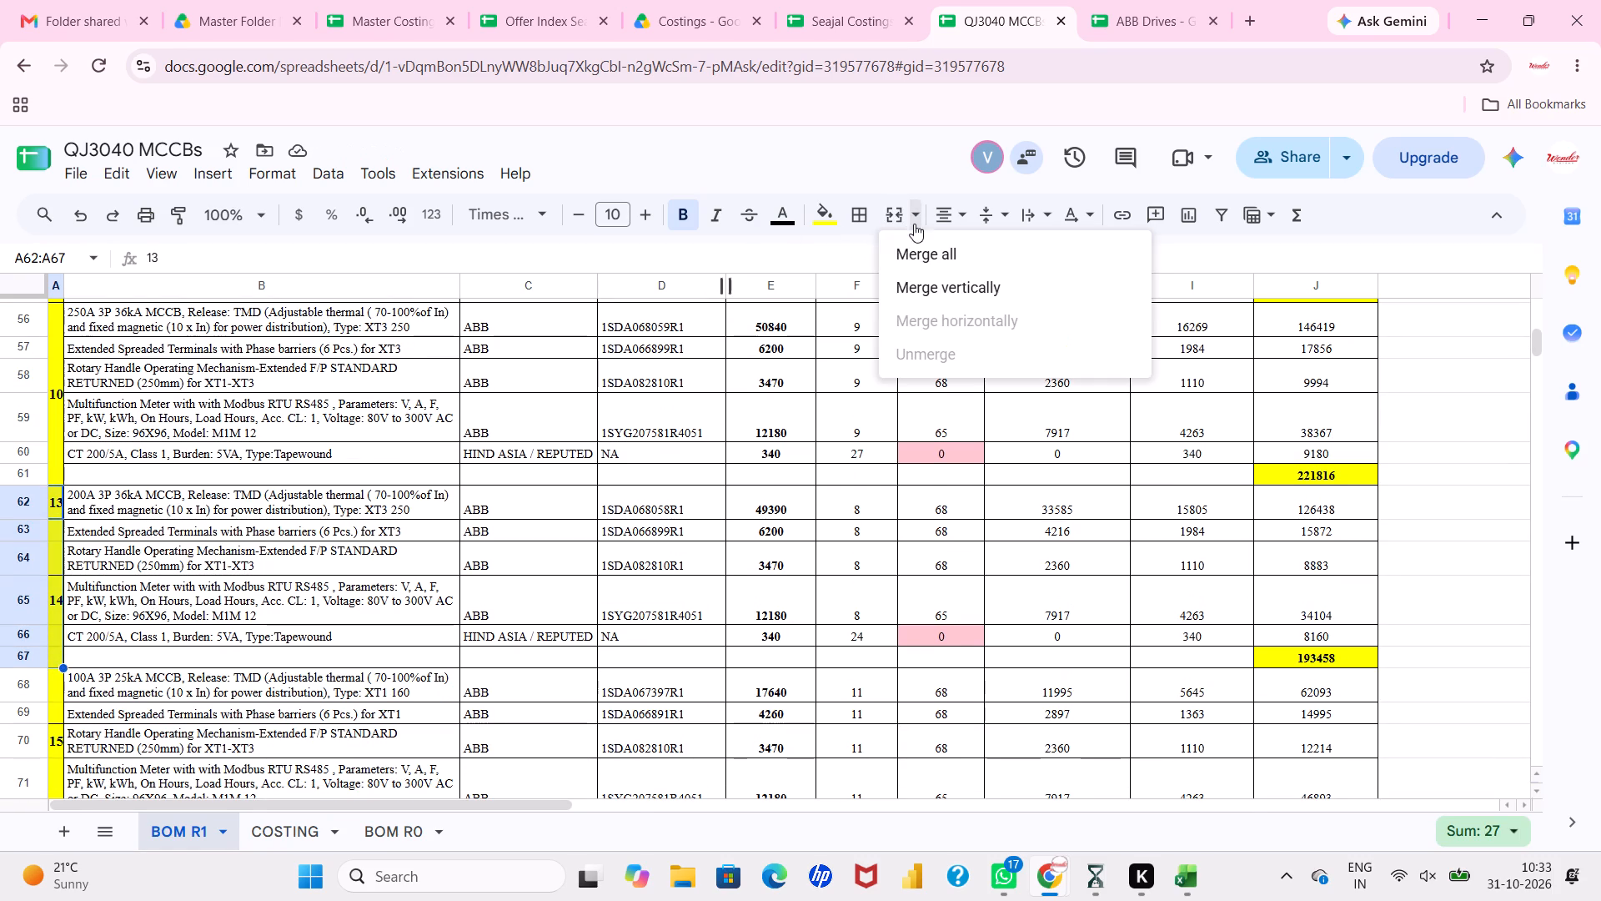
{"action": "left_click", "coordinate": [927, 249]}
{"action": "left_click", "coordinate": [1038, 586]}
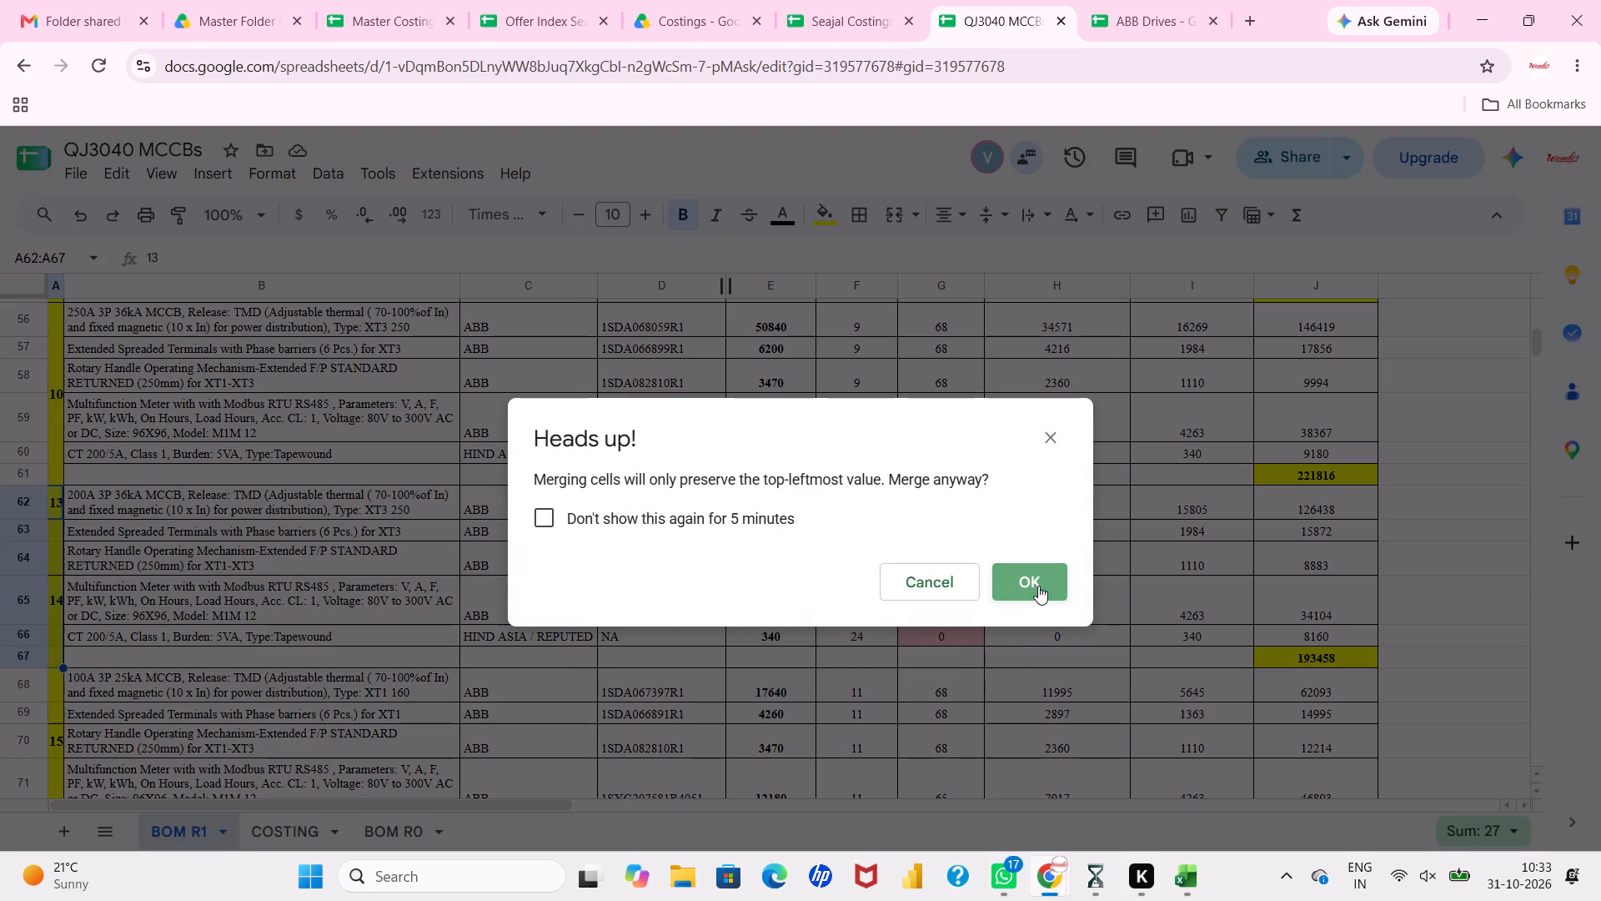
{"action": "type", "text": "11"}
{"action": "key", "text": "Return"}
Merge cells A68:A73 into one block cell and renumber it 12.
{"action": "scroll", "coordinate": [93, 591], "scroll_direction": "down", "scroll_amount": 2}
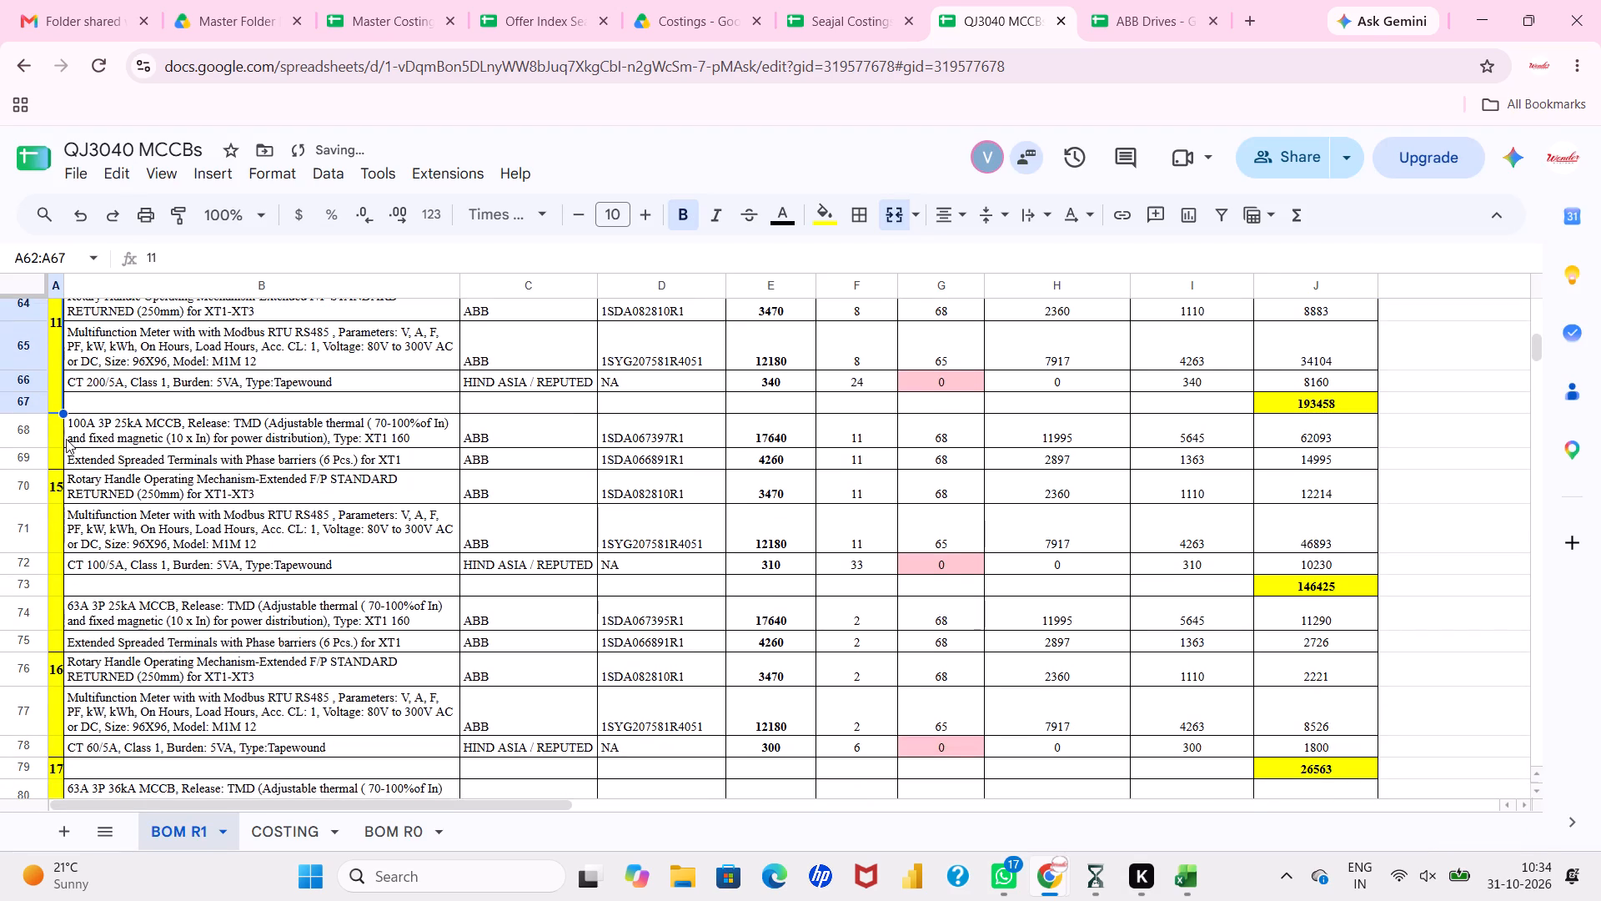
{"action": "left_click_drag", "start_coordinate": [58, 439], "coordinate": [50, 585]}
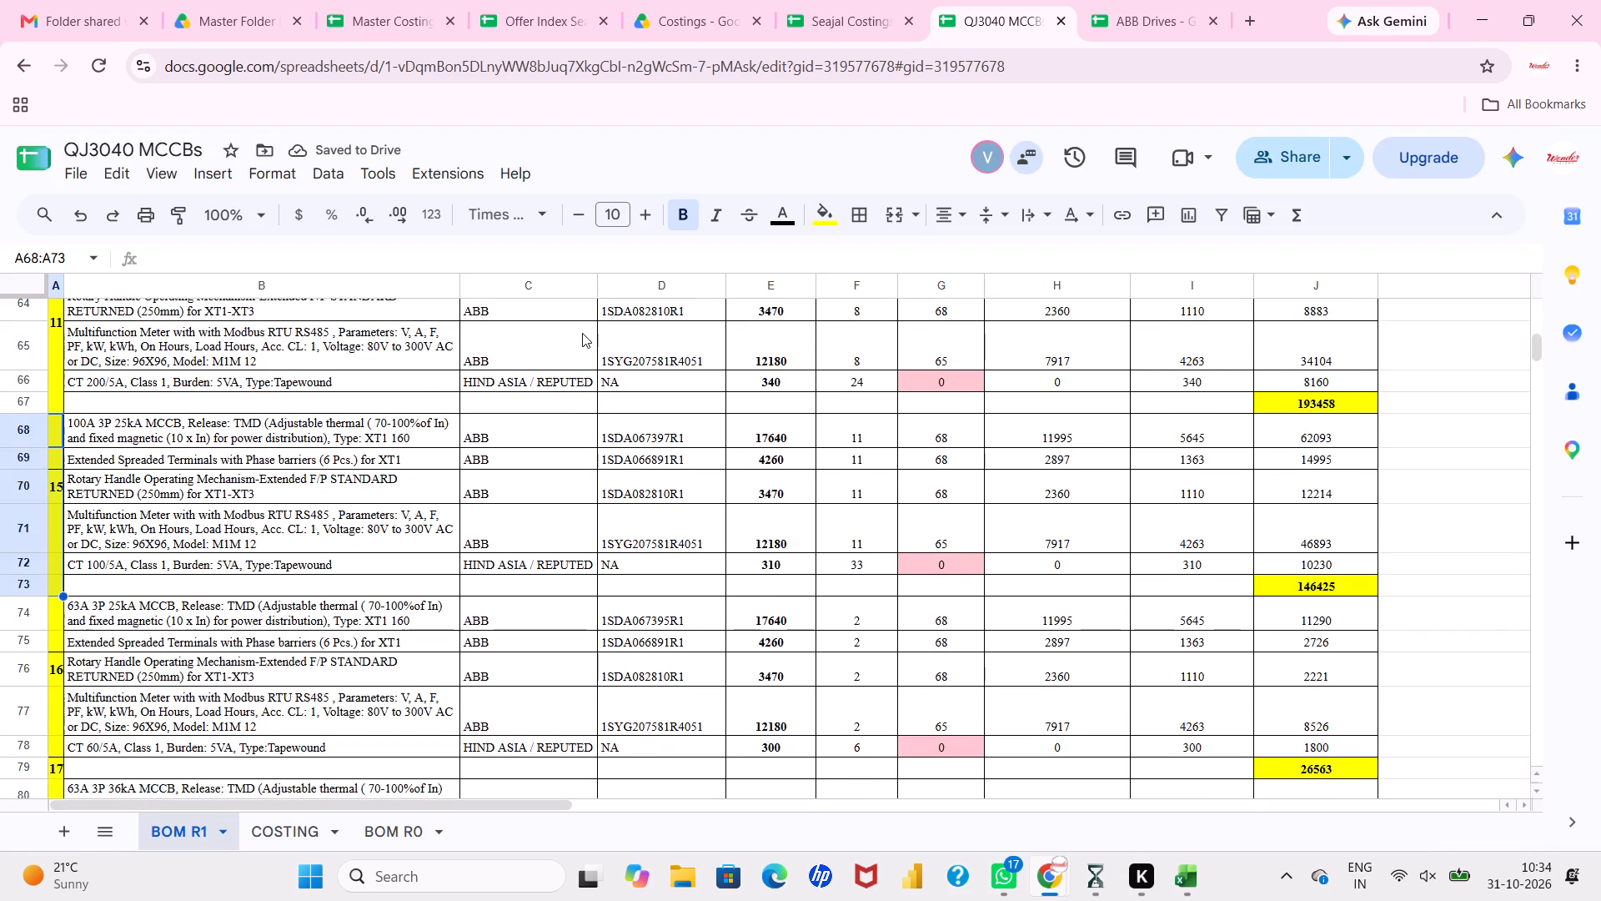
{"action": "left_click", "coordinate": [921, 219]}
{"action": "left_click", "coordinate": [928, 239]}
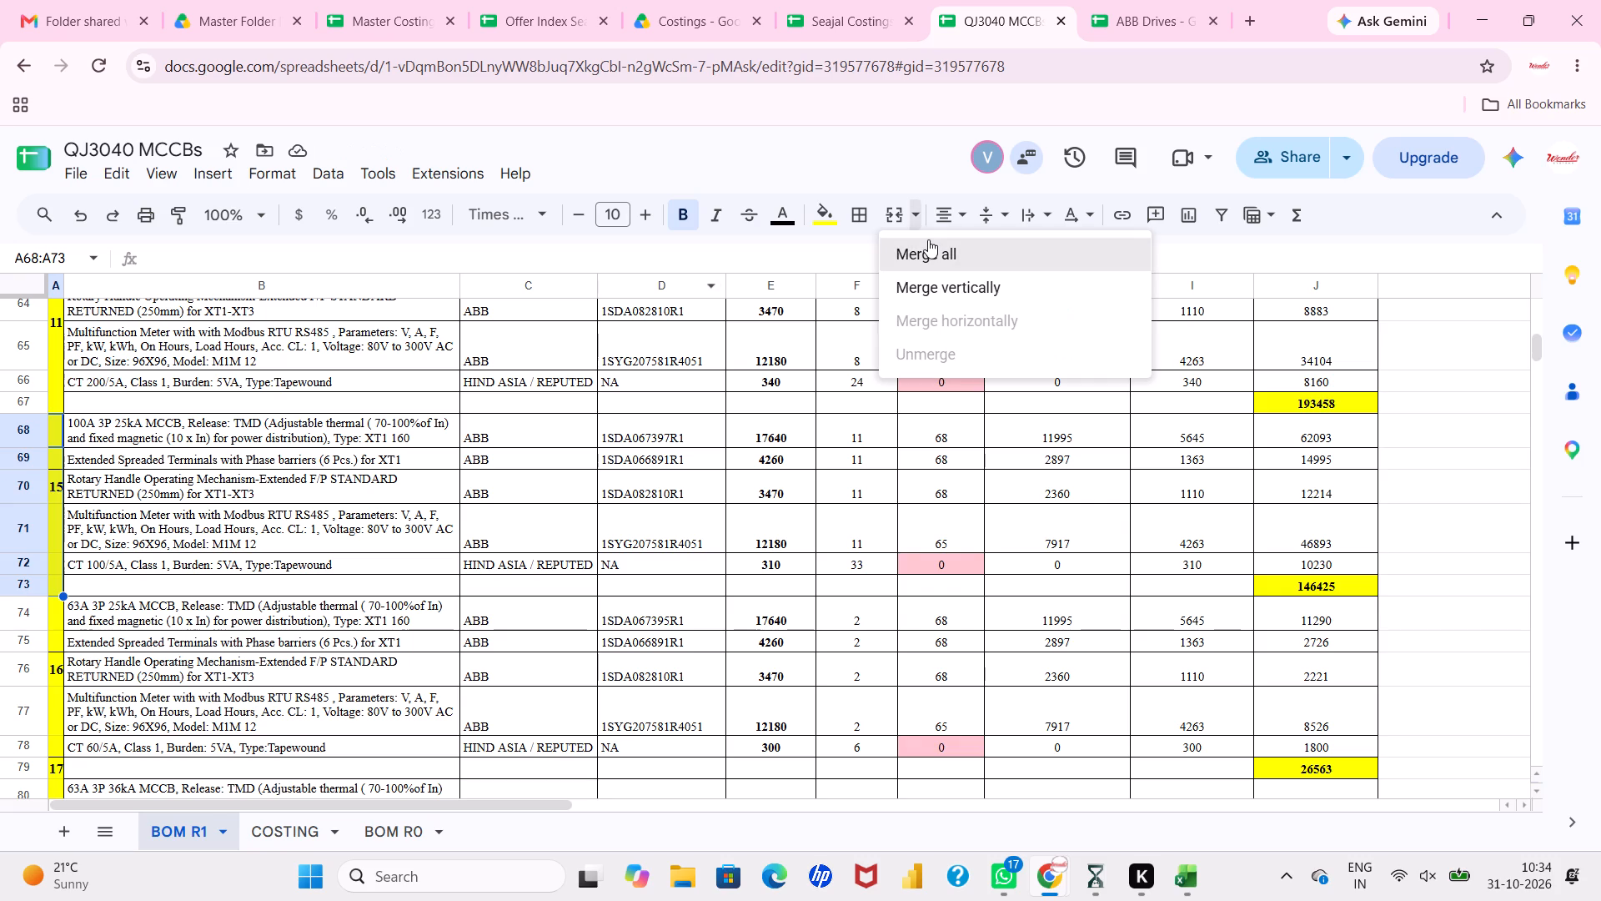
{"action": "type", "text": "12"}
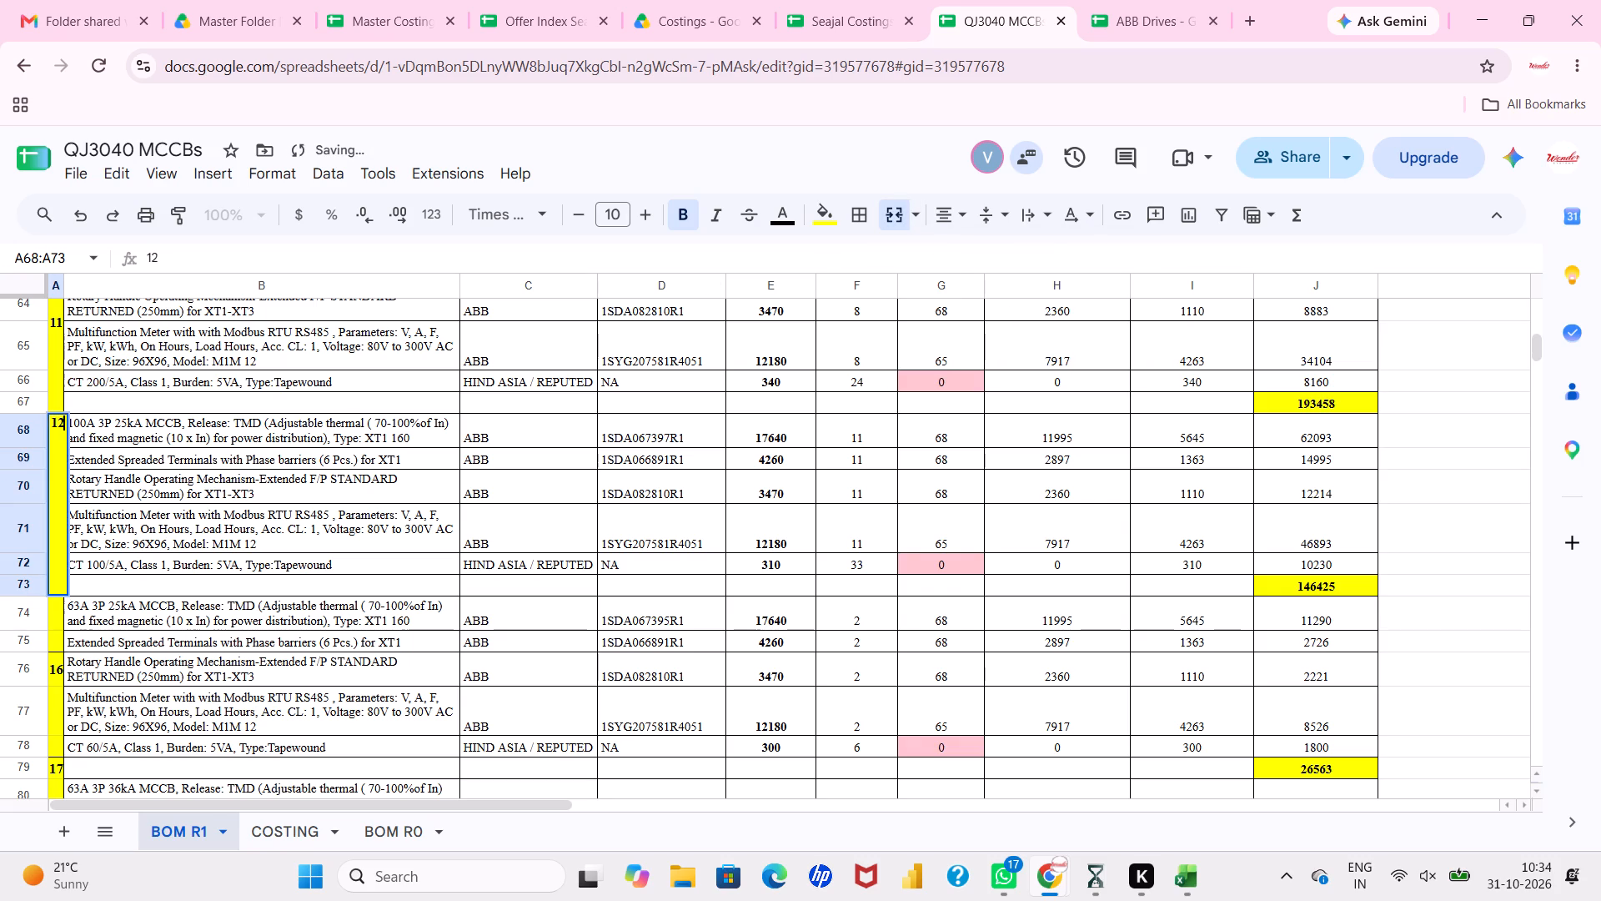
{"action": "key", "text": "Return"}
Merge cells A74:A79 into one block cell, accepting the loss of the extra number, and renumber it 13.
{"action": "scroll", "coordinate": [203, 586], "scroll_direction": "down", "scroll_amount": 3}
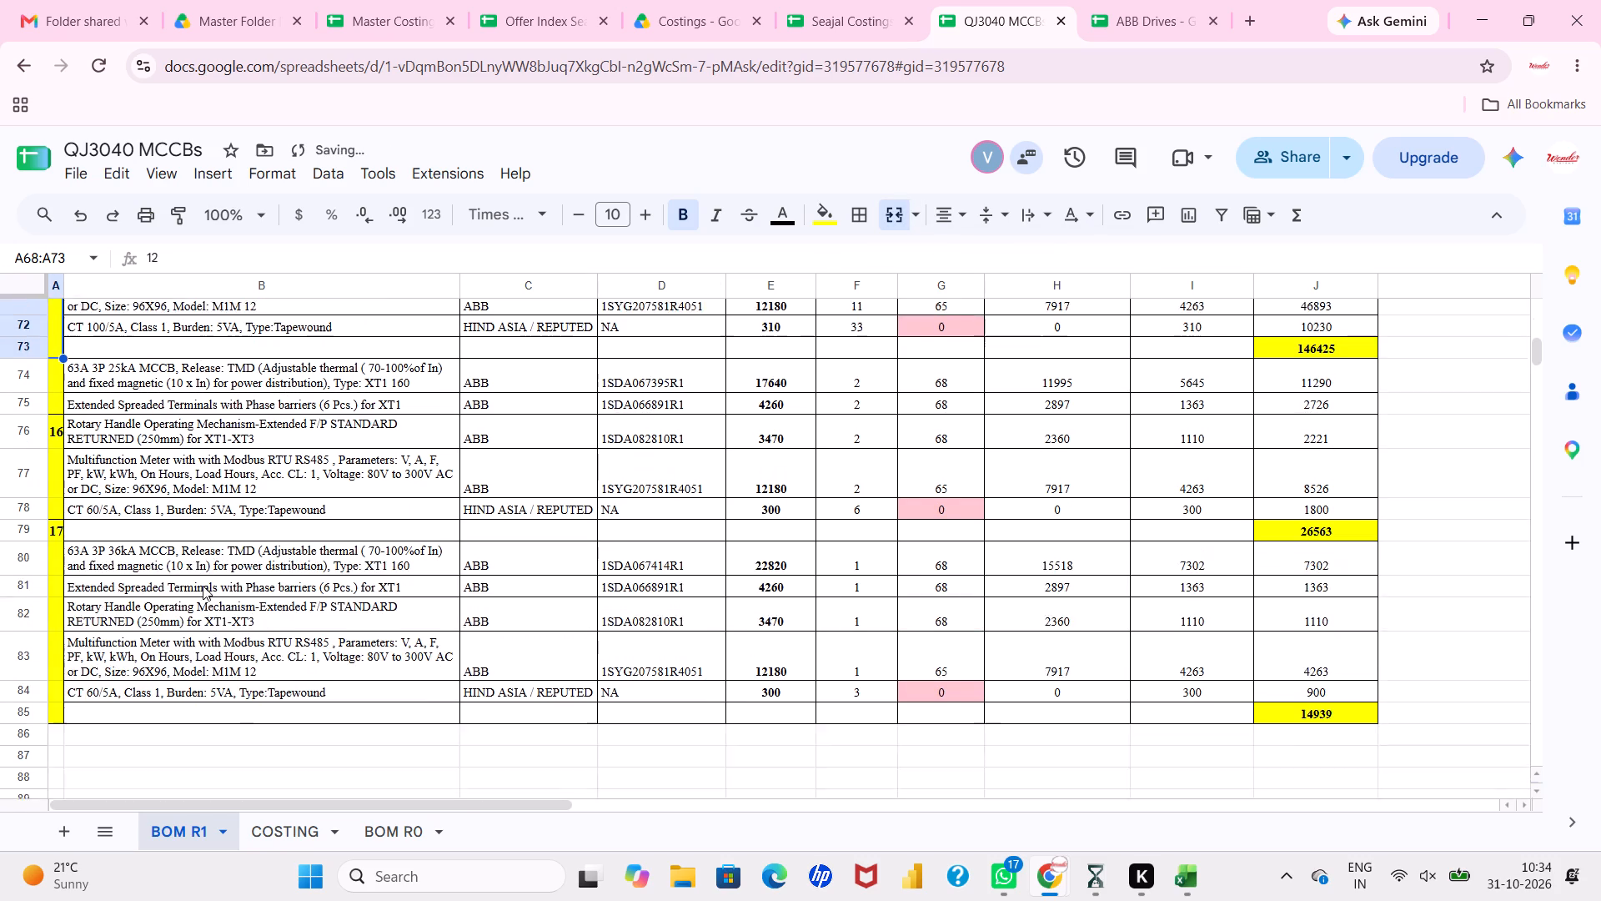
{"action": "left_click_drag", "start_coordinate": [53, 355], "coordinate": [63, 494]}
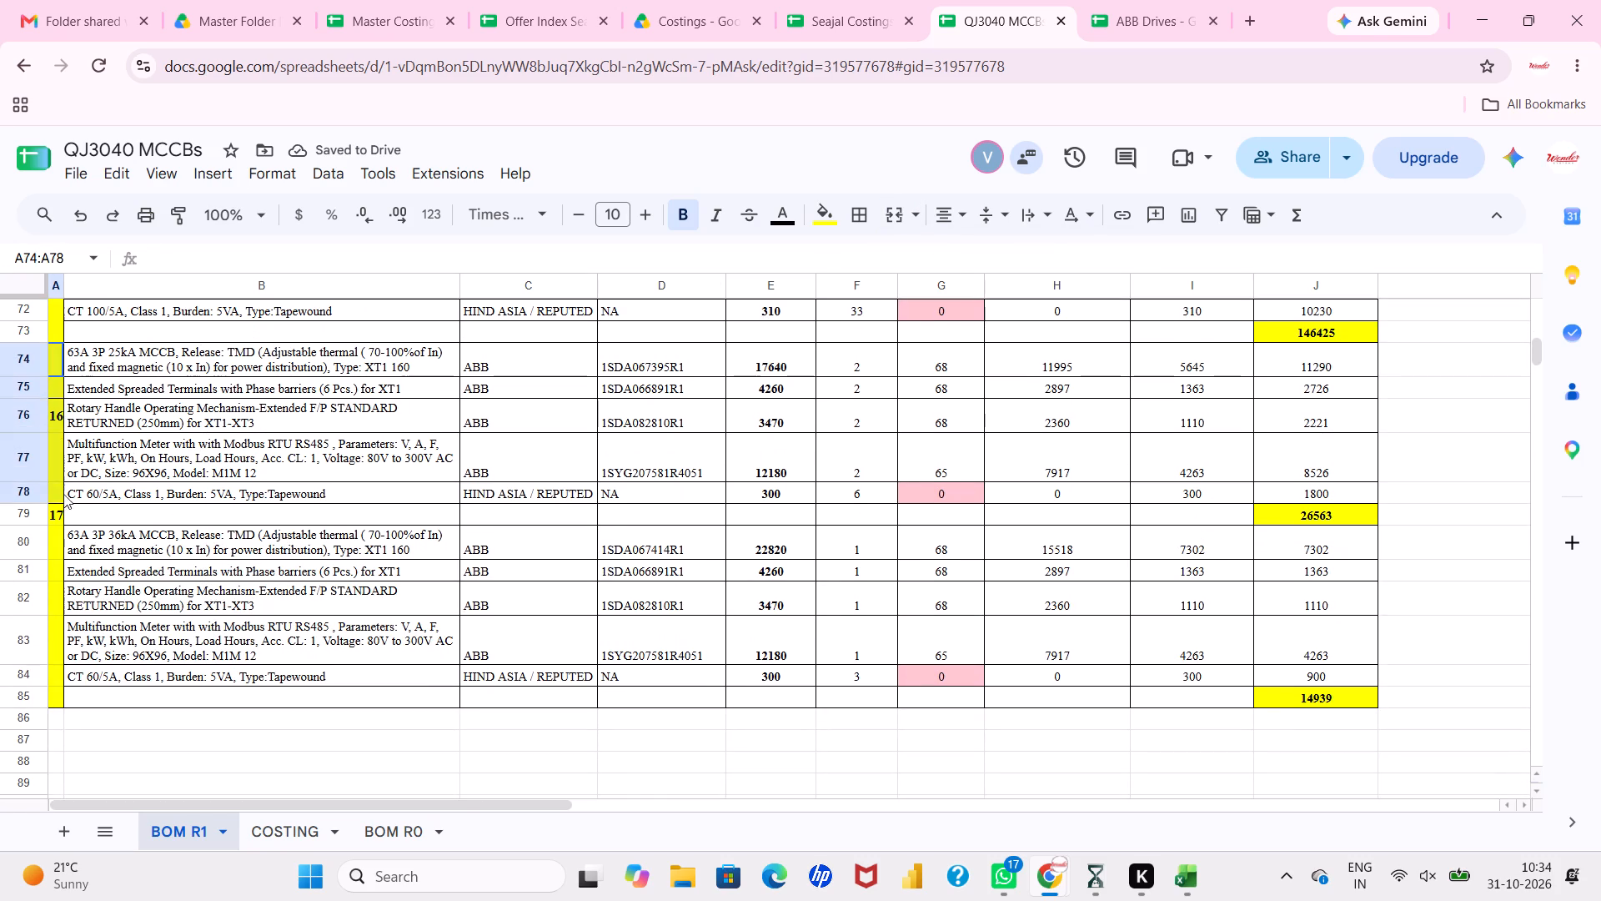
{"action": "left_click_drag", "start_coordinate": [63, 494], "coordinate": [63, 514]}
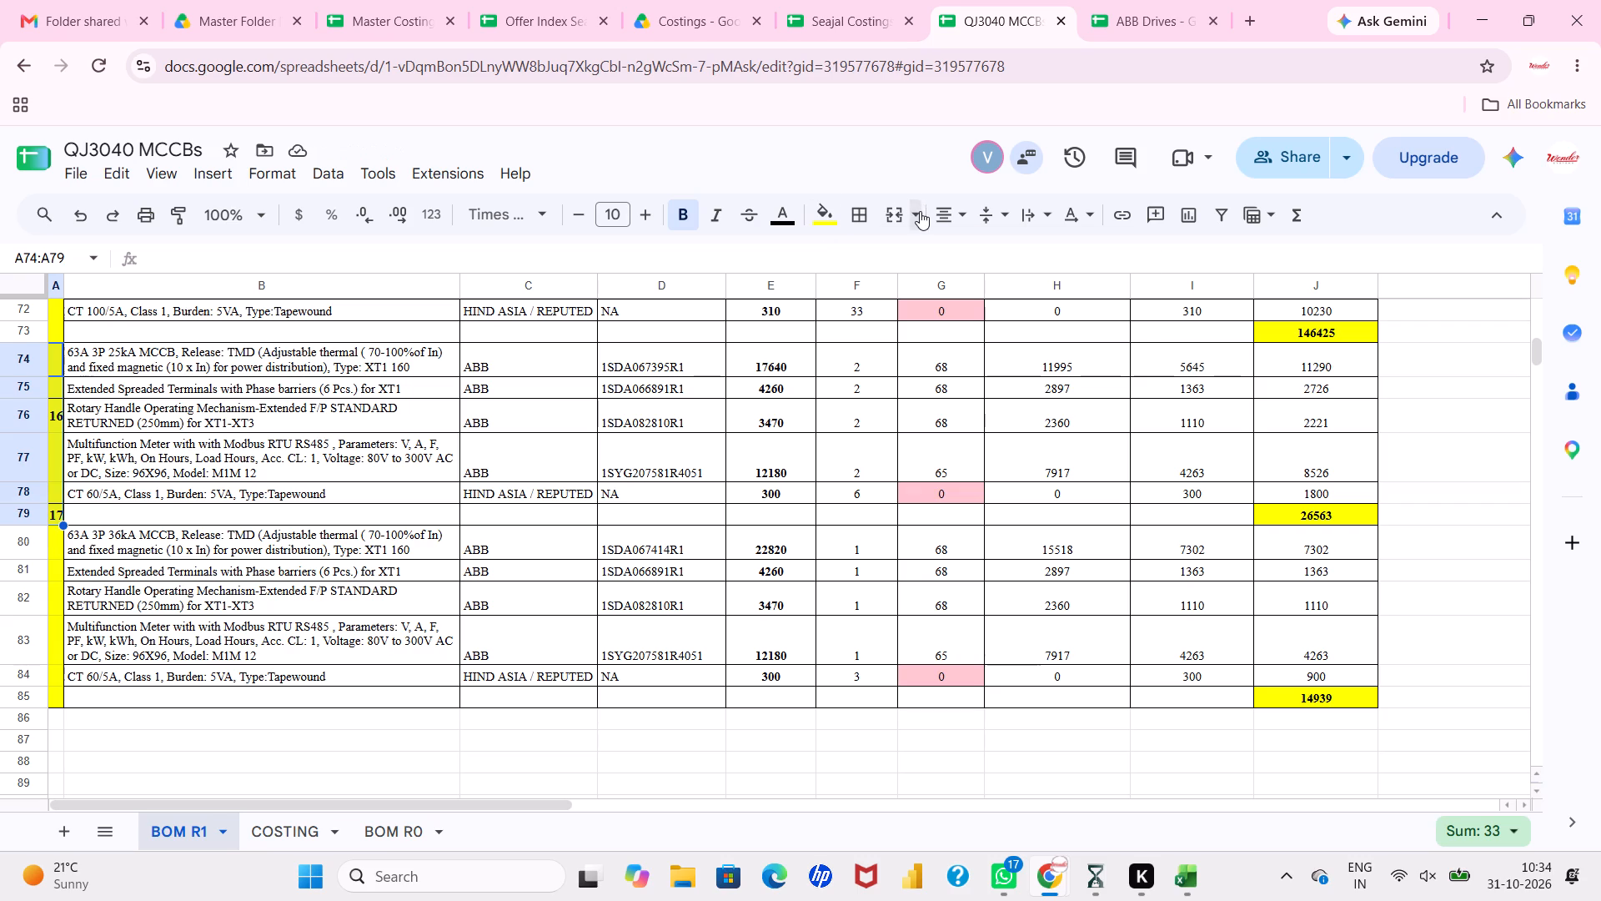
{"action": "left_click", "coordinate": [920, 211]}
{"action": "left_click", "coordinate": [931, 245]}
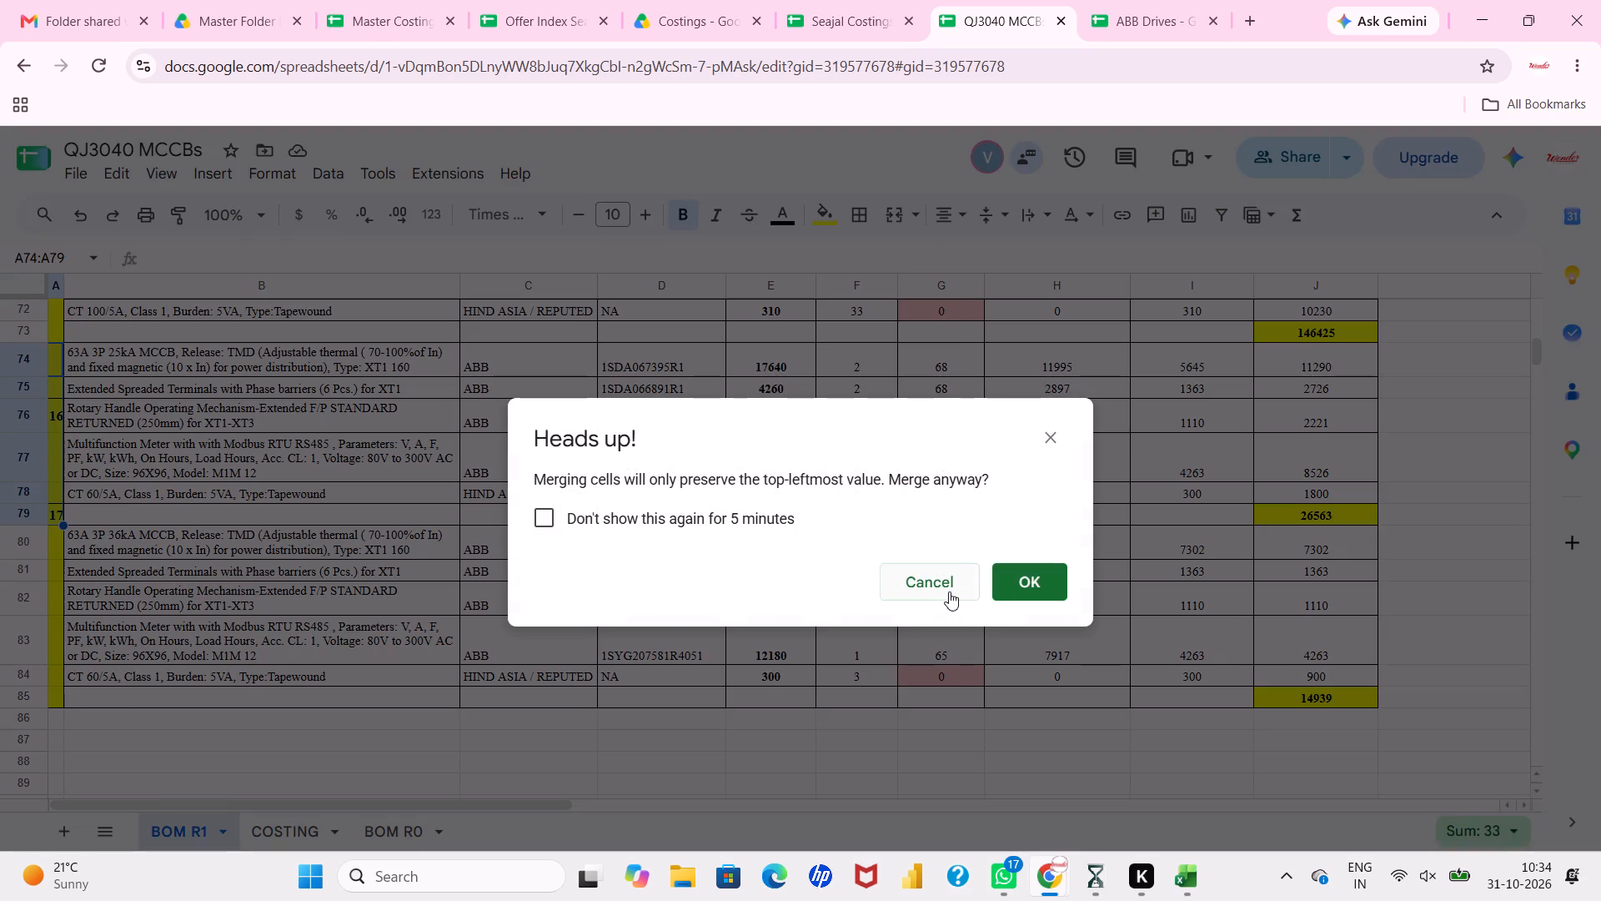
{"action": "left_click", "coordinate": [1016, 582]}
{"action": "type", "text": "13"}
{"action": "key", "text": "Return"}
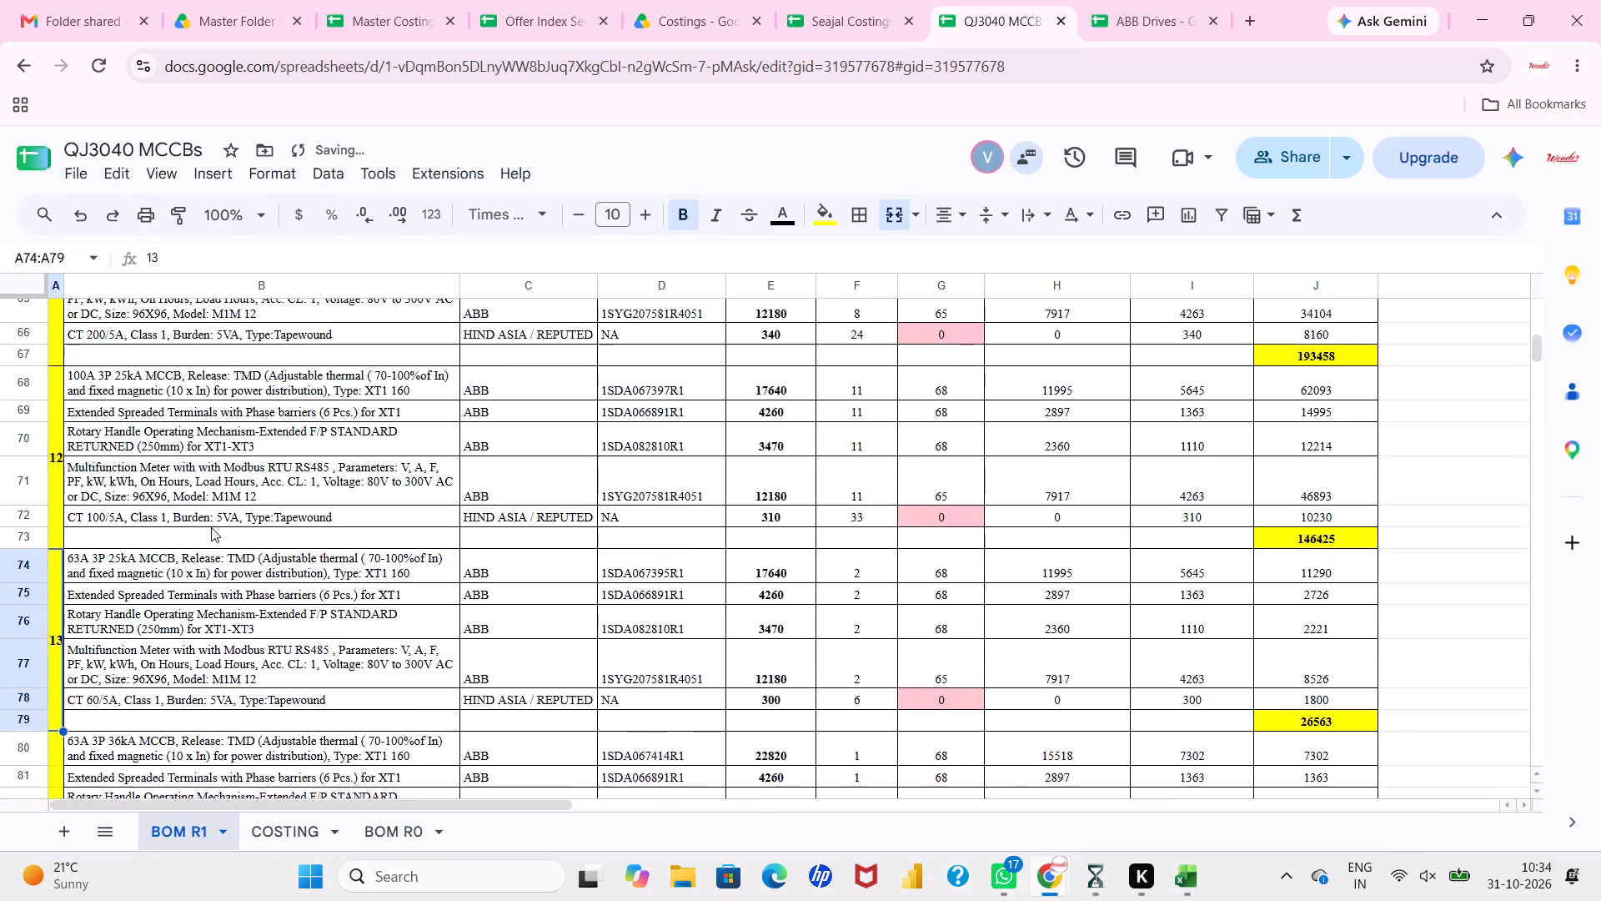
Merge cells A80:A85 into one block cell and number it 14.
{"action": "left_click_drag", "start_coordinate": [58, 583], "coordinate": [60, 711]}
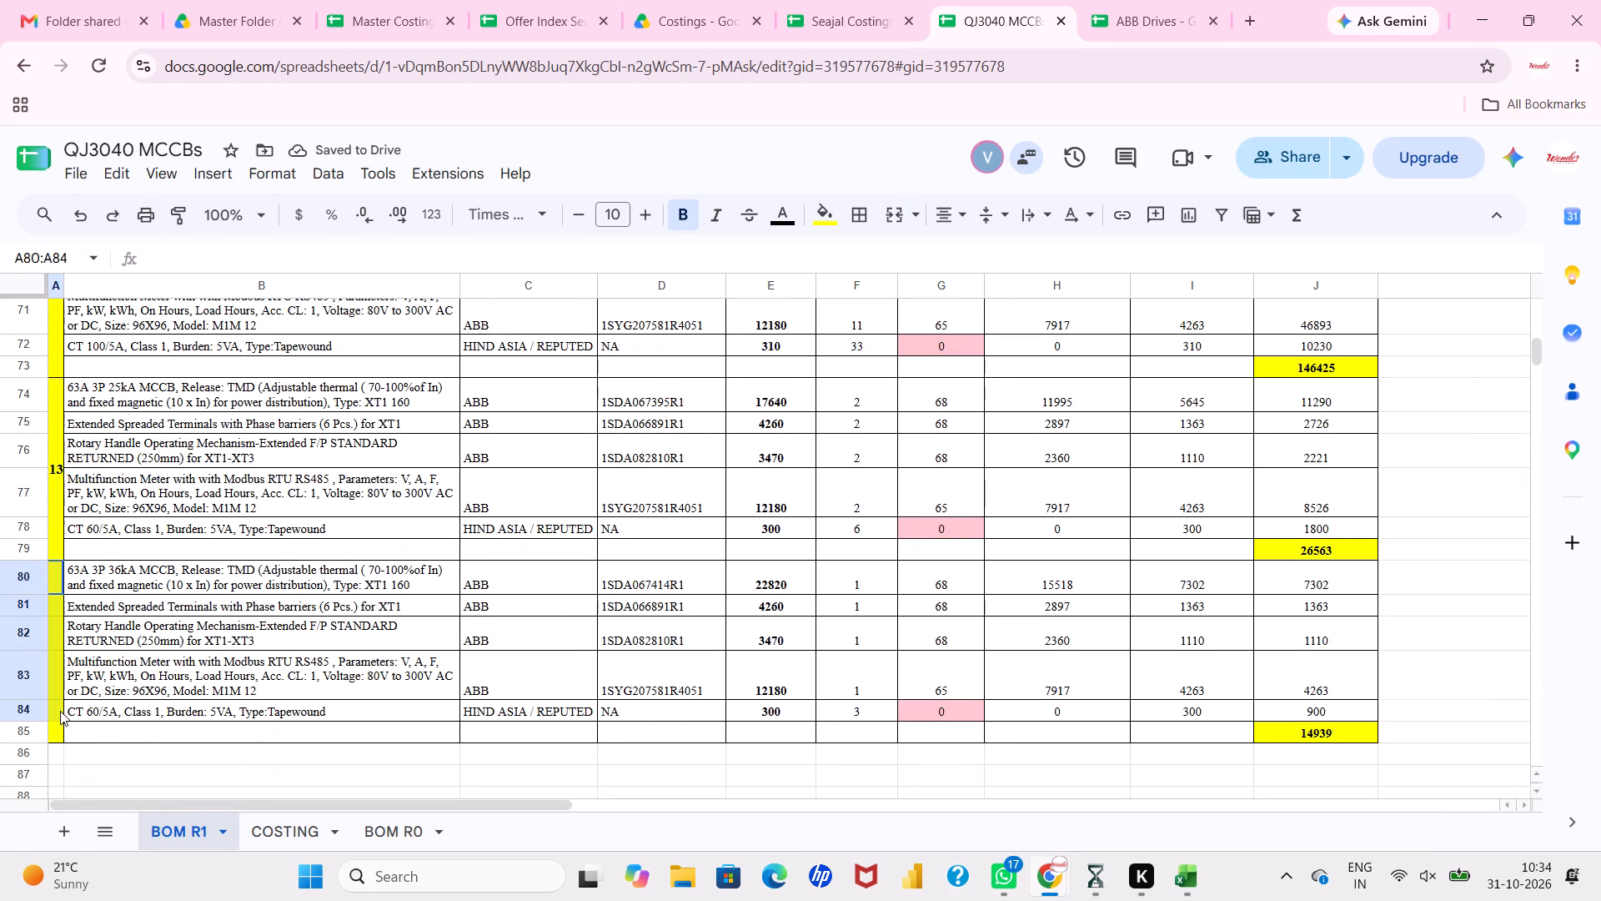
{"action": "left_click_drag", "start_coordinate": [60, 711], "coordinate": [60, 732]}
{"action": "left_click", "coordinate": [909, 221]}
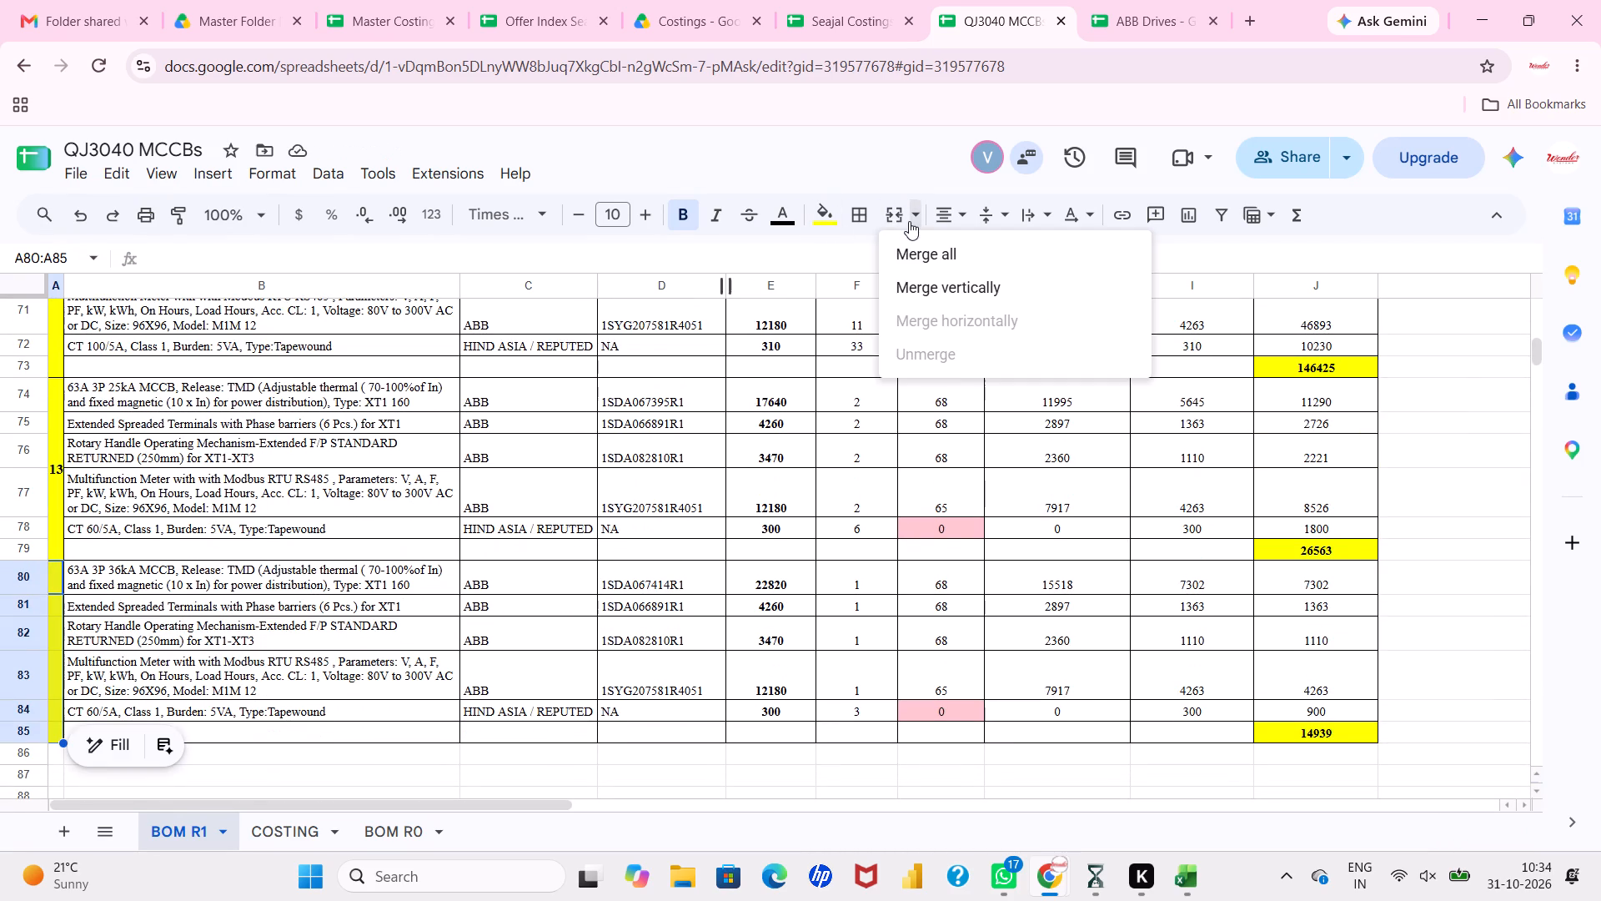
{"action": "left_click", "coordinate": [925, 241]}
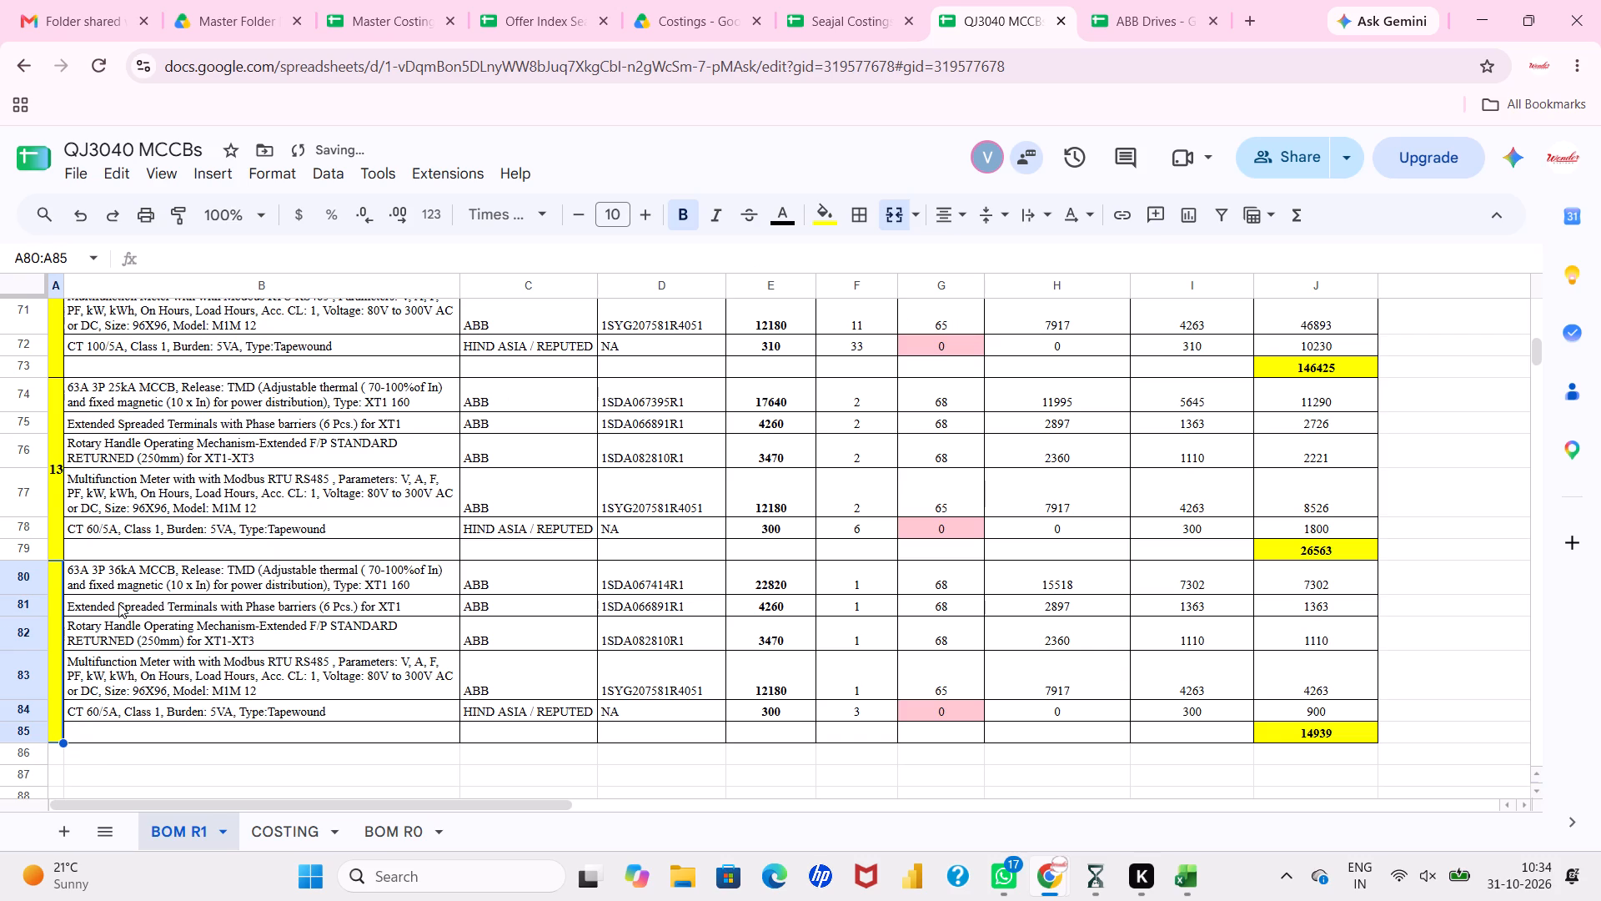
{"action": "left_click", "coordinate": [55, 645]}
{"action": "type", "text": "14"}
{"action": "key", "text": "Return"}
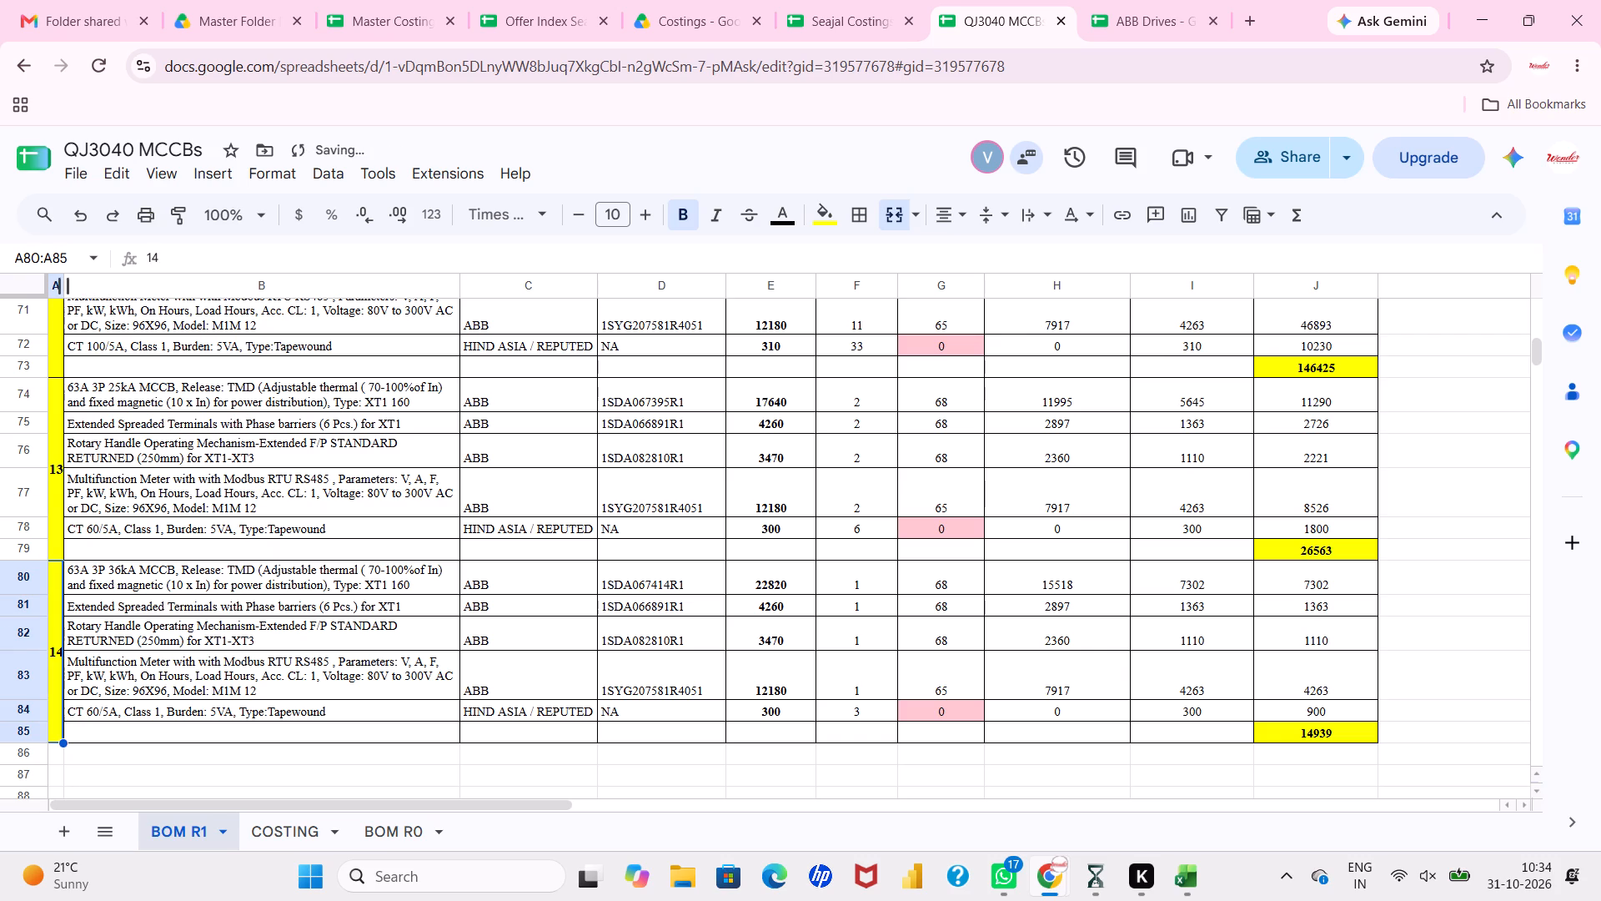
Auto-fit the width of column A to its contents.
{"action": "double_click", "coordinate": [63, 286]}
{"action": "left_click", "coordinate": [175, 445]}
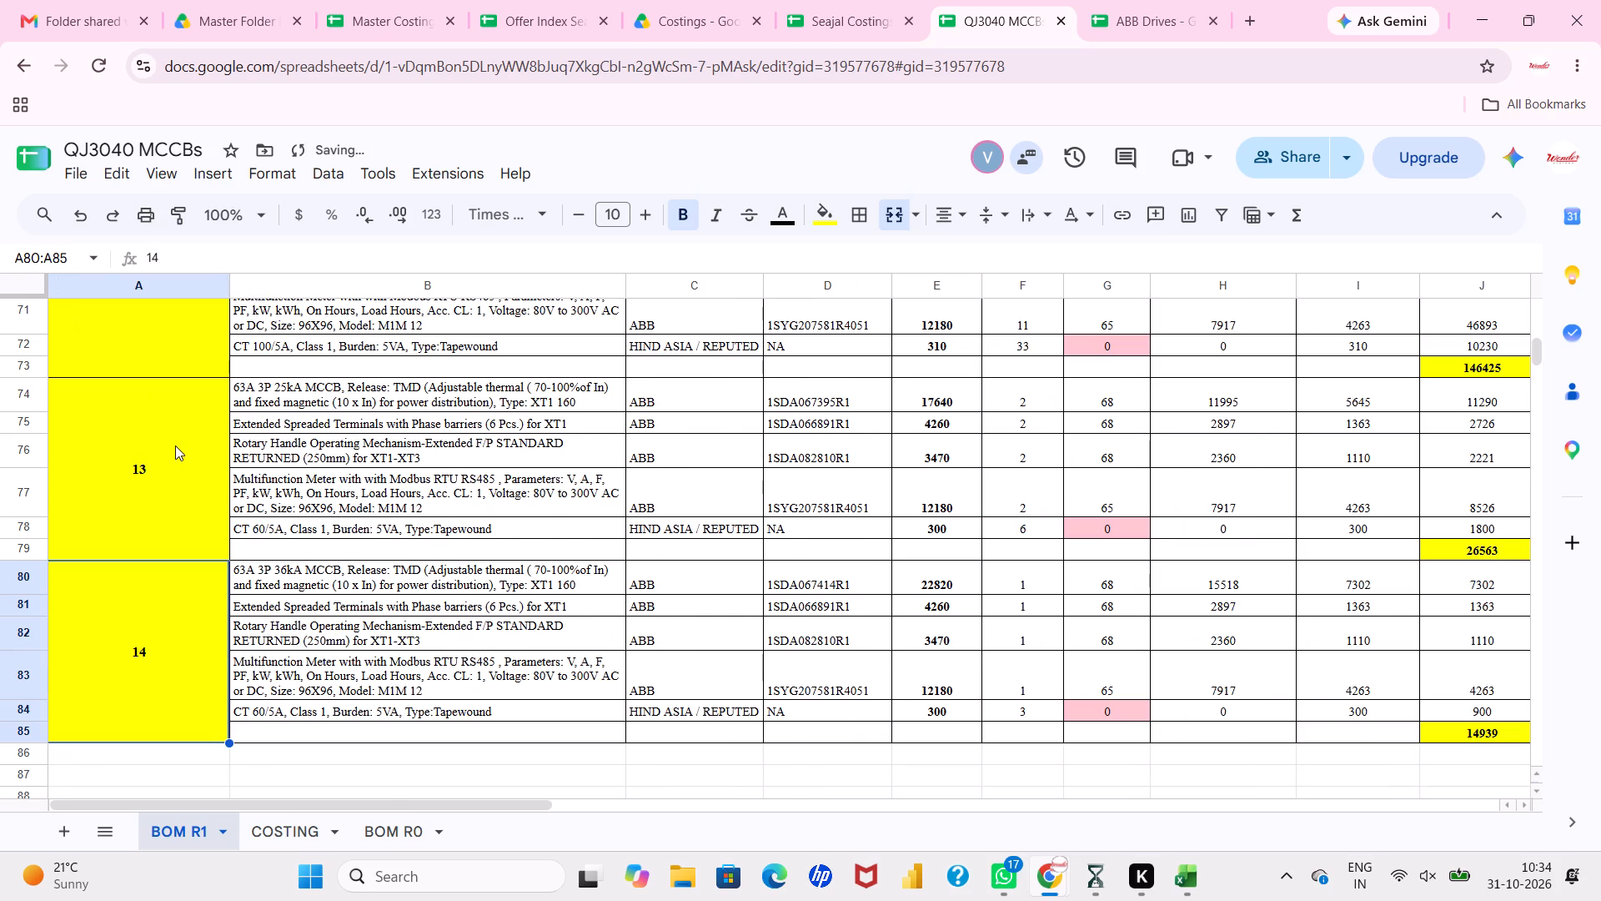
Review the numbered blocks of the BOM R1 sheet from the top, including the empty block 2.
{"action": "scroll", "coordinate": [175, 445], "scroll_direction": "up", "scroll_amount": 9}
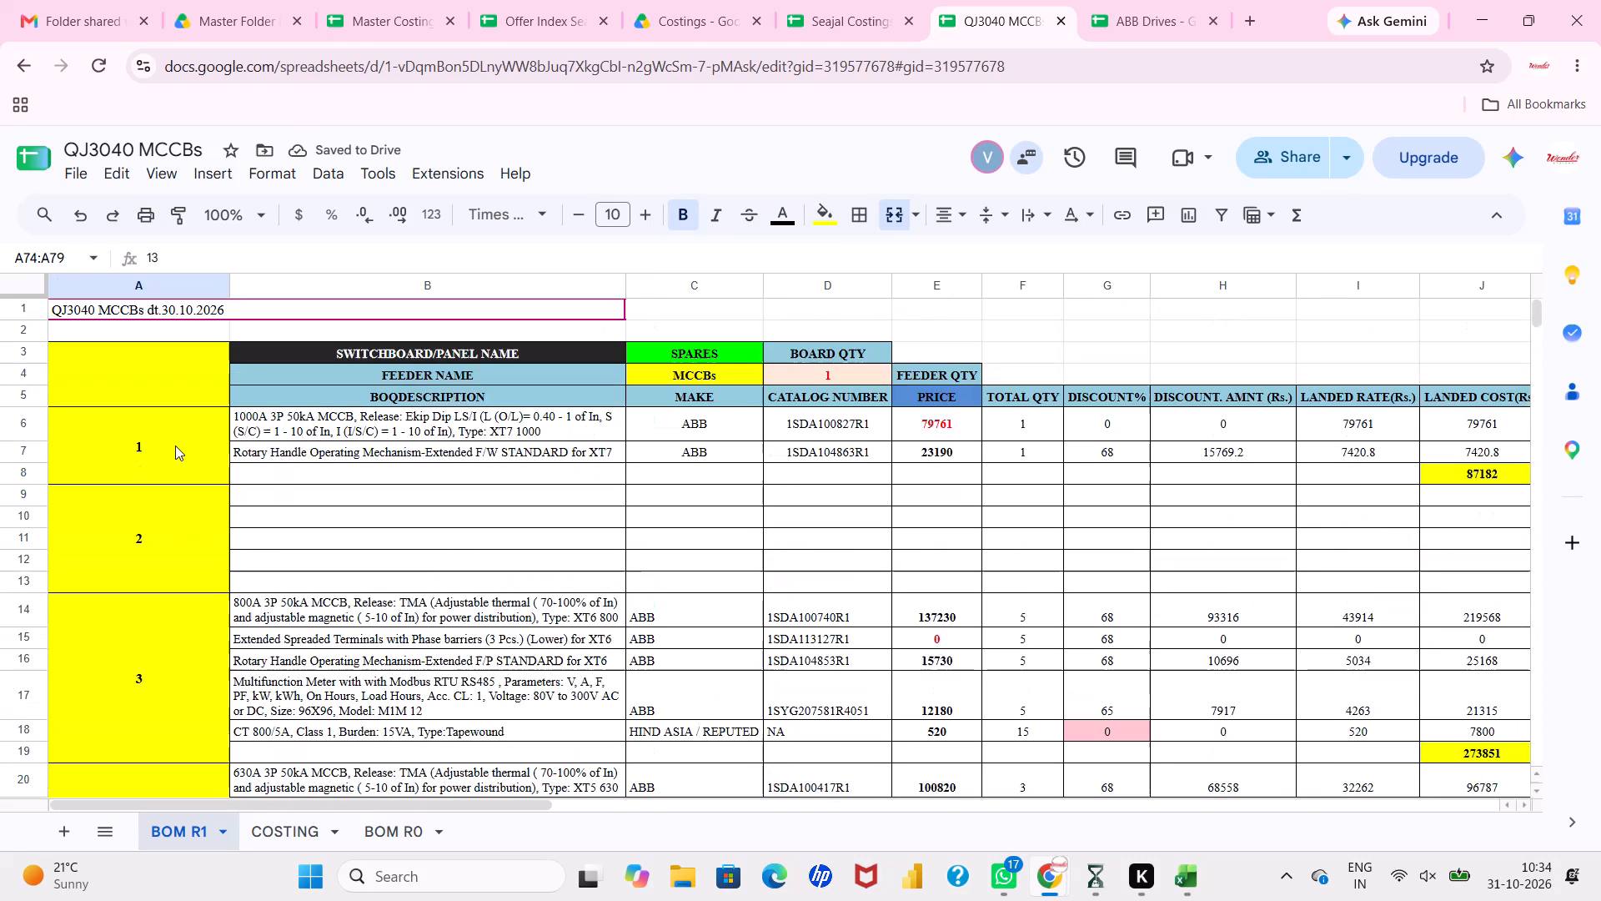
{"action": "left_click_drag", "start_coordinate": [183, 433], "coordinate": [183, 462]}
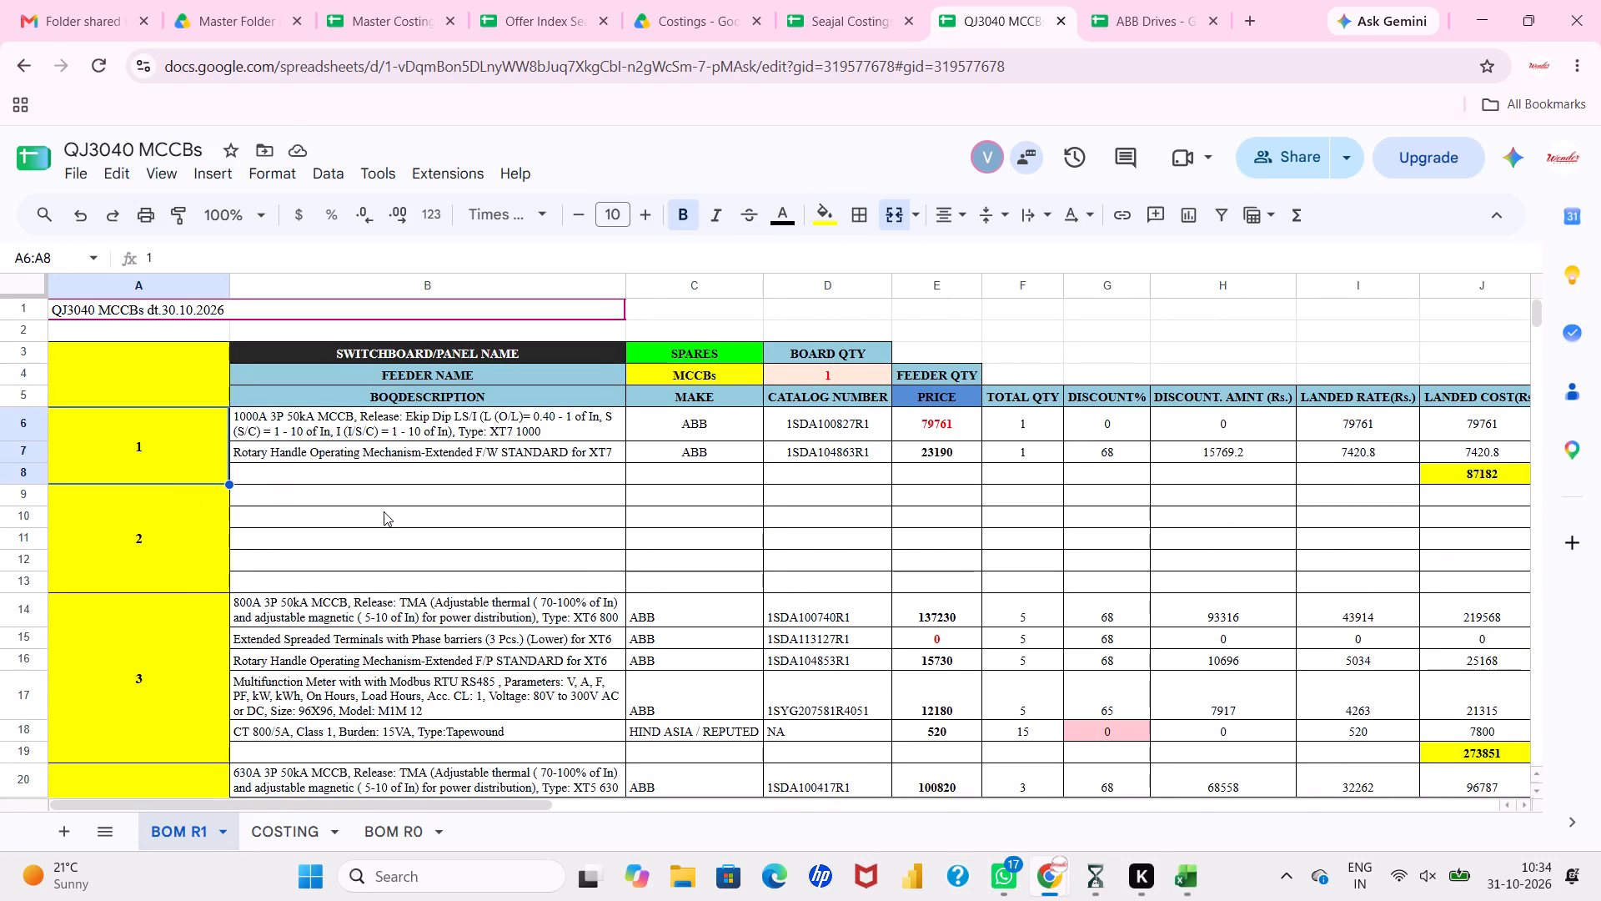
{"action": "scroll", "coordinate": [359, 505], "scroll_direction": "down", "scroll_amount": 1}
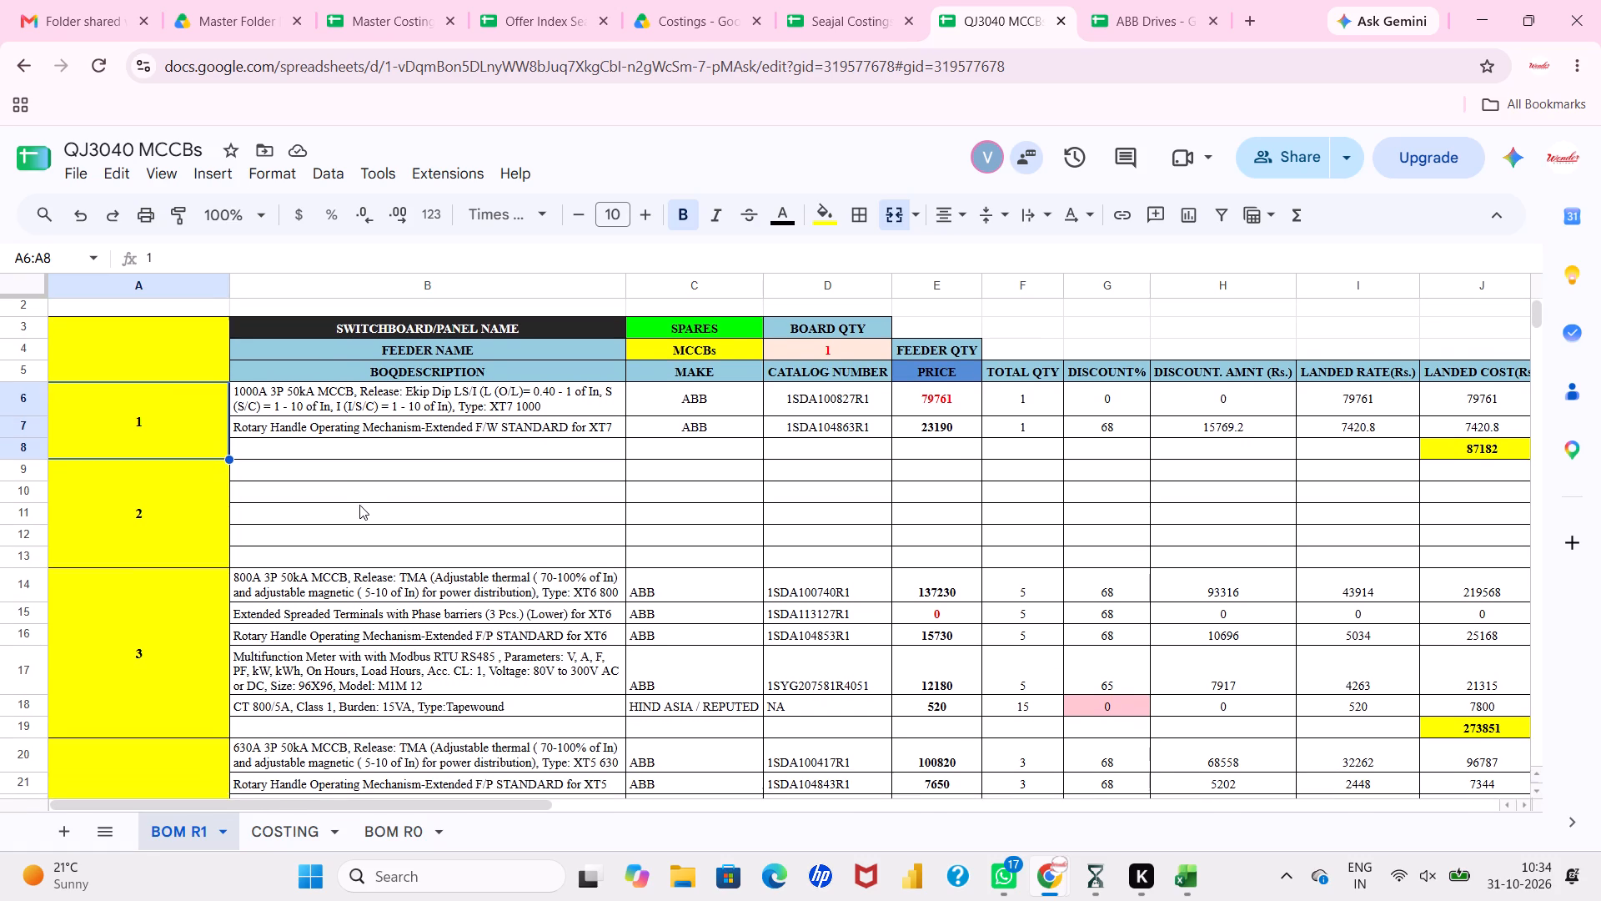
{"action": "scroll", "coordinate": [359, 505], "scroll_direction": "down", "scroll_amount": 2}
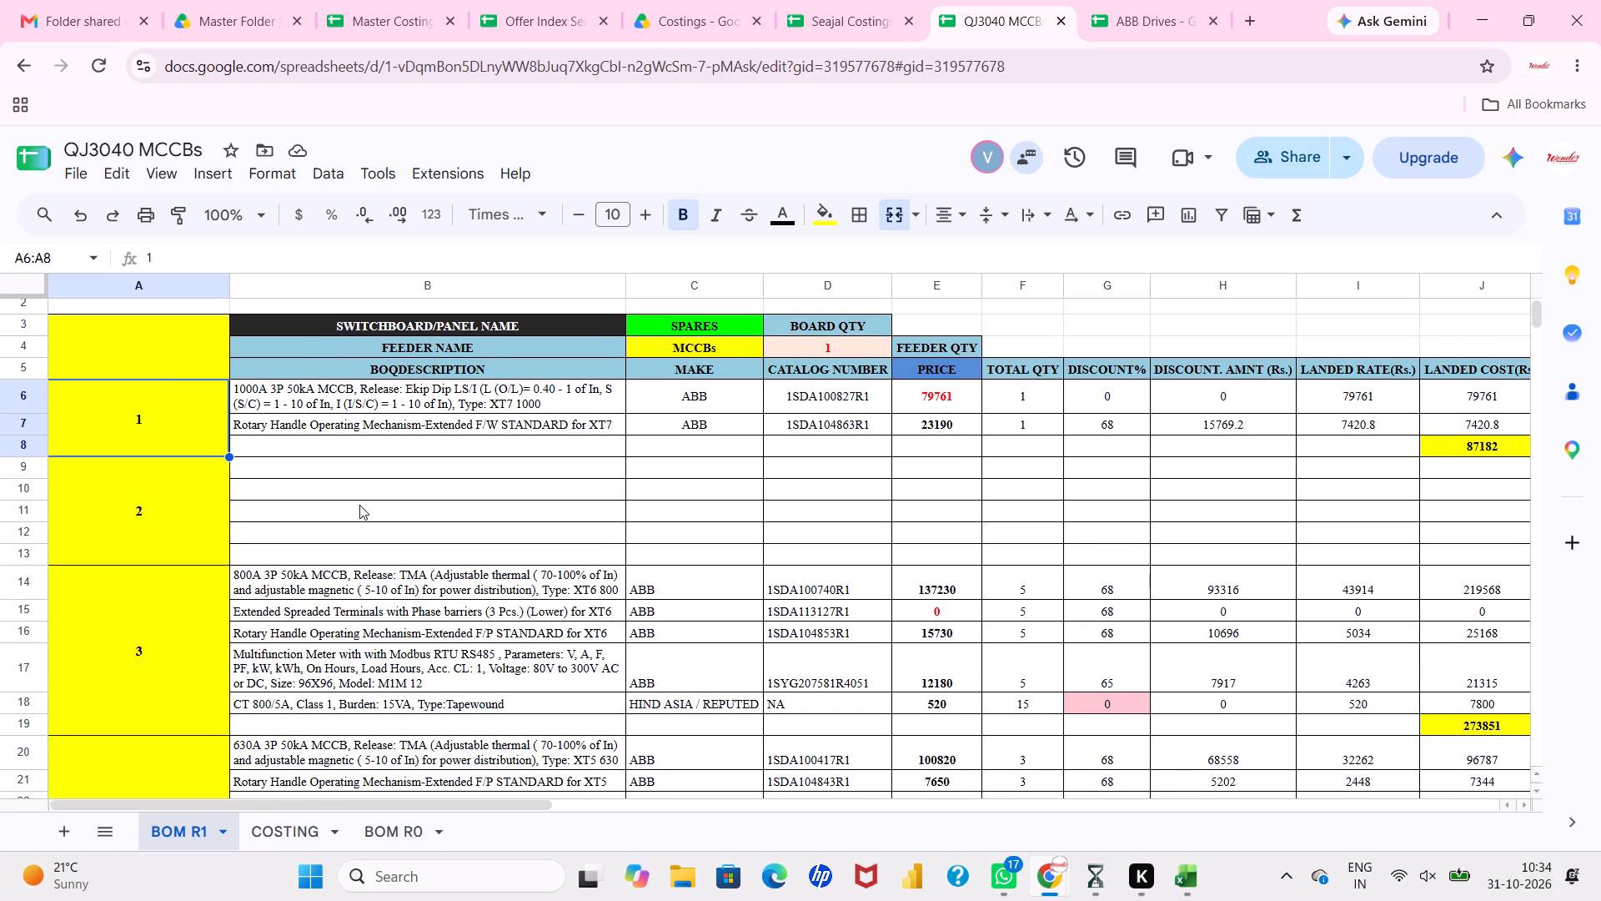
{"action": "scroll", "coordinate": [359, 505], "scroll_direction": "down", "scroll_amount": 4}
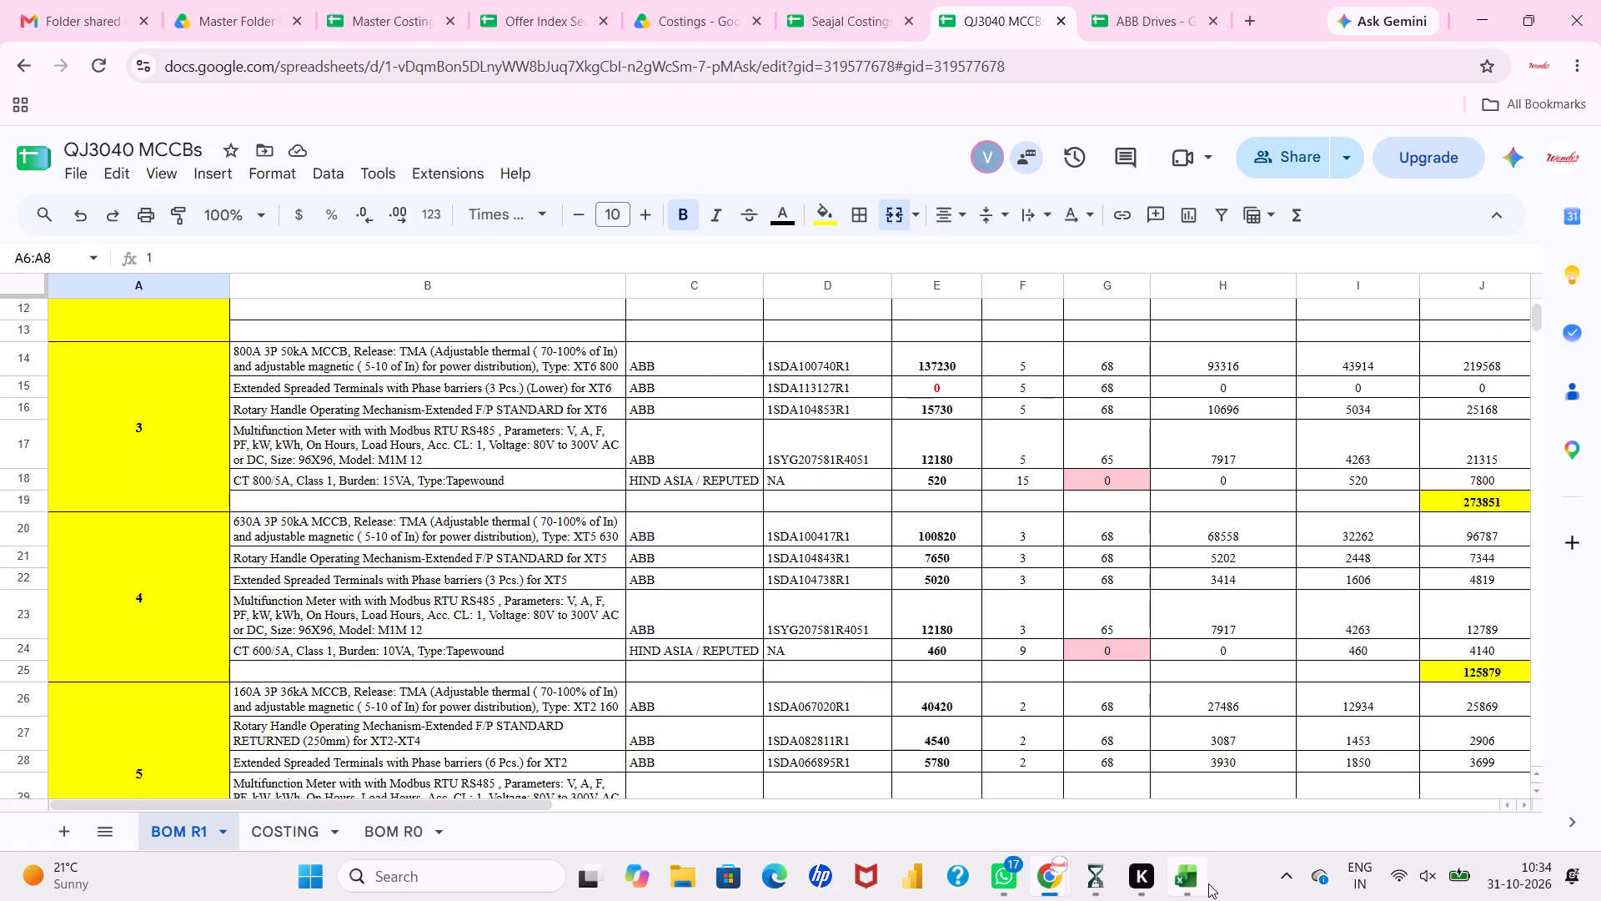
Switch to the Price_List workbook in Excel and open the ABB price list for MCCB components for the empty BOM row 9.
{"action": "left_click", "coordinate": [1182, 788]}
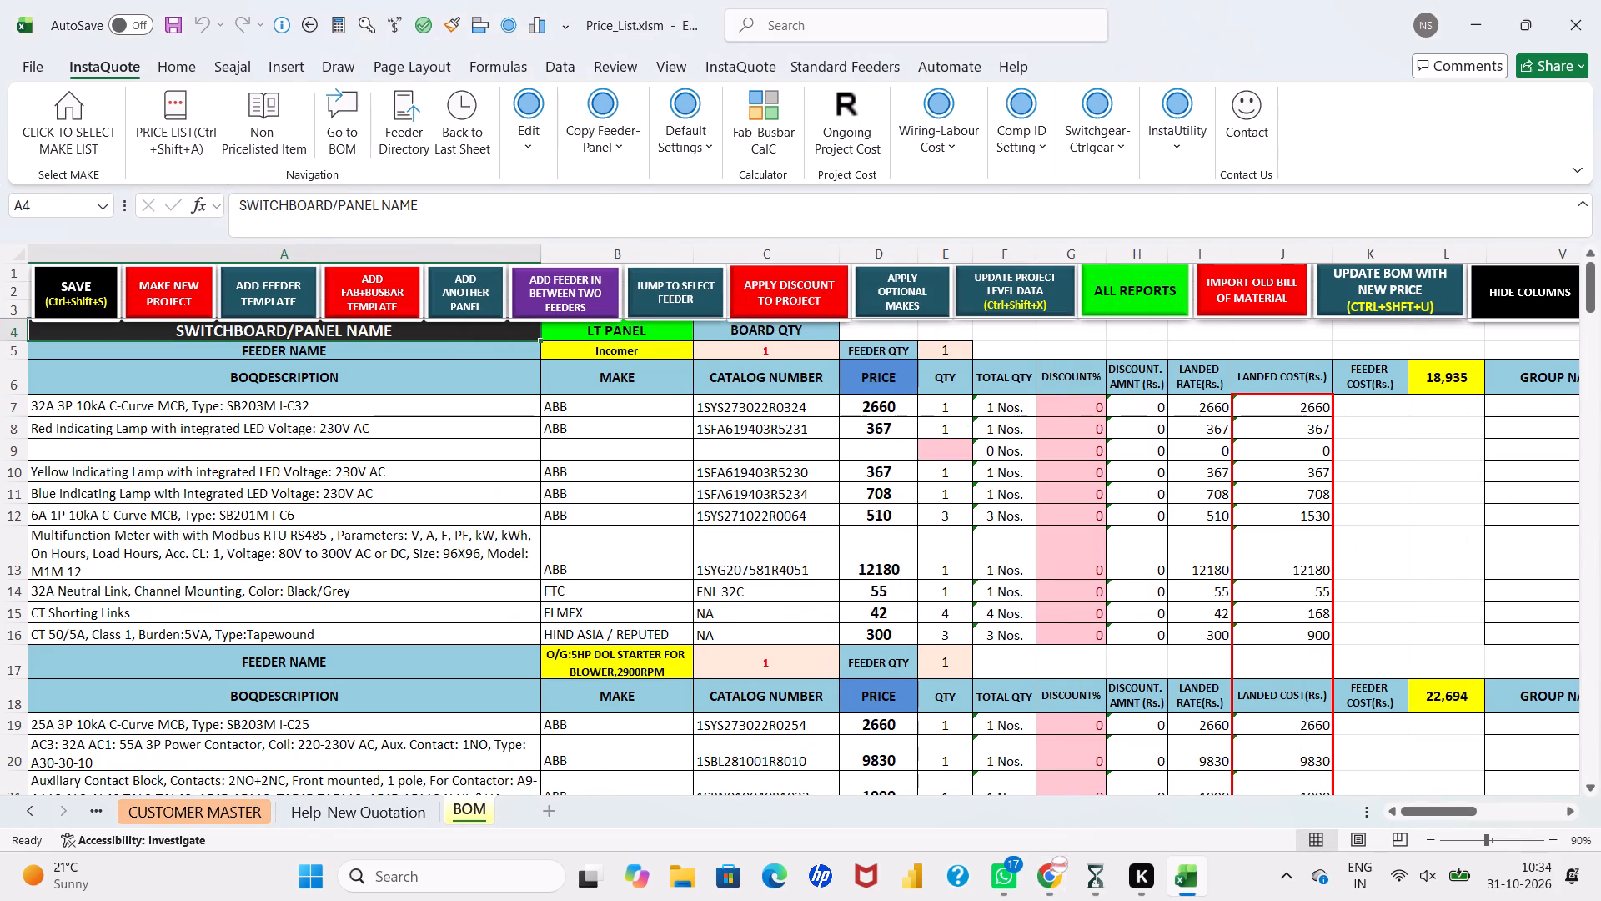
{"action": "left_click", "coordinate": [8, 448]}
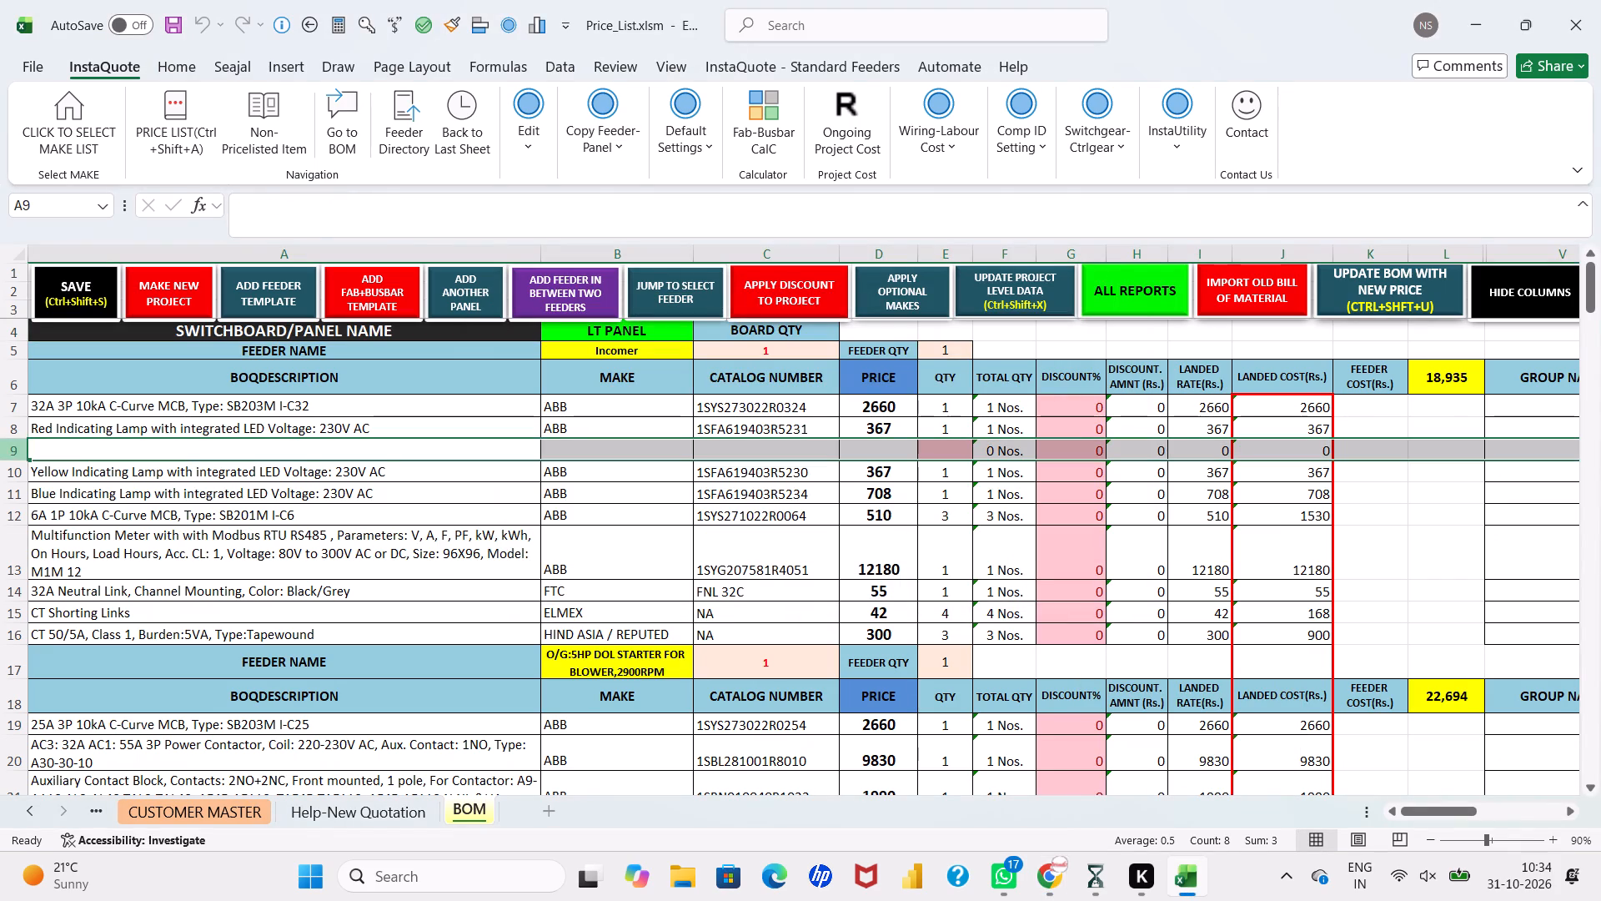
{"action": "left_click", "coordinate": [430, 446]}
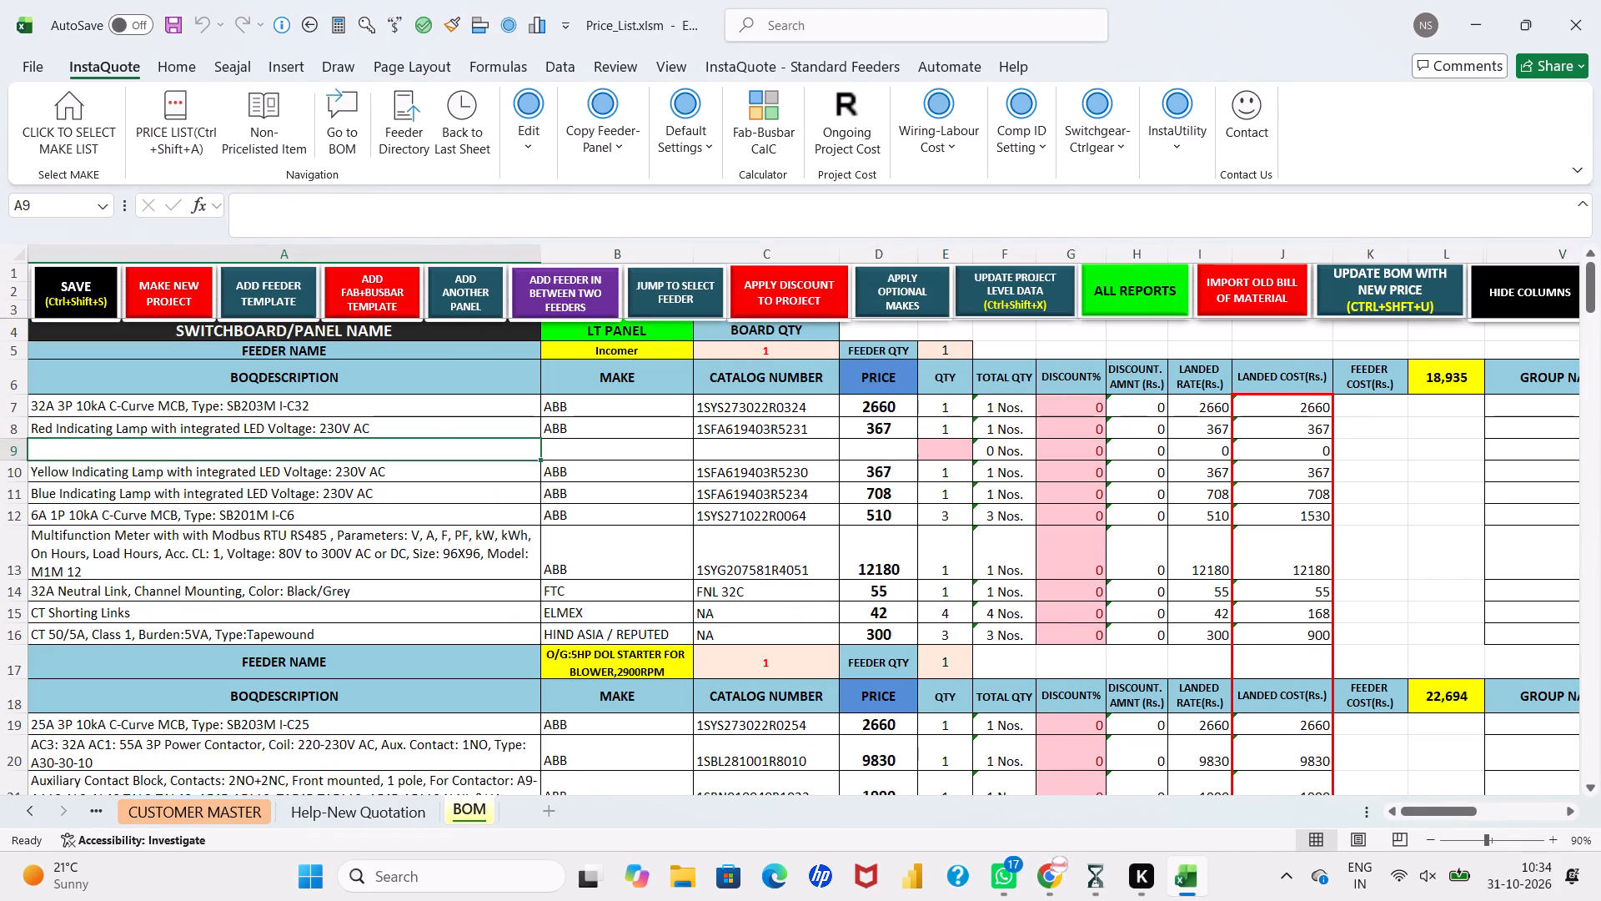
{"action": "key", "text": "ctrl+q"}
{"action": "left_click", "coordinate": [606, 461]}
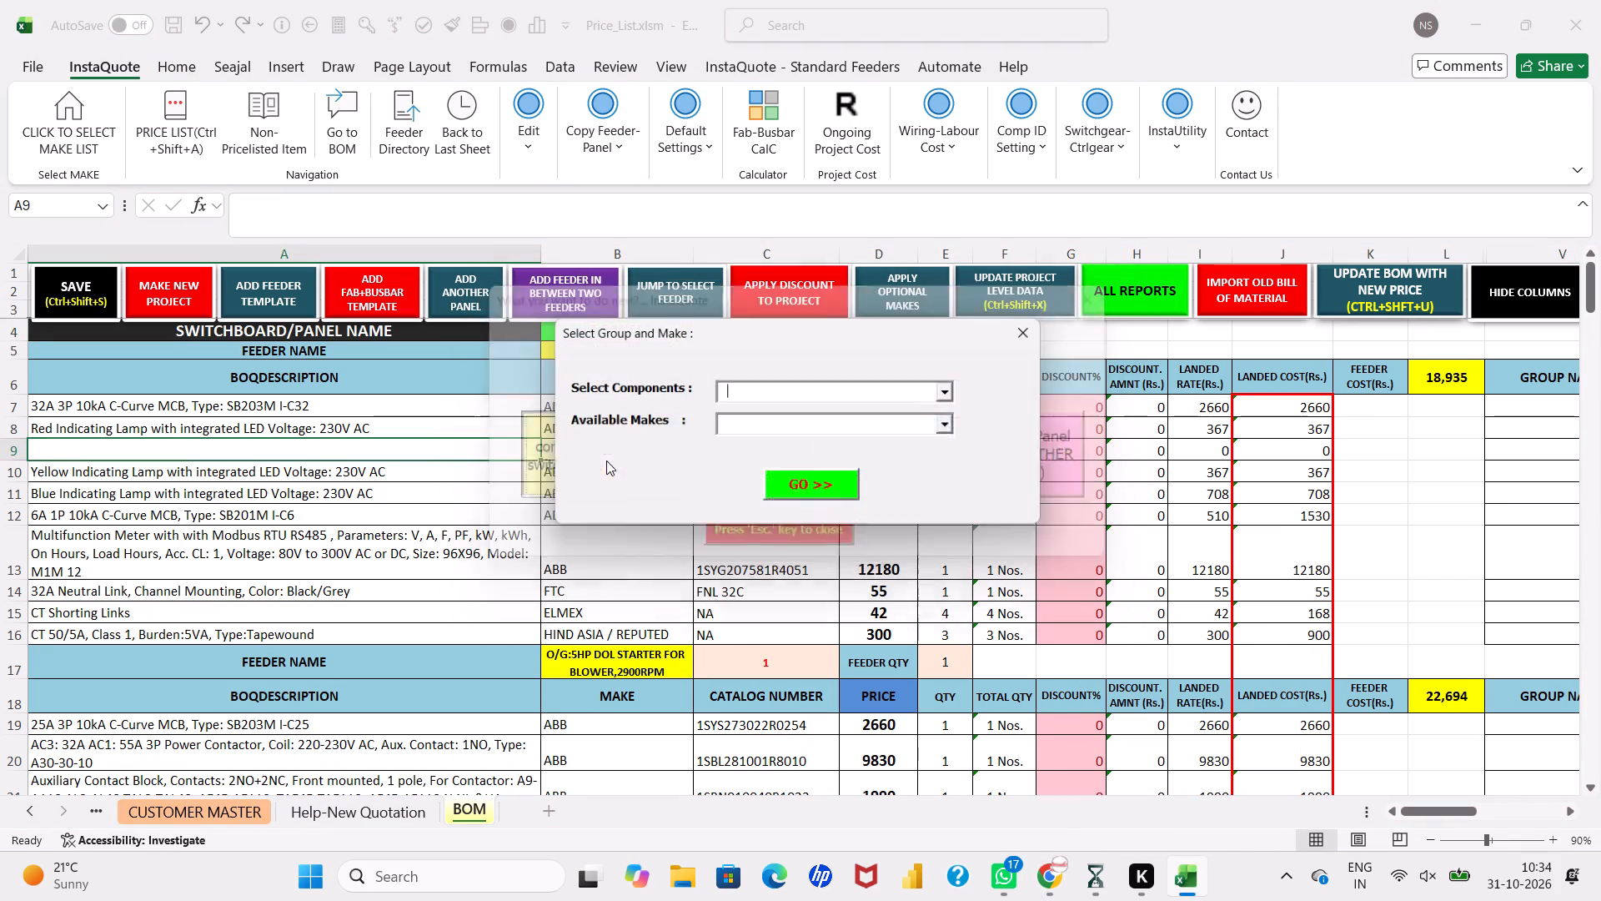
{"action": "type", "text": "MCC"}
{"action": "key", "text": "Tab"}
{"action": "key", "text": "a"}
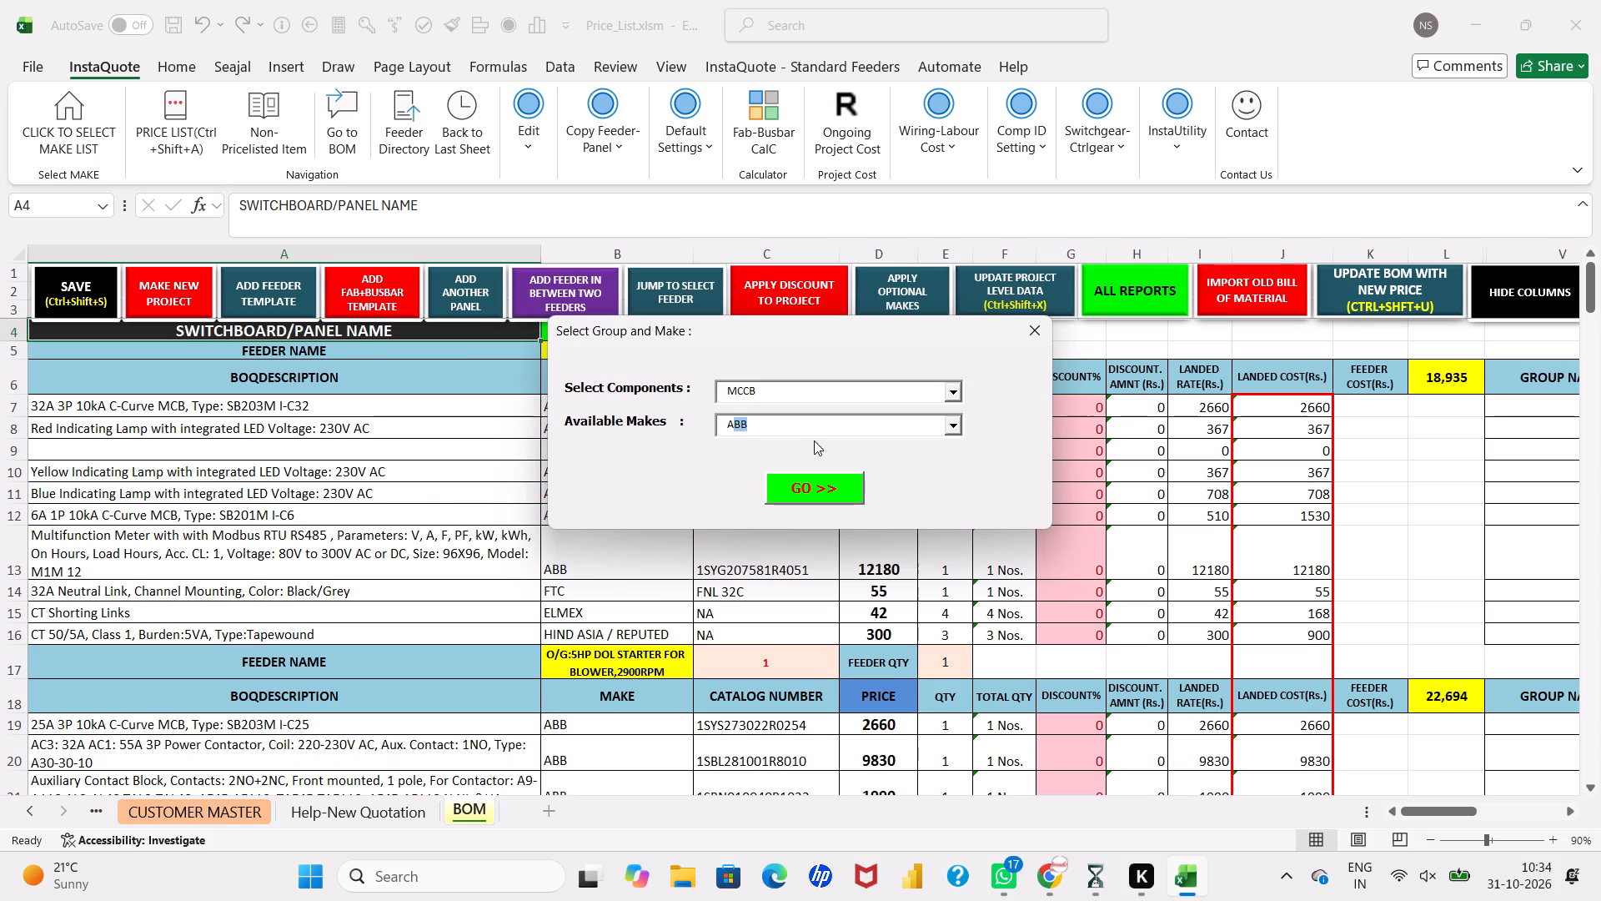
{"action": "left_click", "coordinate": [819, 478]}
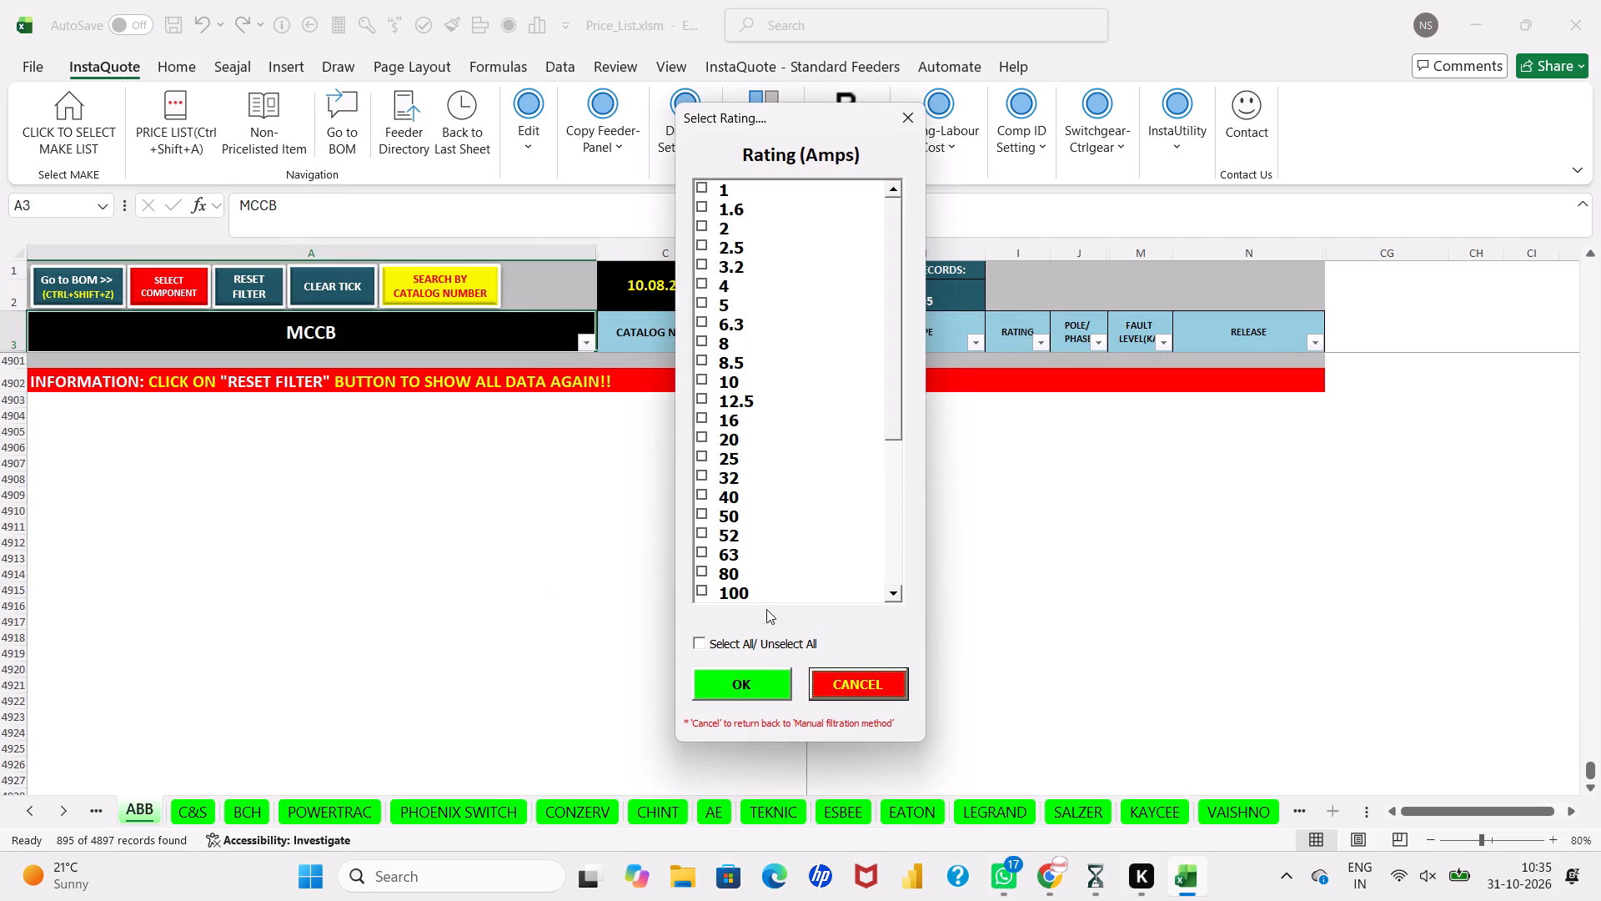
Filter the ABB MCCB list to rating 1000 A, 4P, fault level 50 kA, release Ekip Dip LS/I and type XT7 1000.
{"action": "left_click", "coordinate": [891, 590]}
{"action": "double_click", "coordinate": [891, 590]}
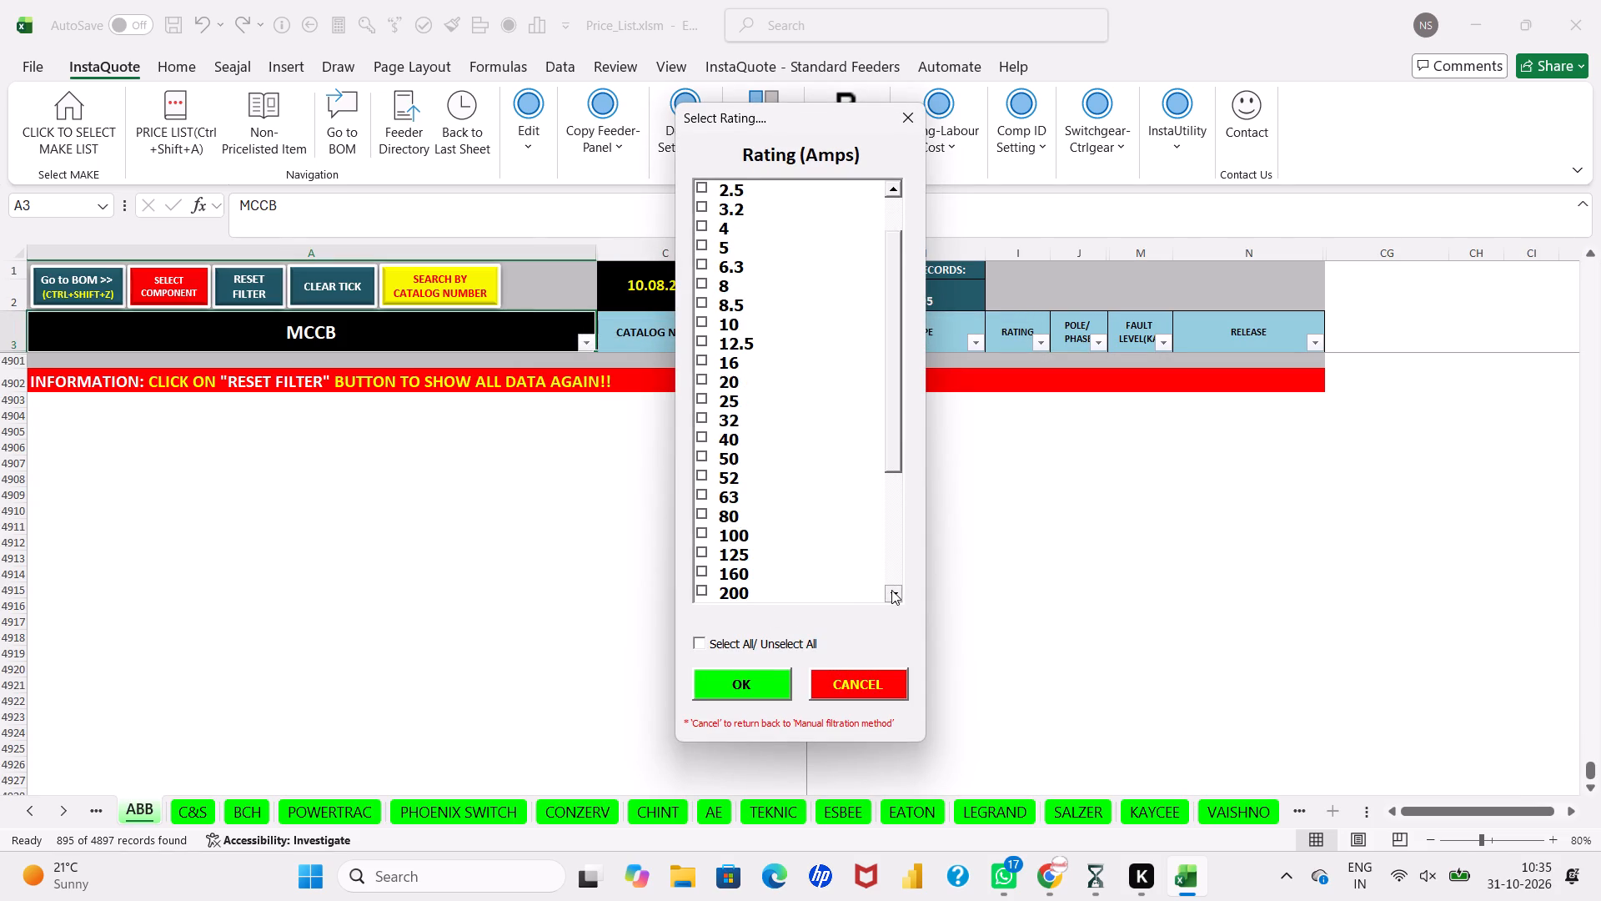
{"action": "left_click", "coordinate": [764, 549]}
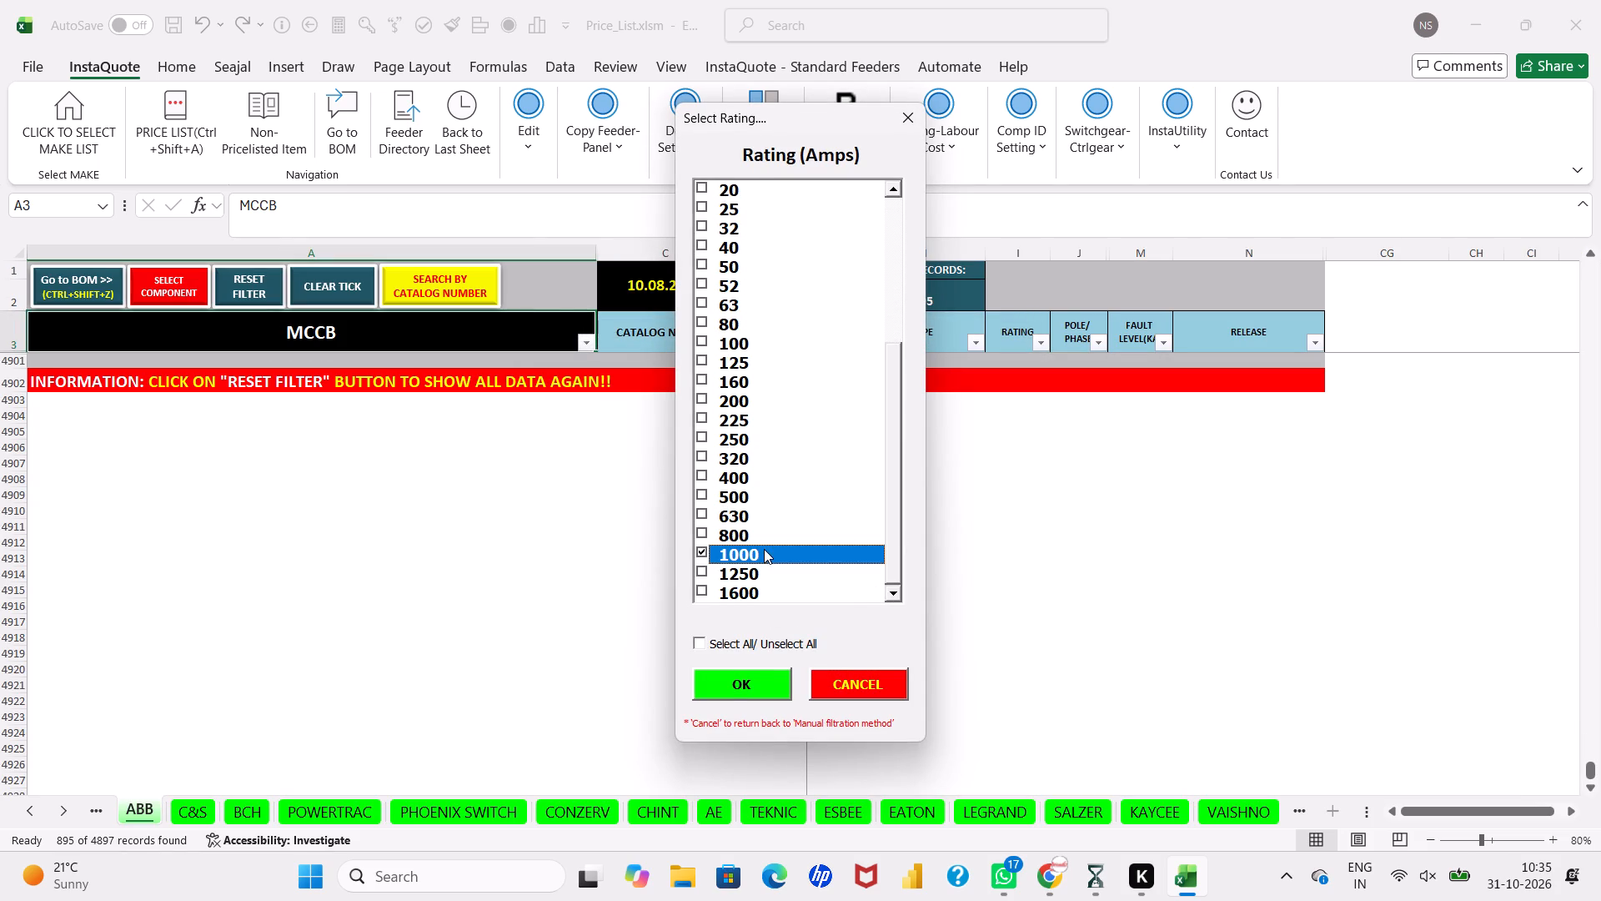
{"action": "left_click", "coordinate": [726, 701]}
{"action": "left_click", "coordinate": [729, 689]}
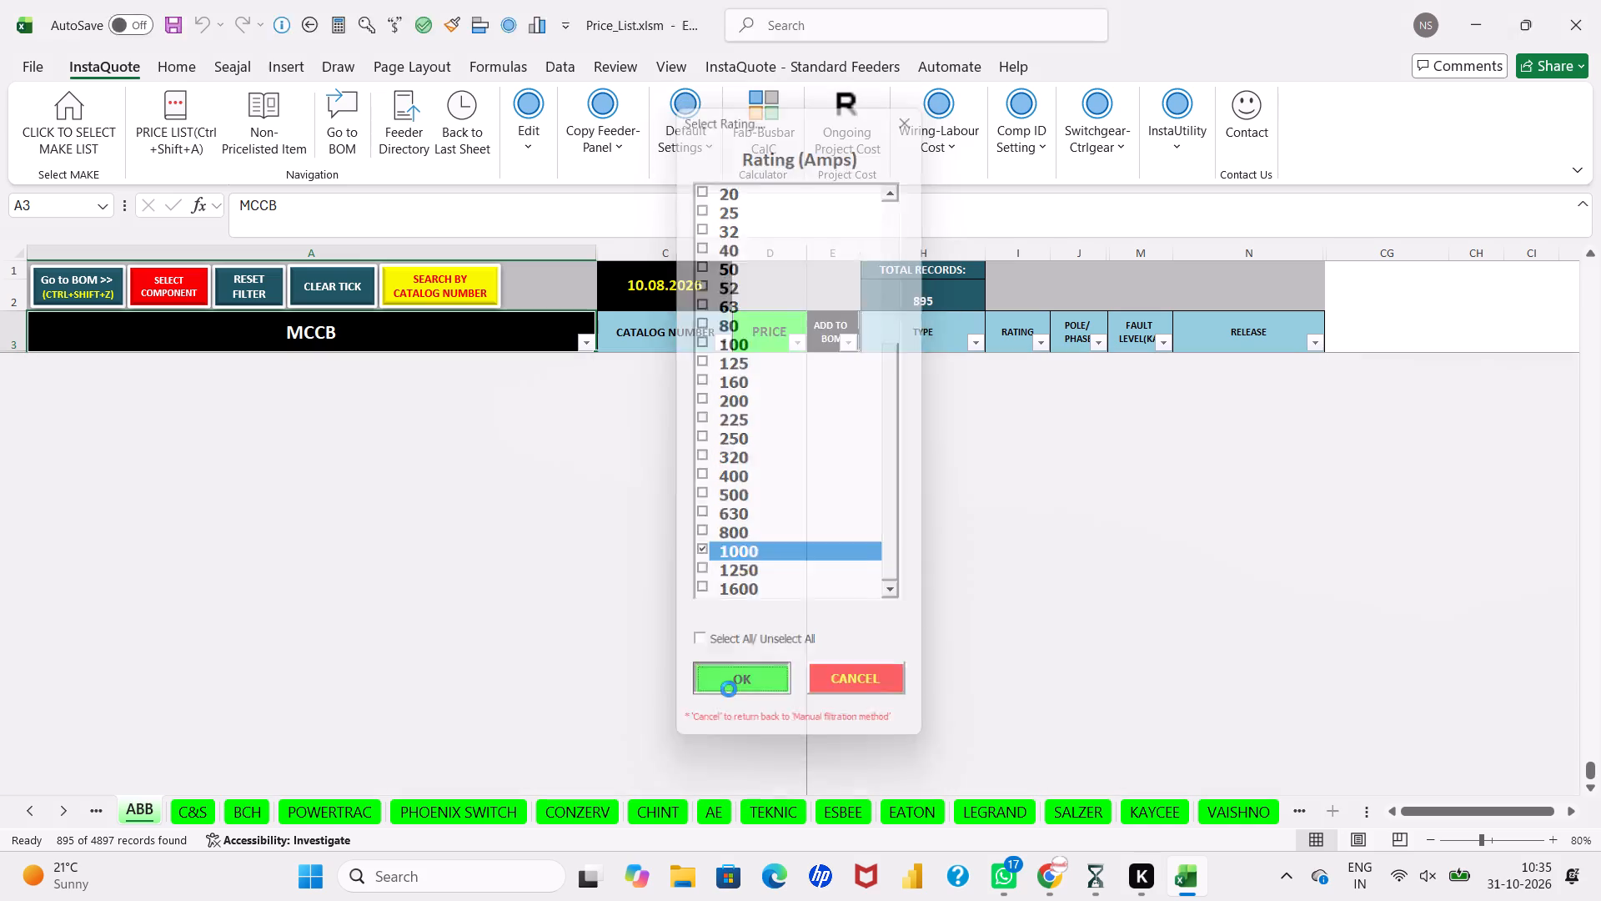
{"action": "left_click", "coordinate": [732, 310]}
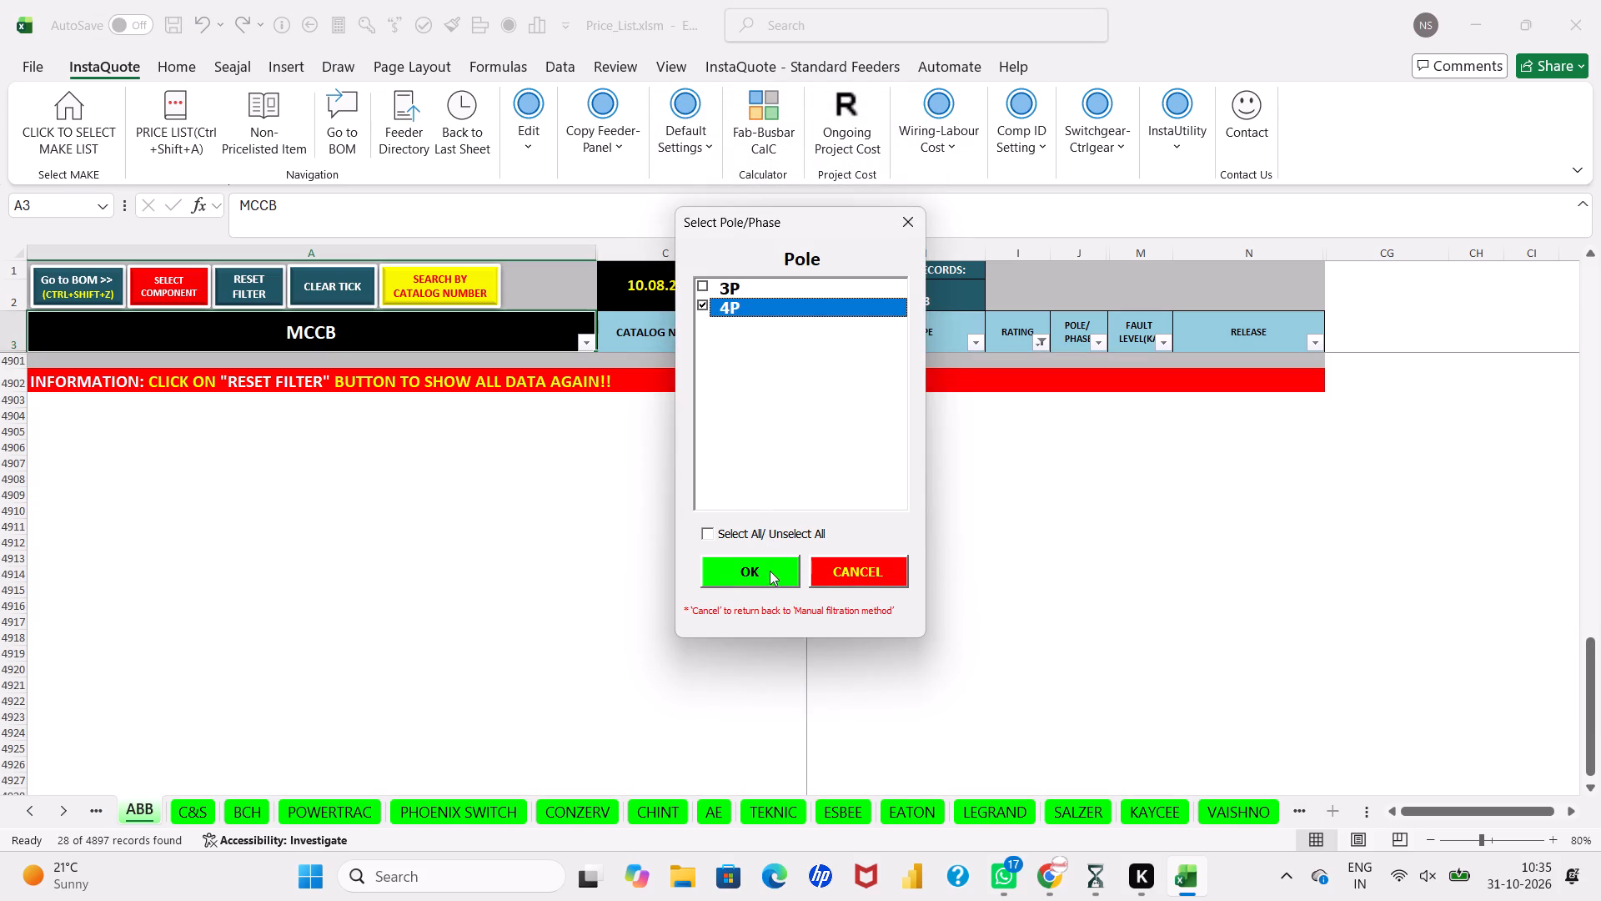
{"action": "left_click", "coordinate": [770, 571]}
{"action": "left_click", "coordinate": [715, 305]}
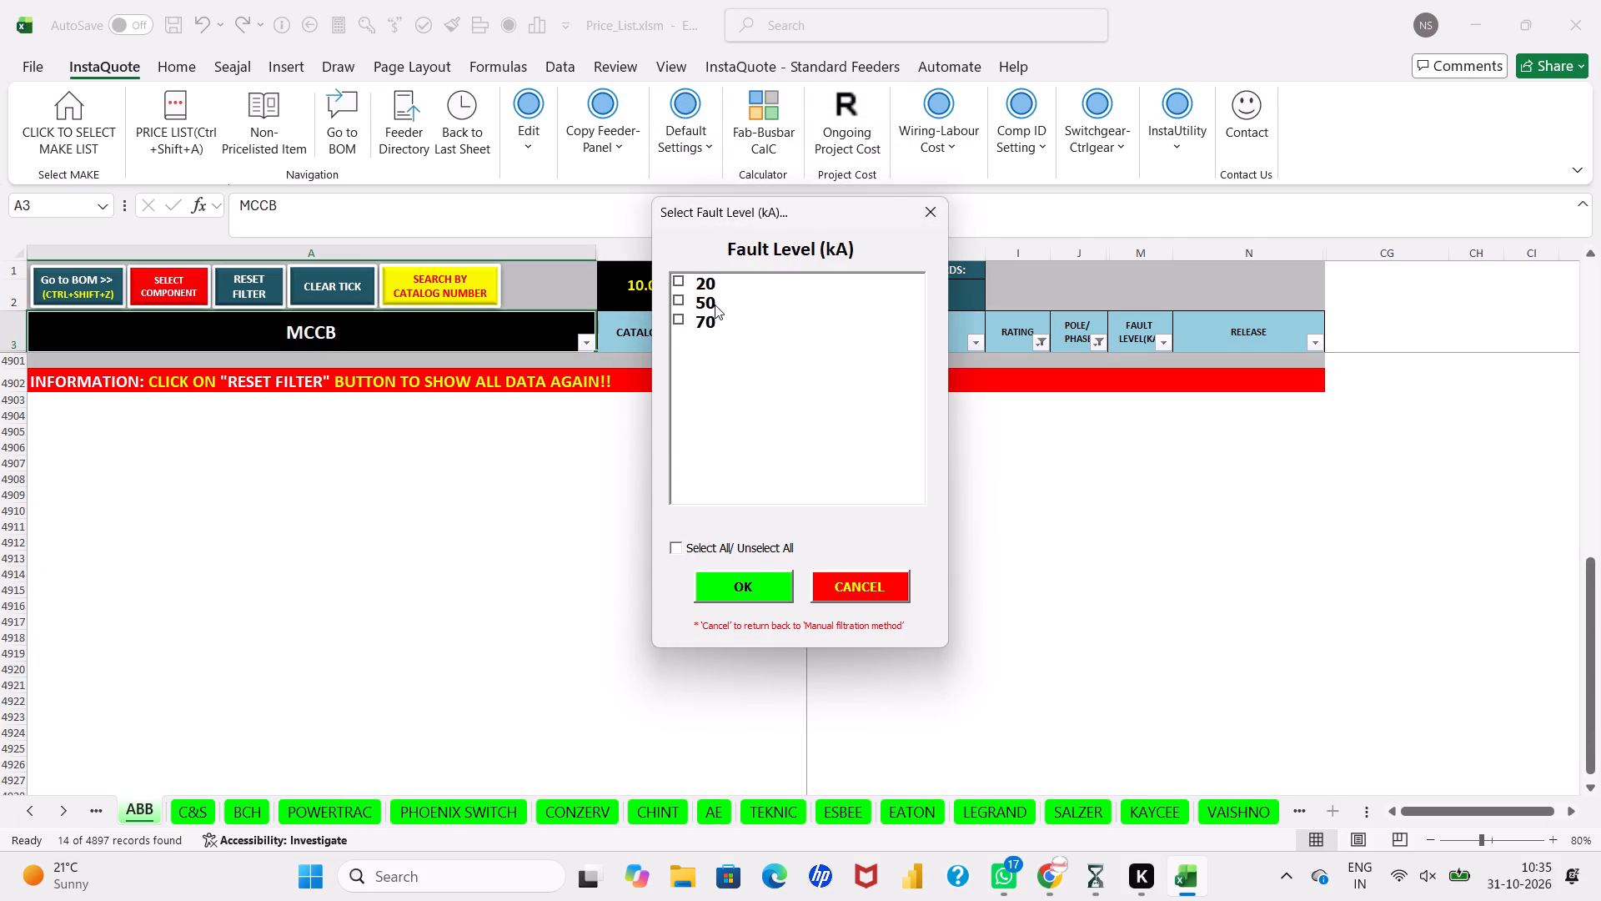
{"action": "left_click", "coordinate": [758, 593]}
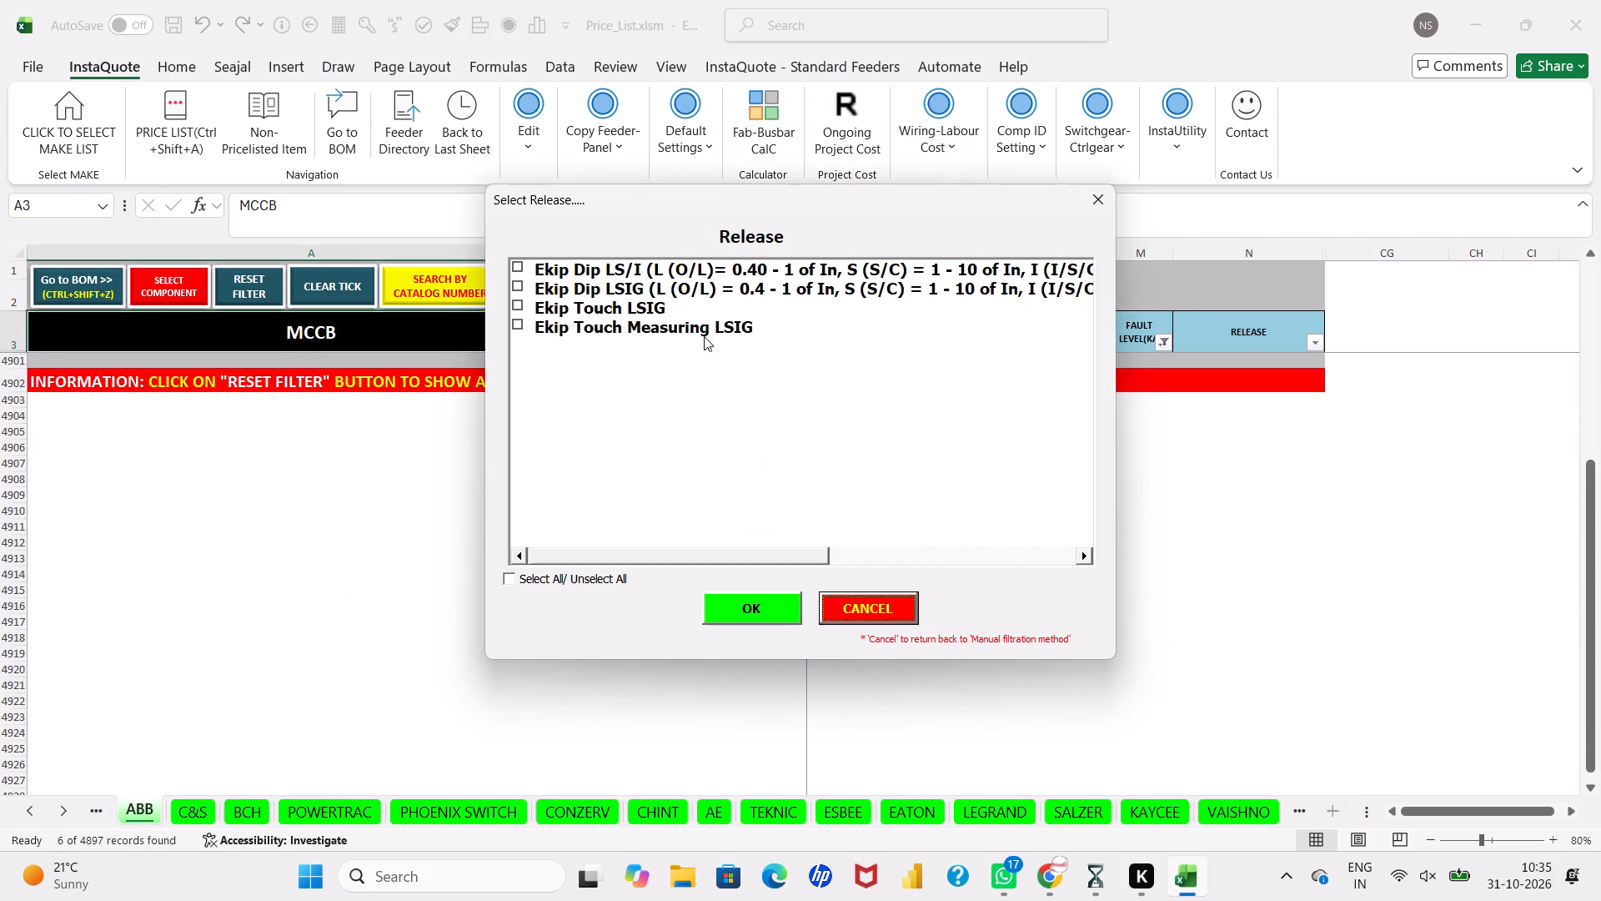
{"action": "left_click", "coordinate": [681, 267]}
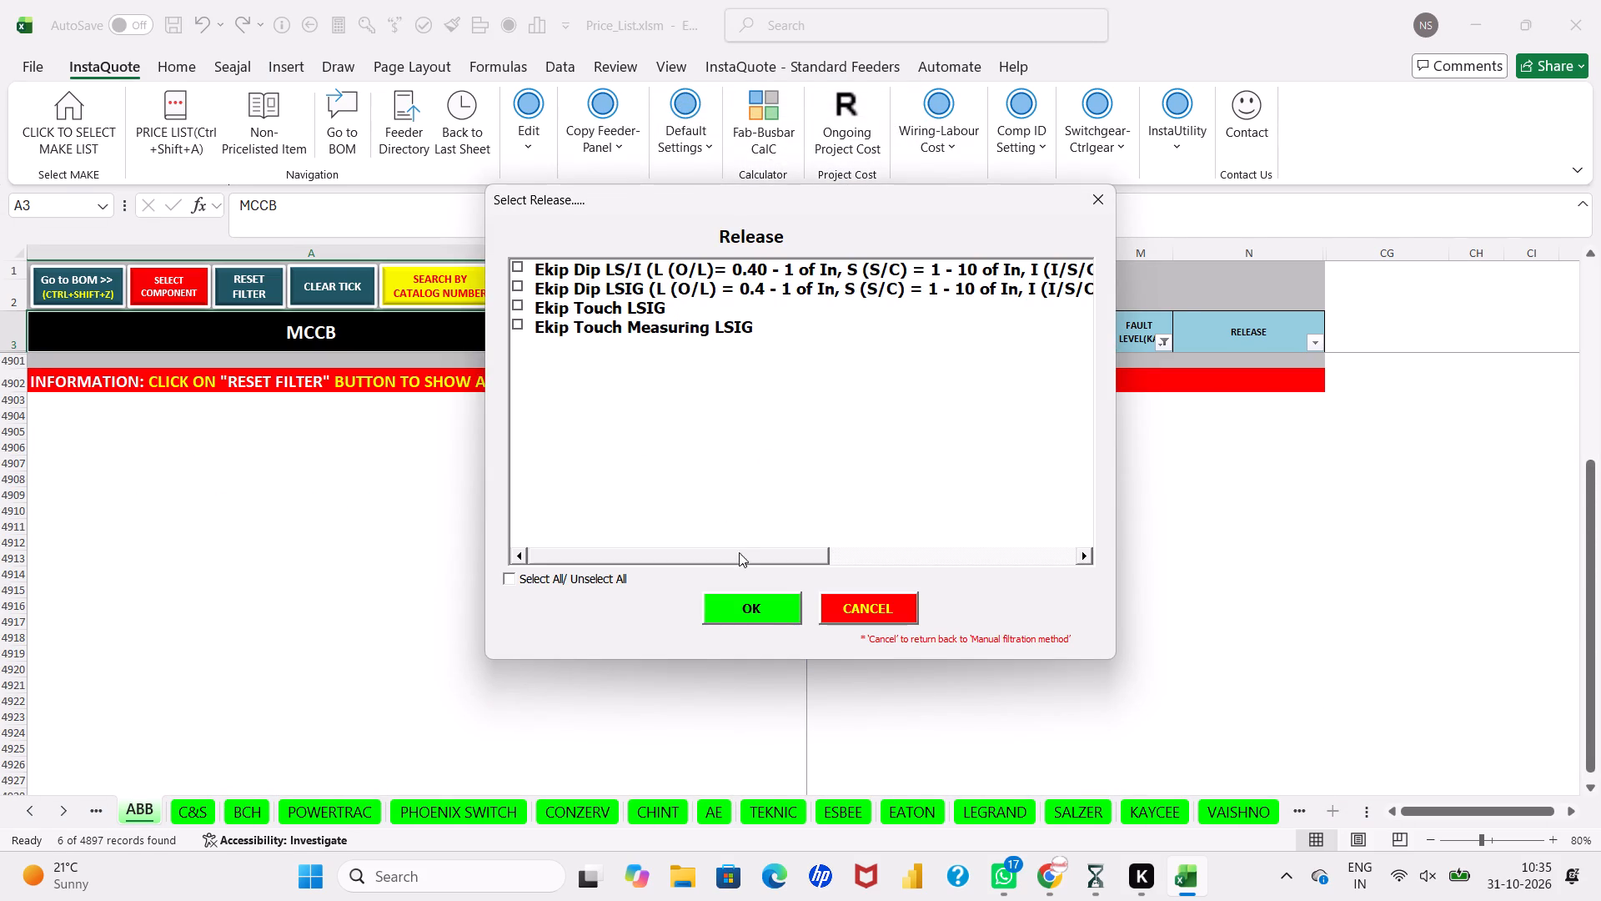
{"action": "left_click", "coordinate": [765, 583]}
{"action": "left_click", "coordinate": [765, 605]}
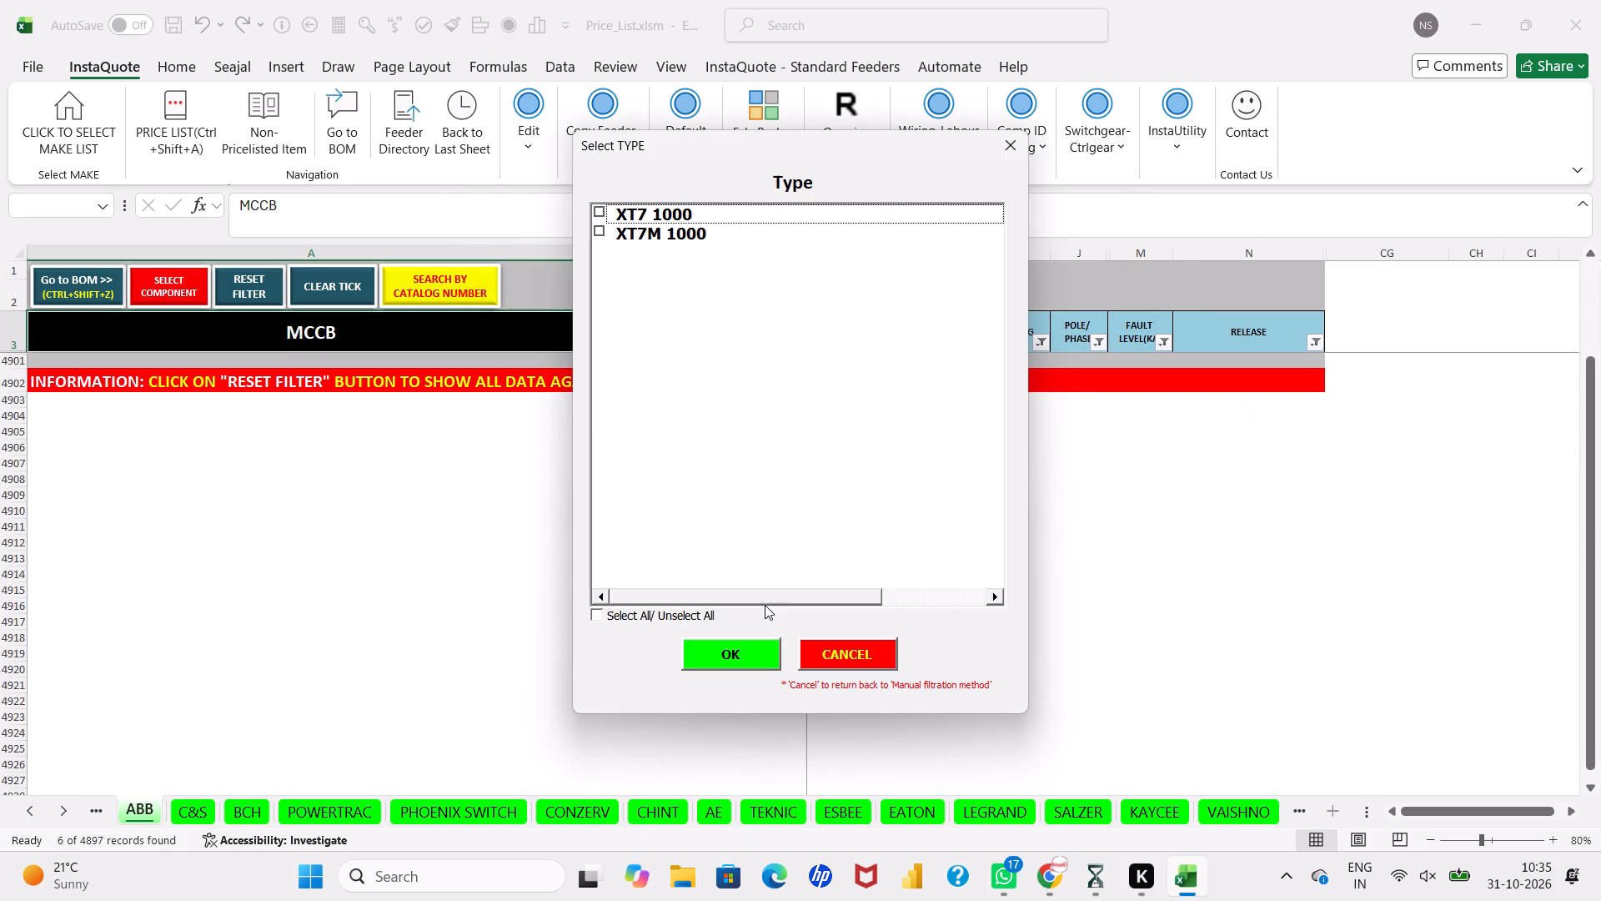
{"action": "left_click", "coordinate": [655, 204]}
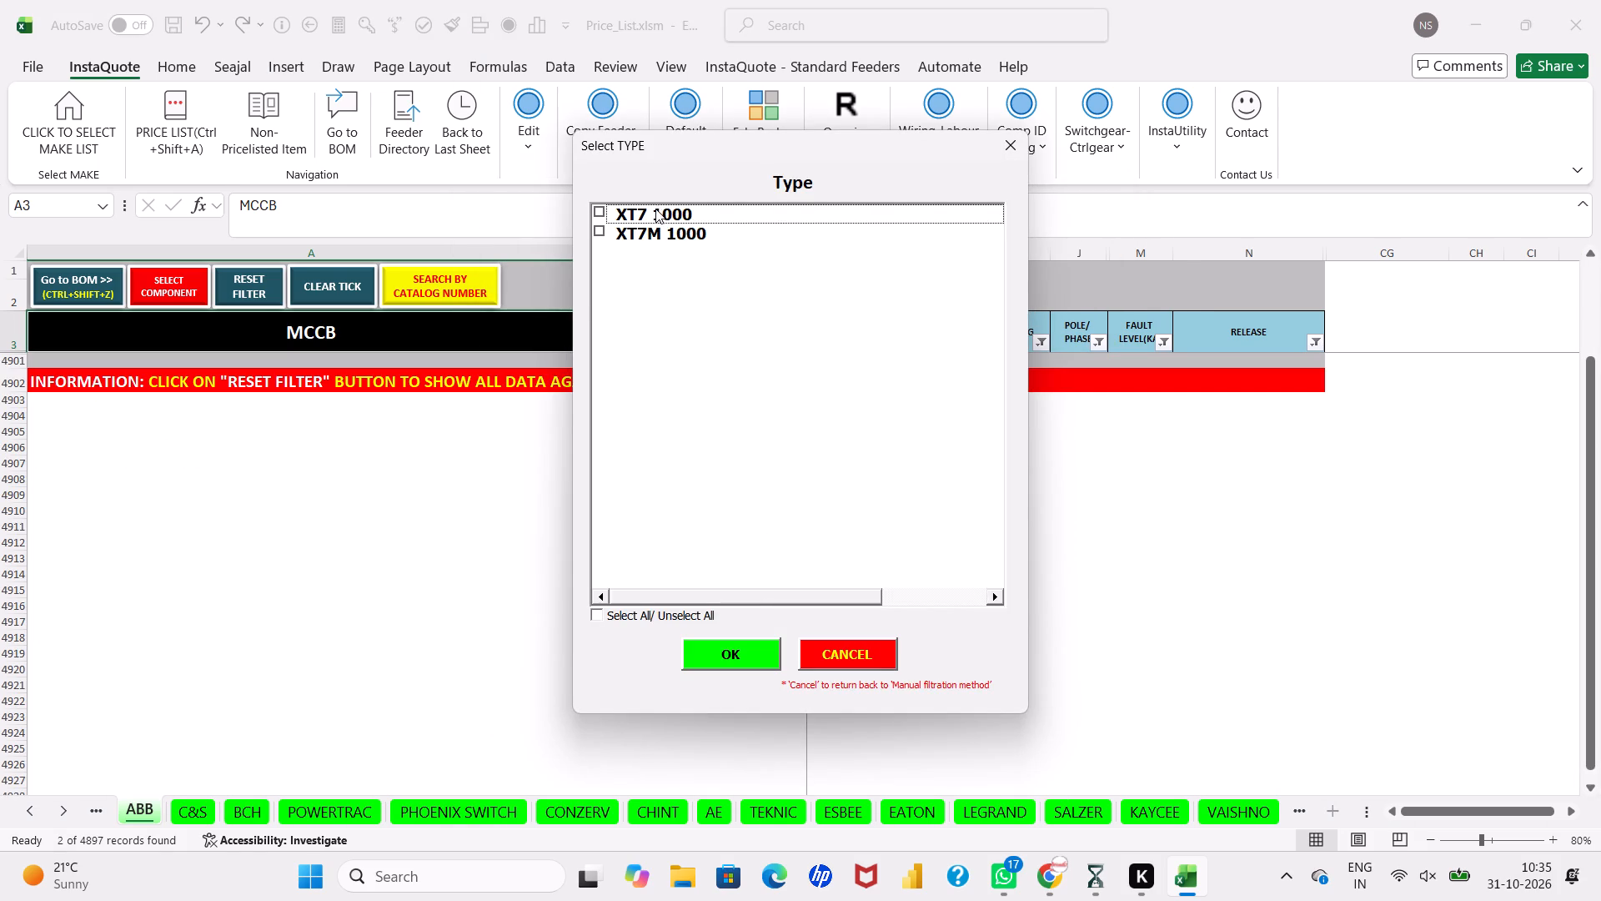
{"action": "left_click", "coordinate": [655, 209]}
{"action": "left_click", "coordinate": [735, 657]}
Add the filtered 1000A 4P 50kA MCCB of type XT7 1000 to the BOM and return to the BOM sheet.
{"action": "scroll", "coordinate": [735, 657], "scroll_direction": "up", "scroll_amount": 1}
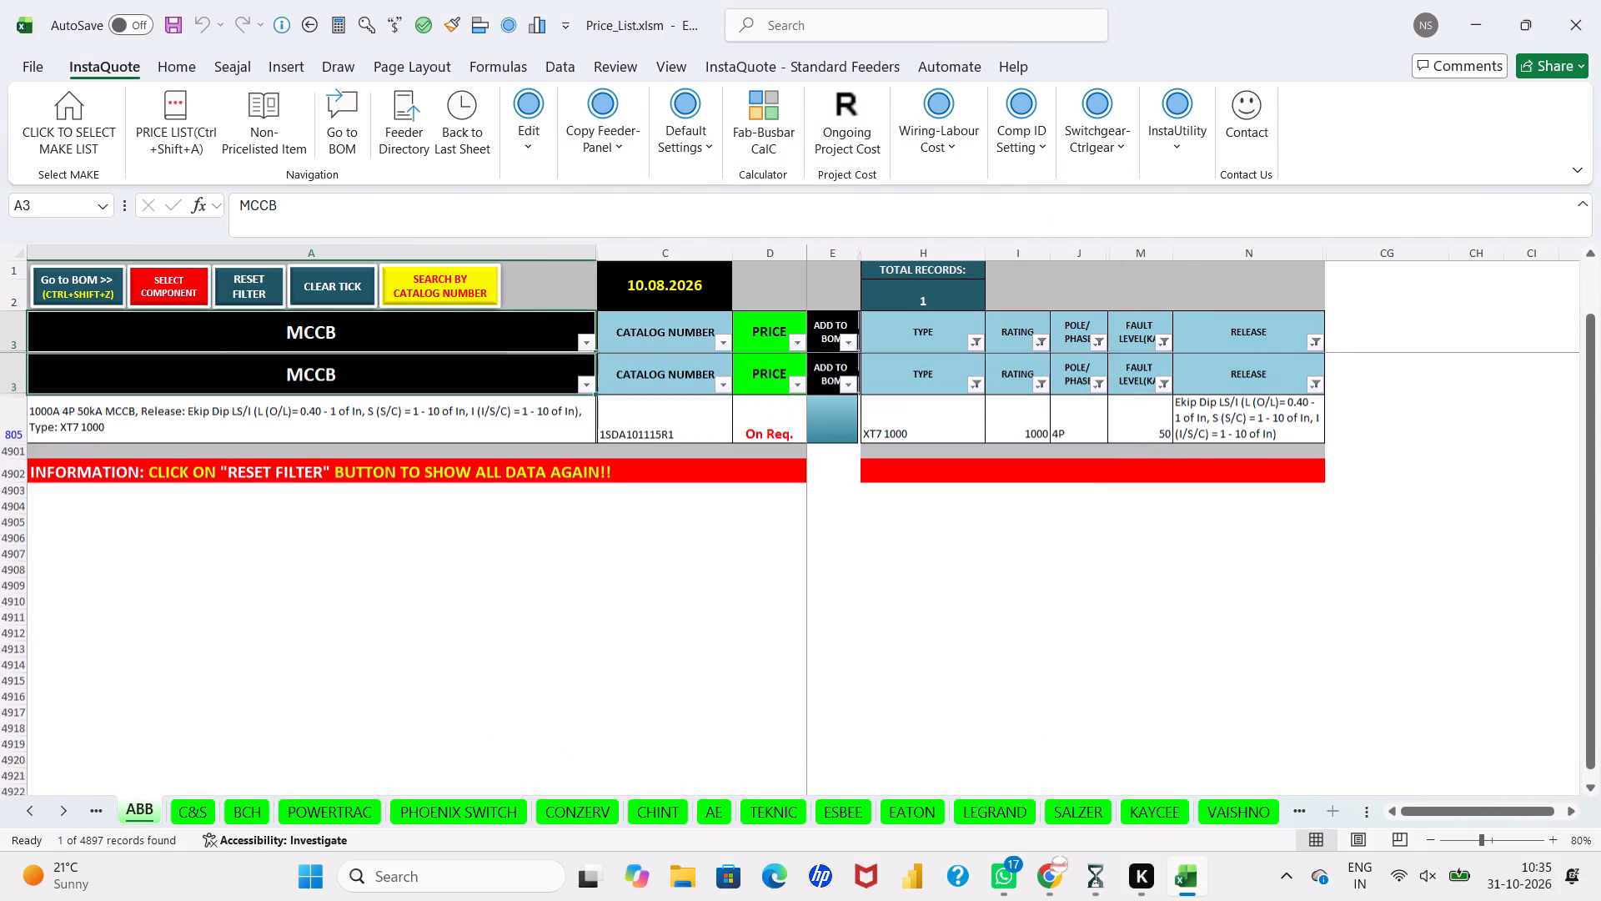
{"action": "scroll", "coordinate": [735, 657], "scroll_direction": "up", "scroll_amount": 1}
{"action": "double_click", "coordinate": [837, 373]}
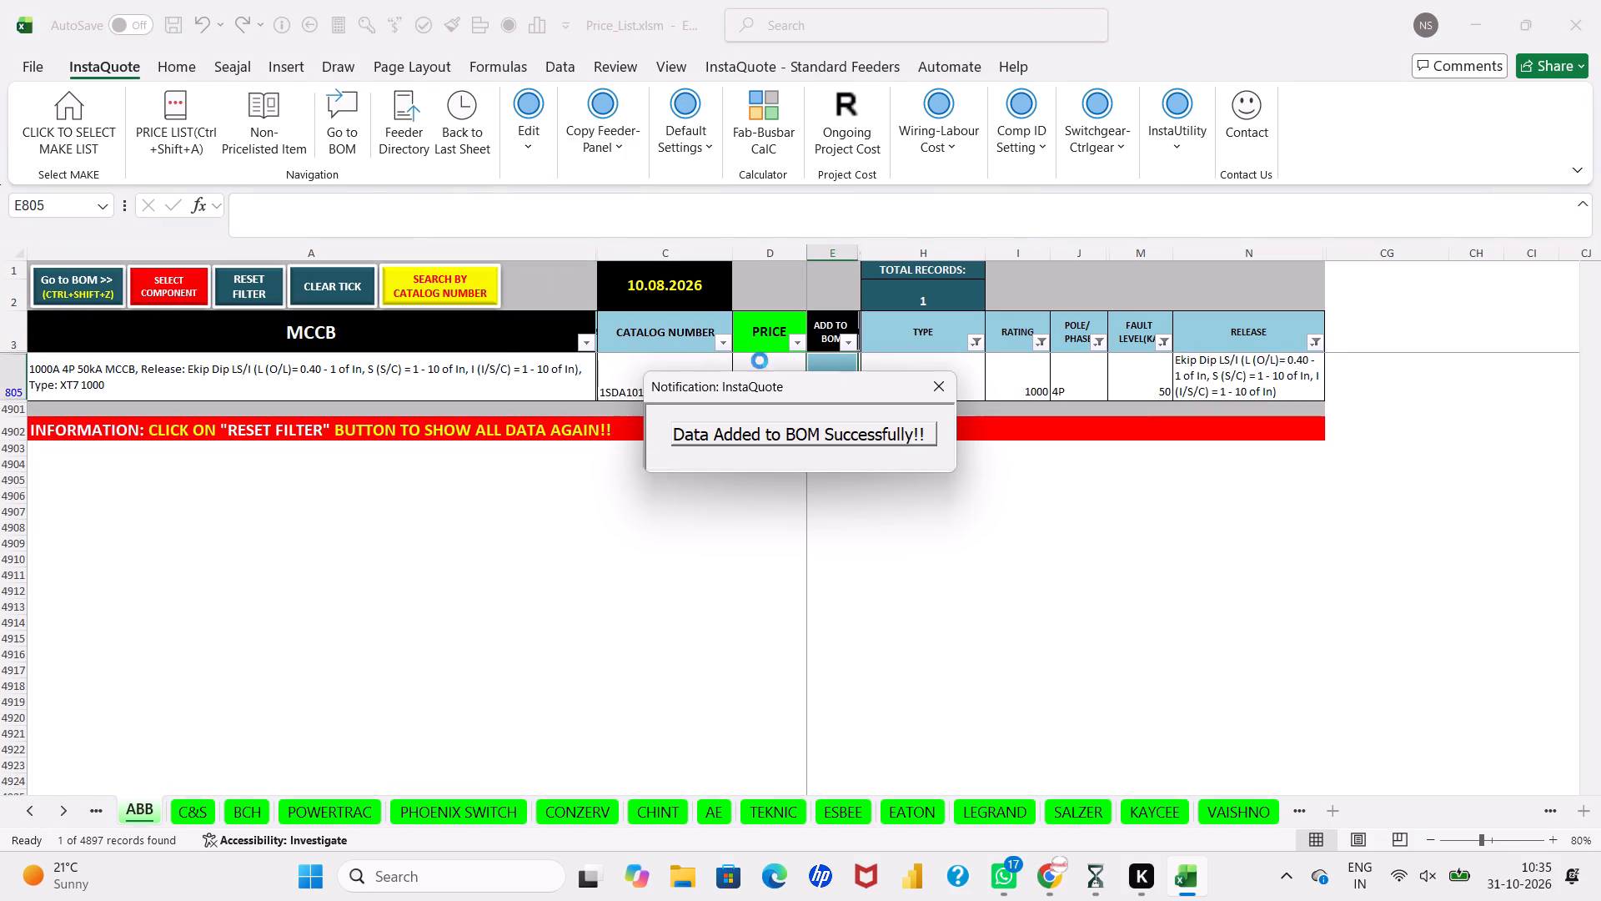
{"action": "left_click", "coordinate": [97, 295]}
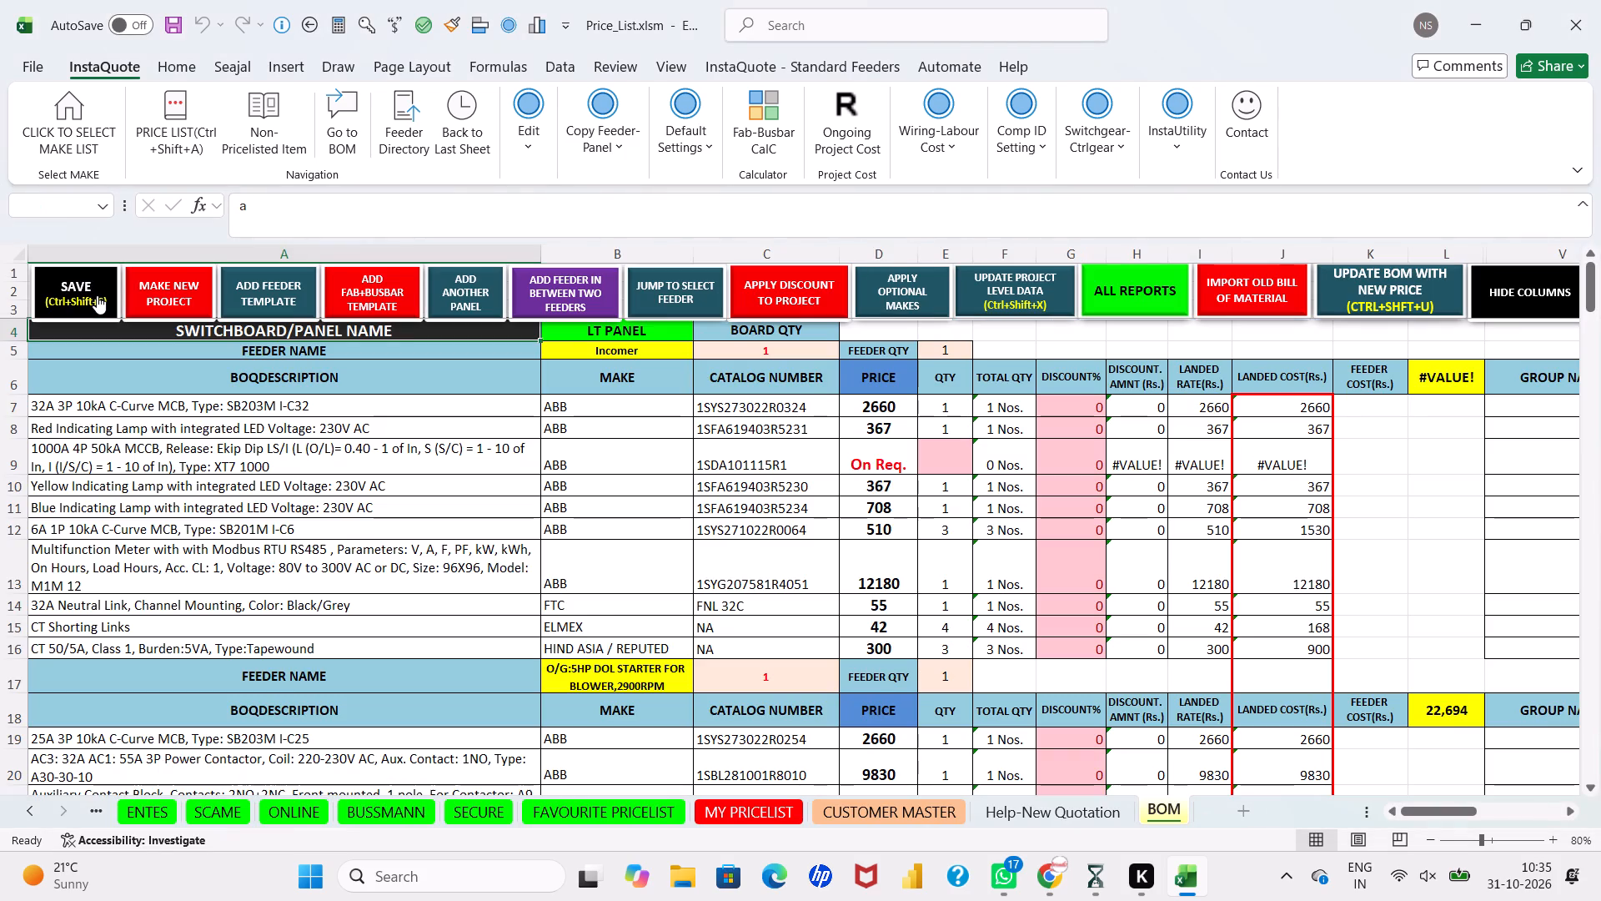
Save a backup of the ongoing project.
{"action": "left_click", "coordinate": [97, 295]}
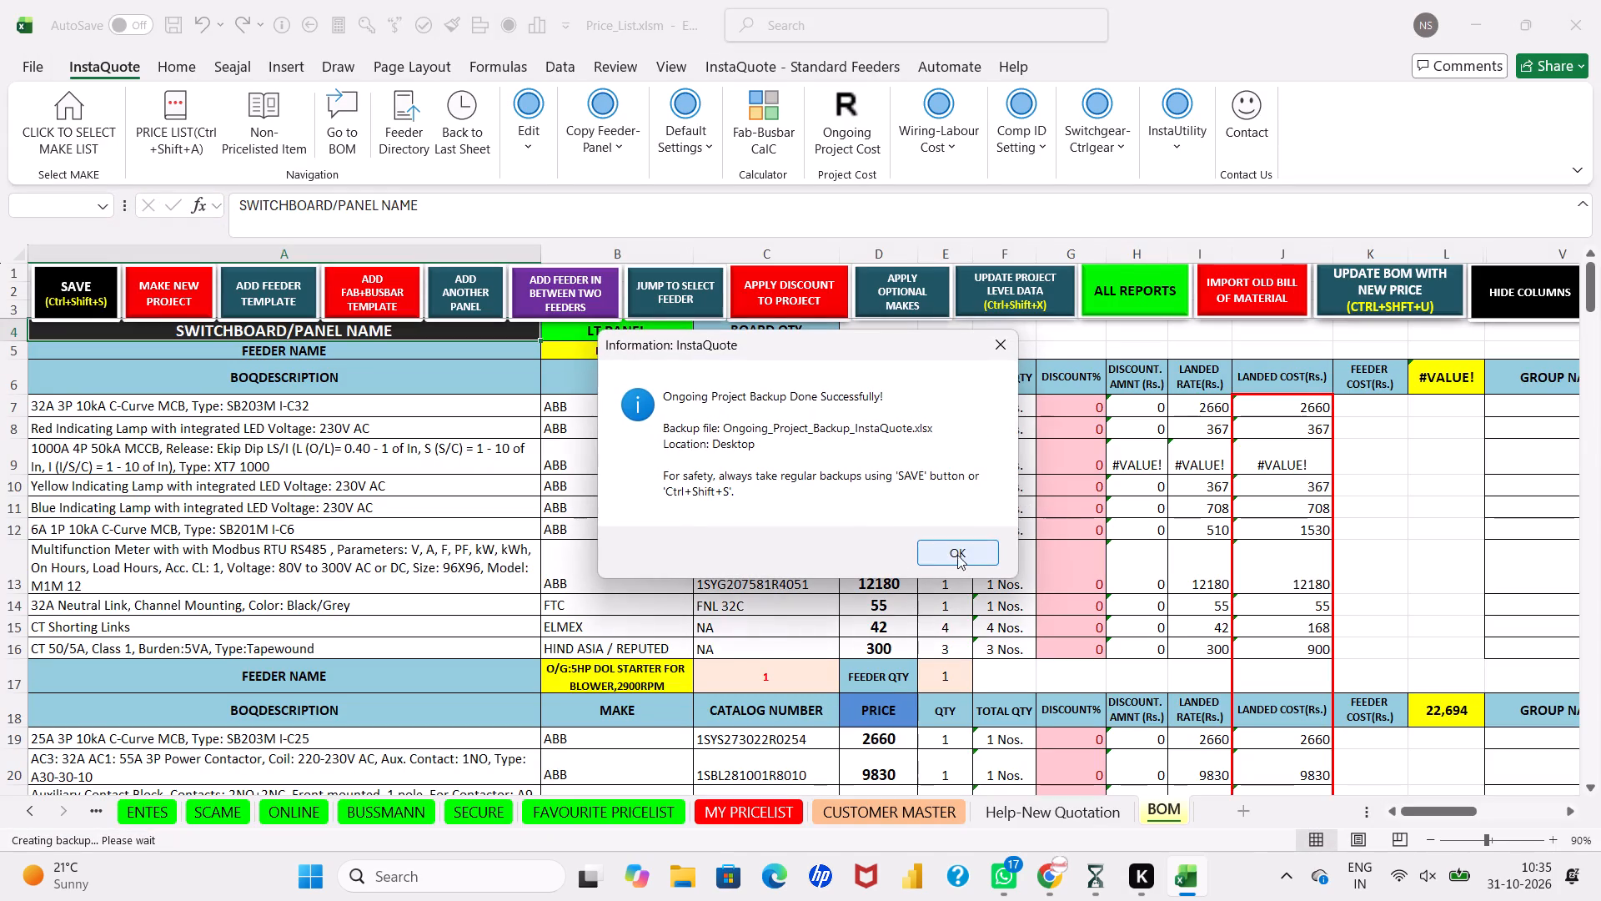
{"action": "left_click", "coordinate": [963, 558]}
Insert four blank rows directly below the 1000A 4P MCCB in row 9 of the BOM.
{"action": "left_click", "coordinate": [14, 464]}
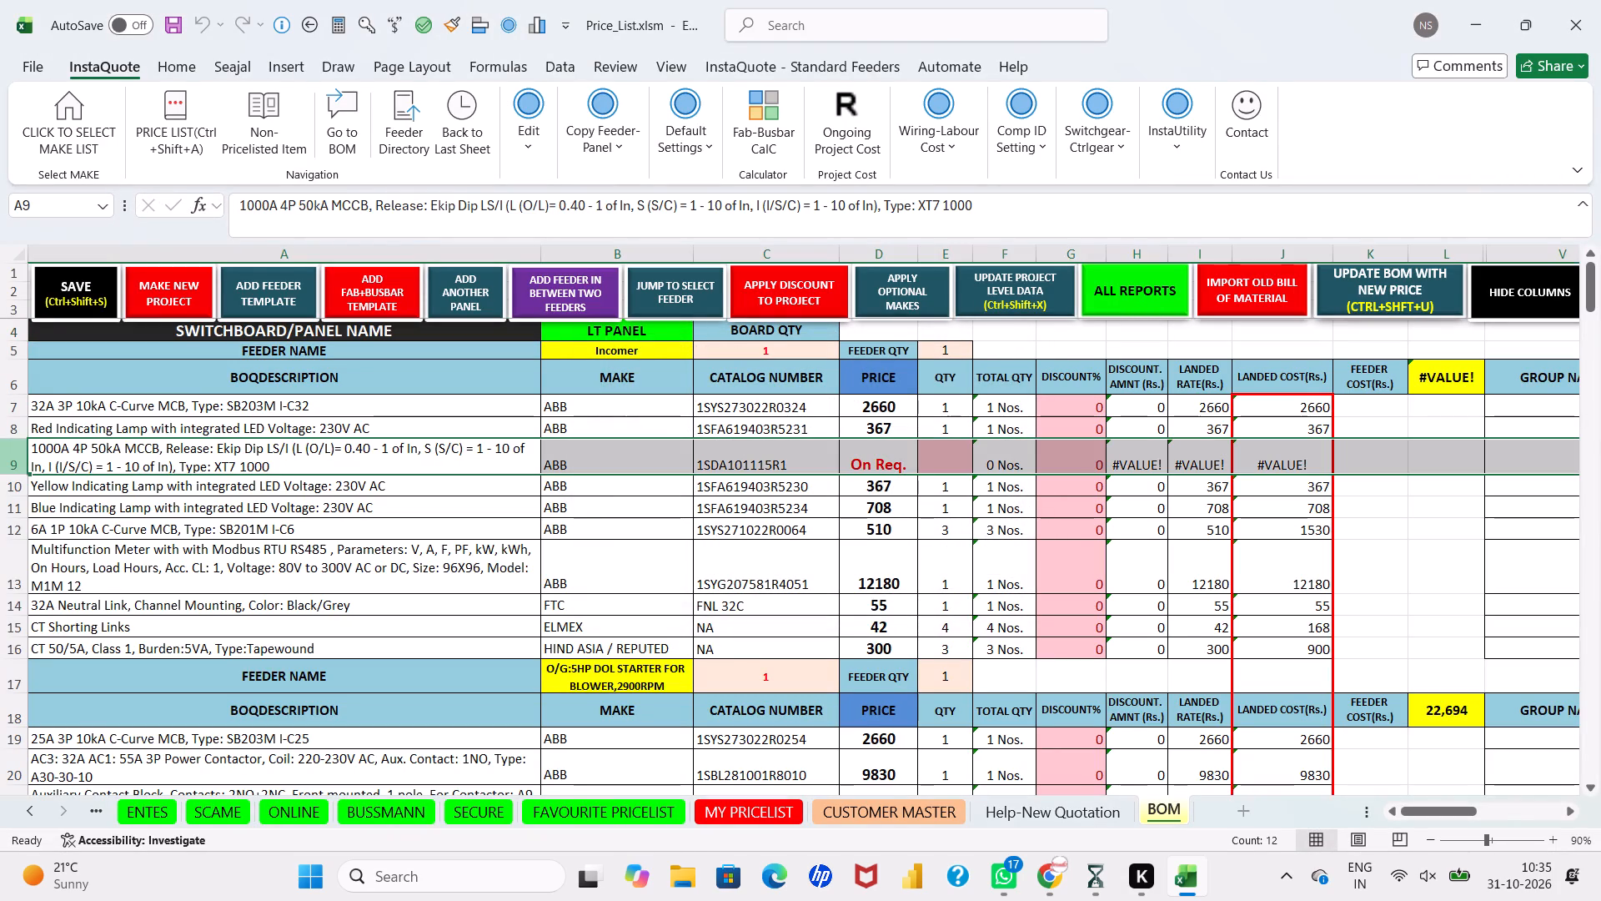
{"action": "left_click", "coordinate": [524, 148]}
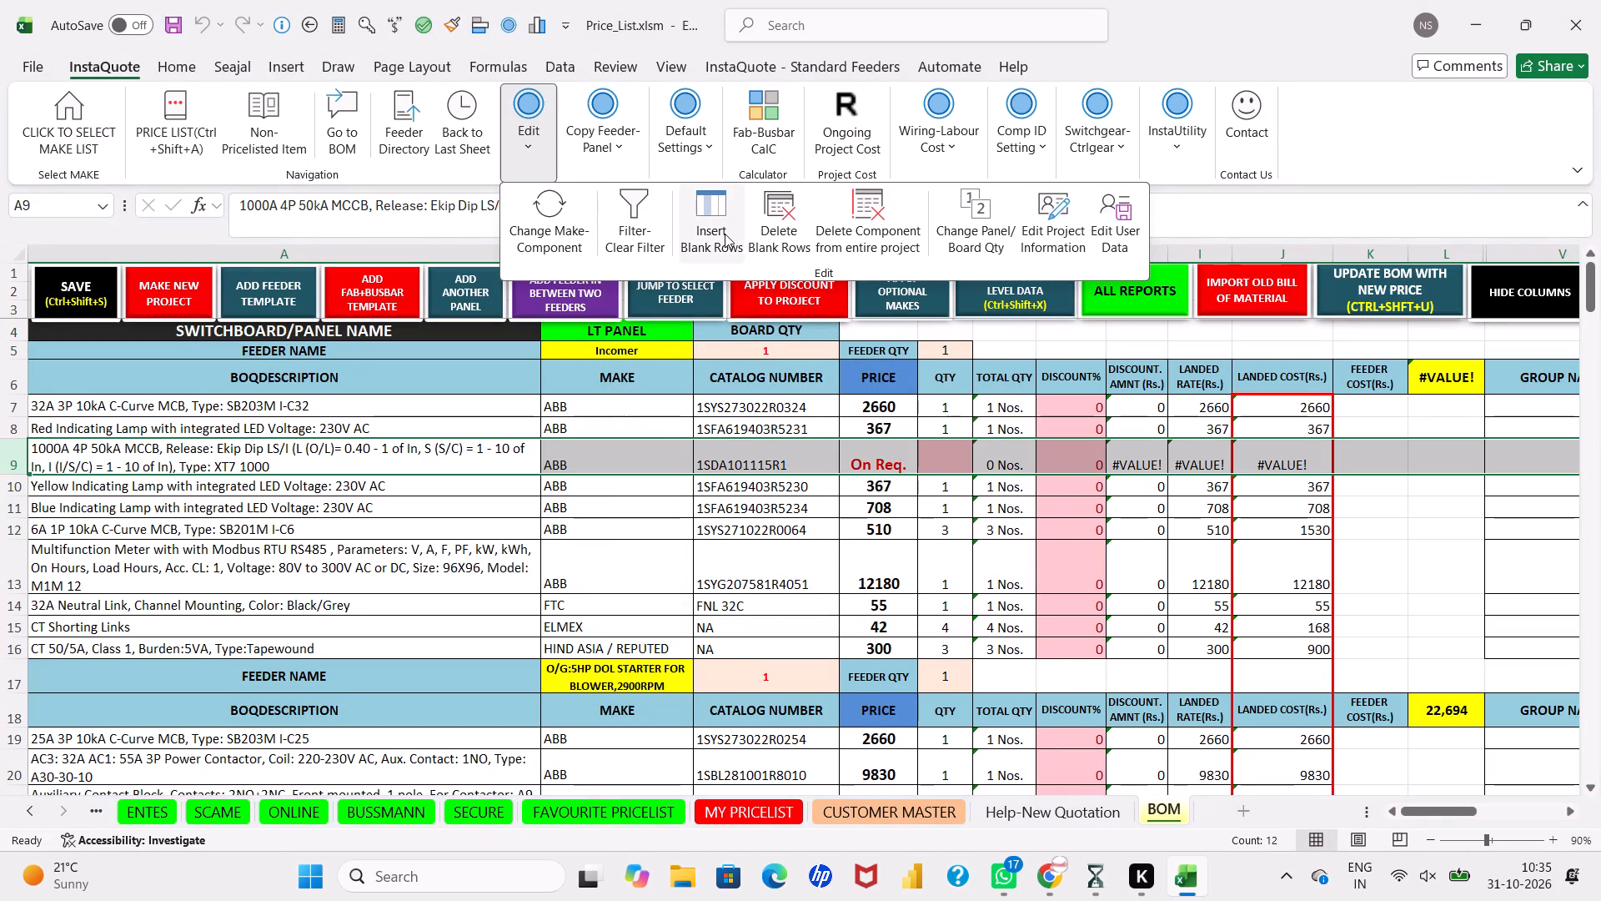
{"action": "left_click", "coordinate": [725, 234]}
{"action": "left_click", "coordinate": [560, 155]}
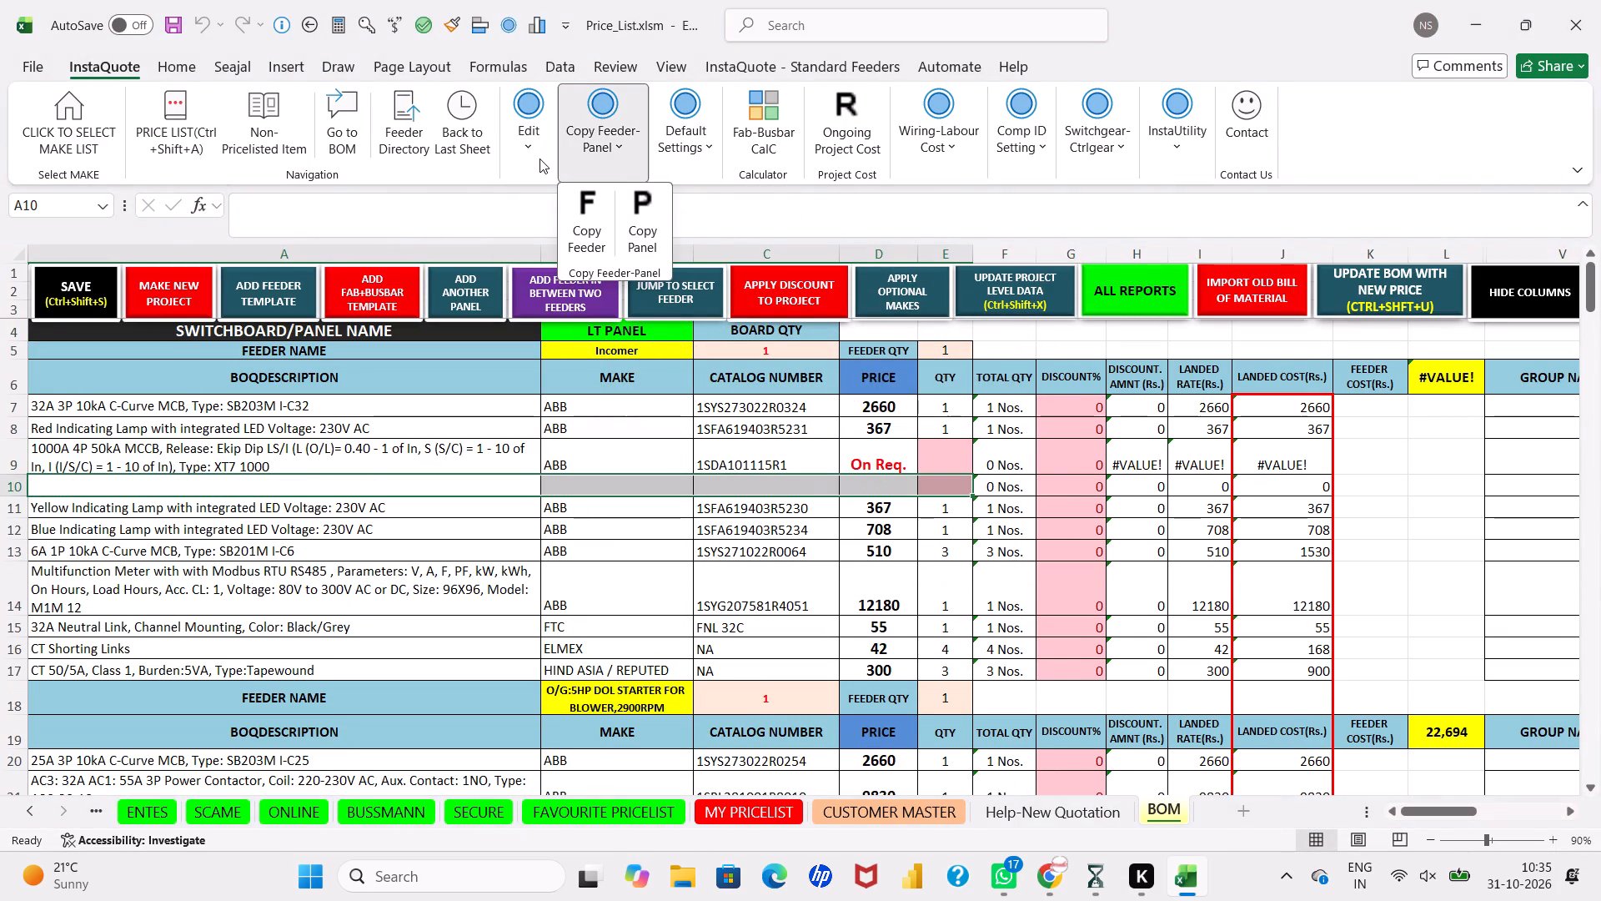
{"action": "left_click", "coordinate": [540, 159]}
{"action": "left_click", "coordinate": [729, 237]}
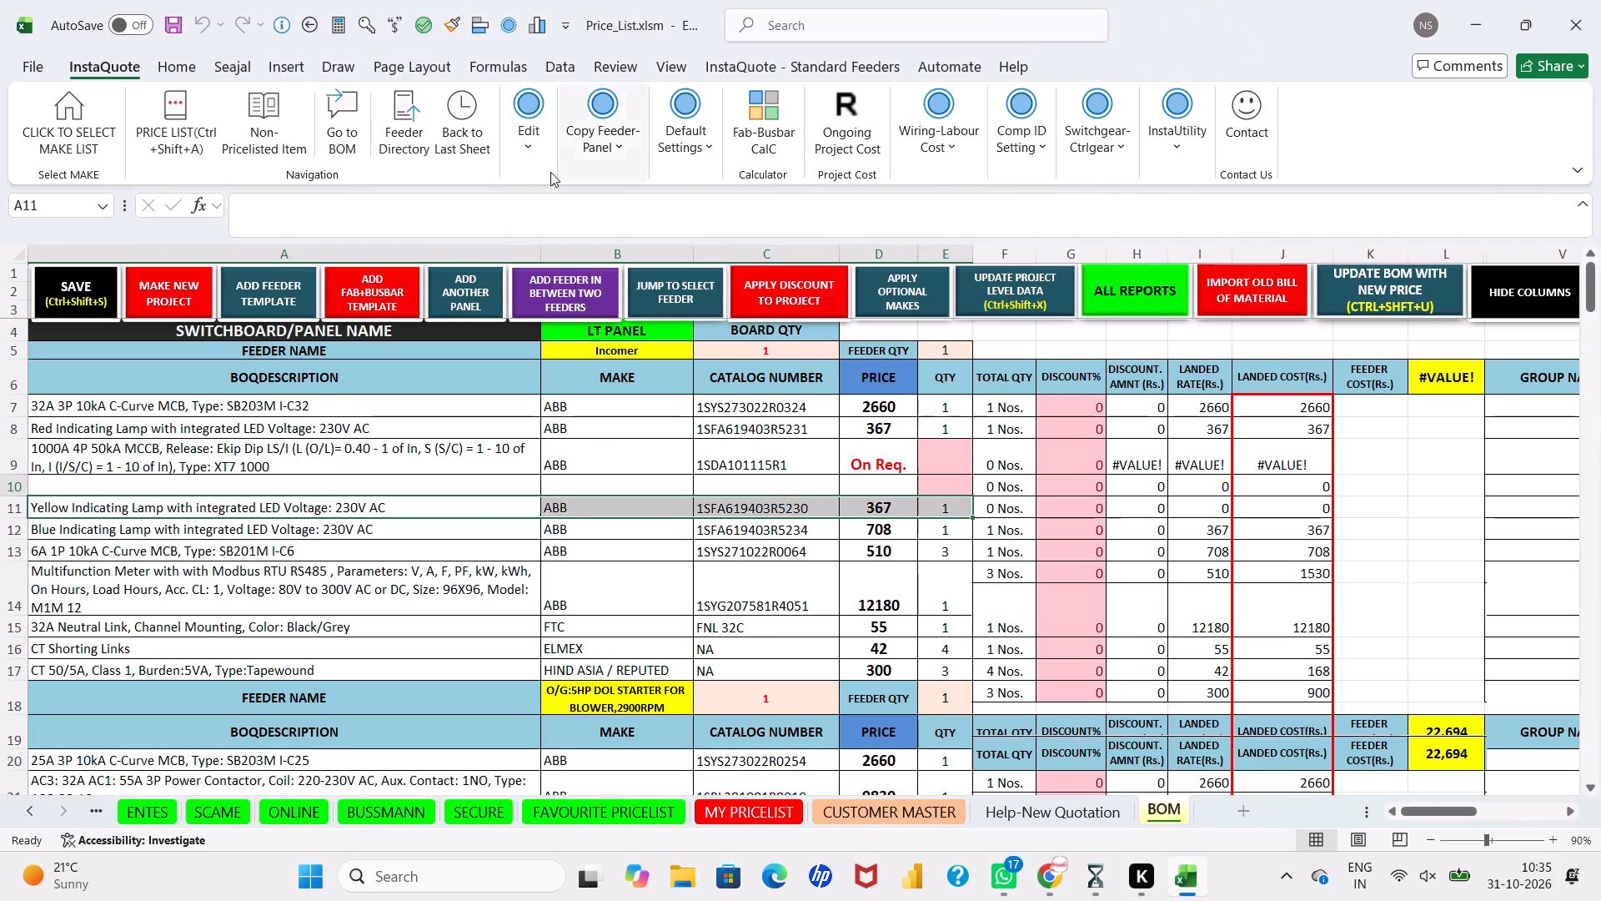
{"action": "left_click", "coordinate": [535, 164]}
{"action": "left_click", "coordinate": [707, 254]}
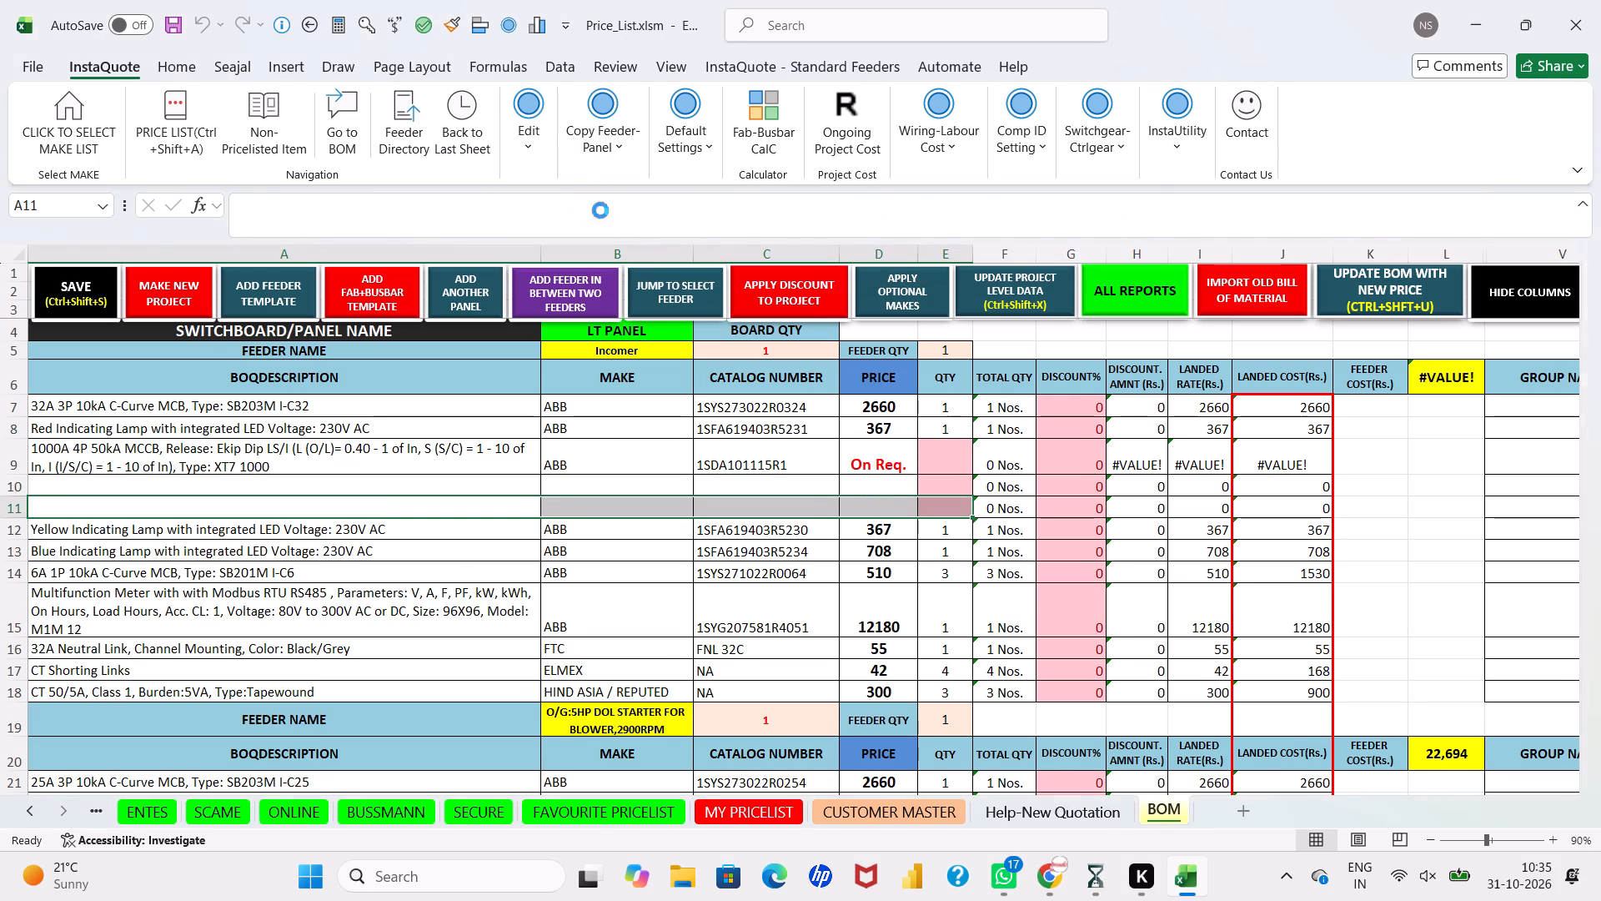
{"action": "left_click_drag", "start_coordinate": [529, 172], "coordinate": [705, 241]}
{"action": "left_click", "coordinate": [705, 241]}
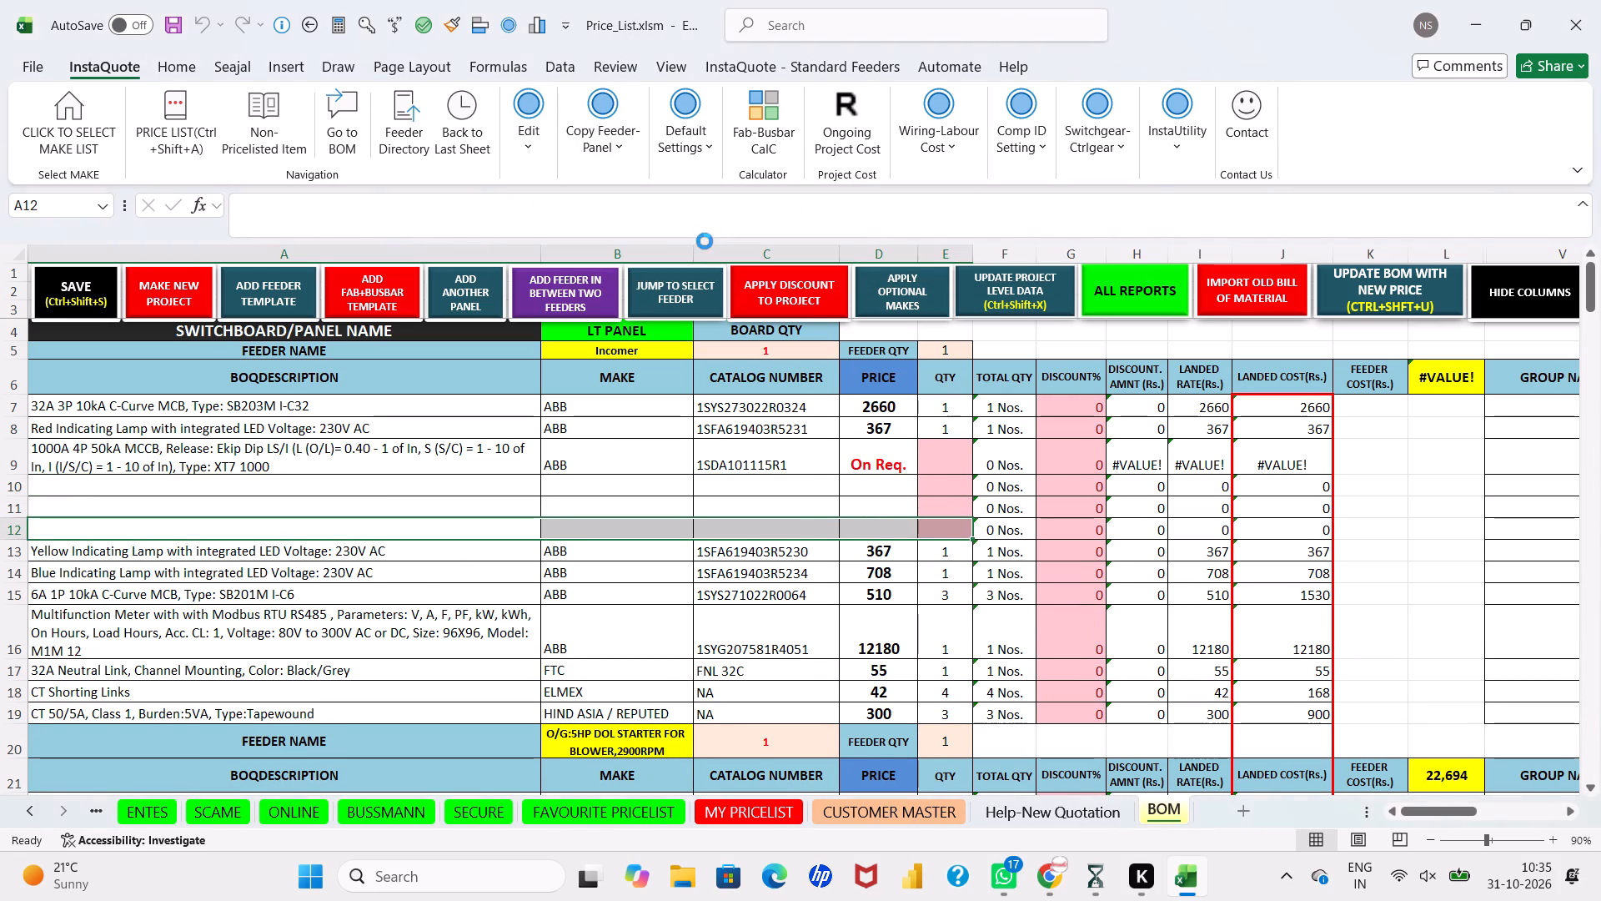
Open the ABB price list for MCCB_ACCESSORIES for the blank BOM row 10.
{"action": "left_click", "coordinate": [479, 489]}
{"action": "key", "text": "ctrl+q"}
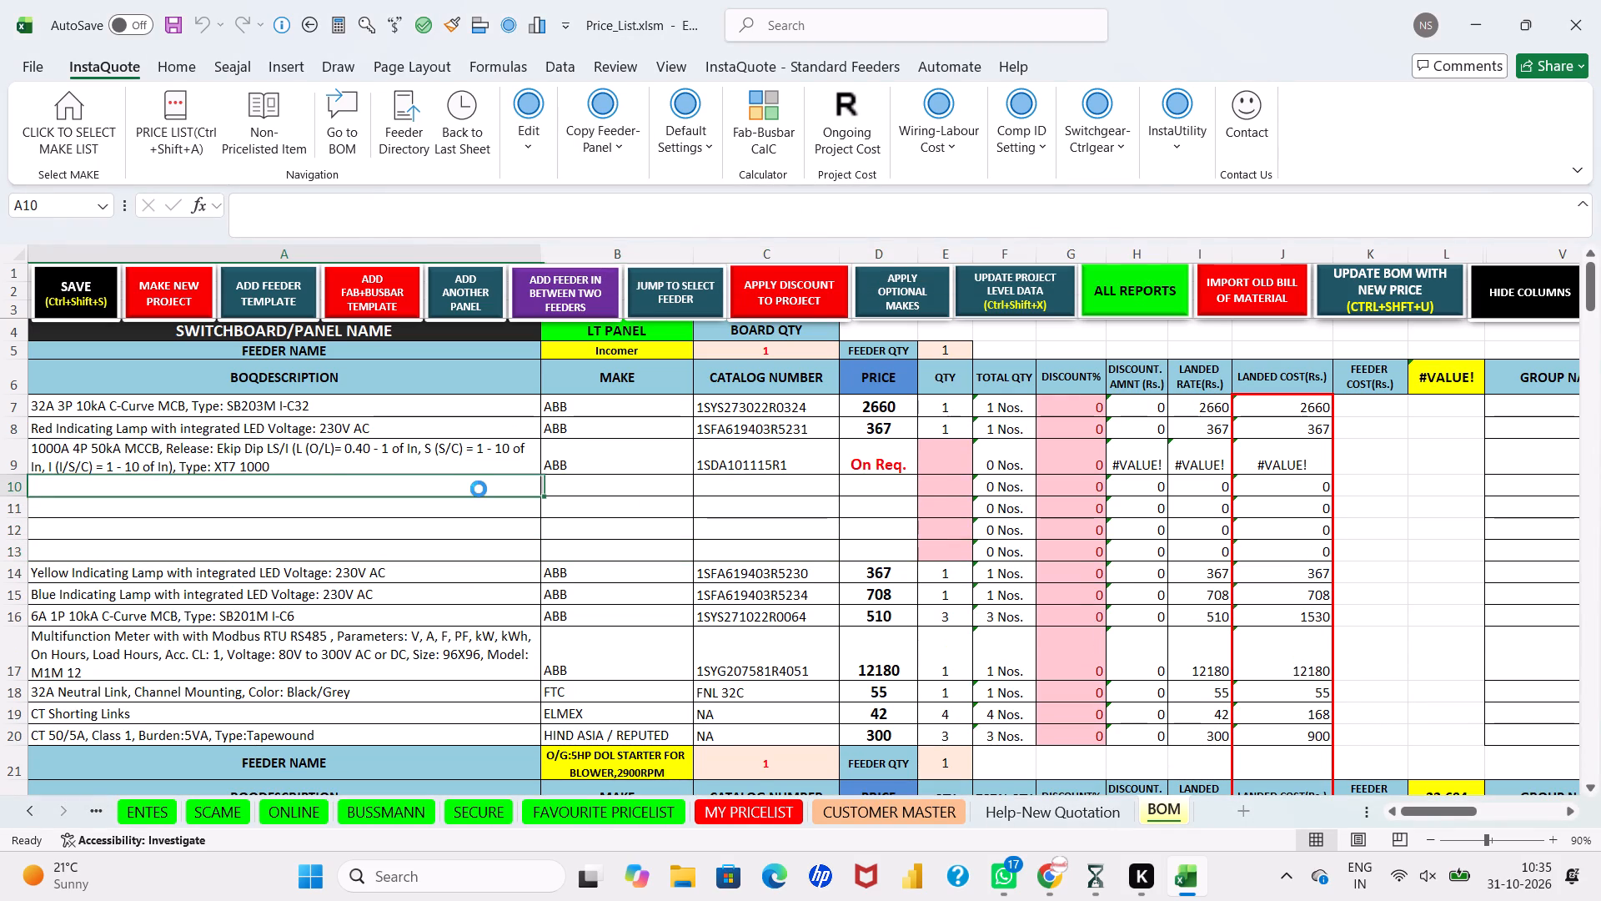
{"action": "left_click", "coordinate": [535, 456]}
{"action": "type", "text": "MCC"}
{"action": "key", "text": "Down"}
{"action": "key", "text": "Tab"}
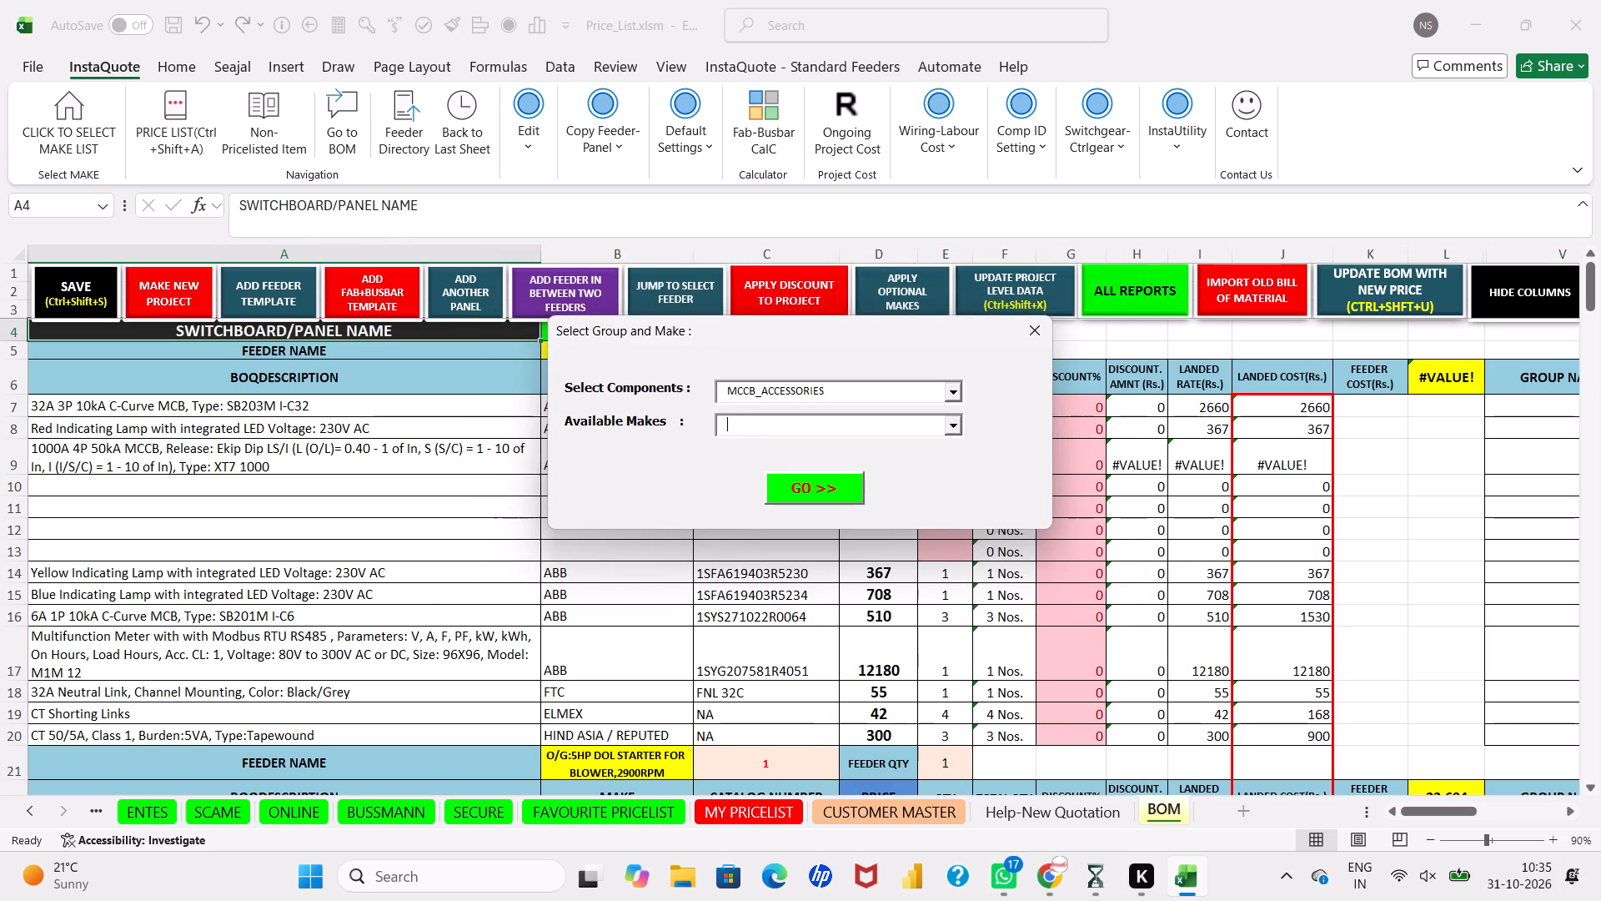
{"action": "key", "text": "a"}
{"action": "left_click", "coordinate": [801, 489]}
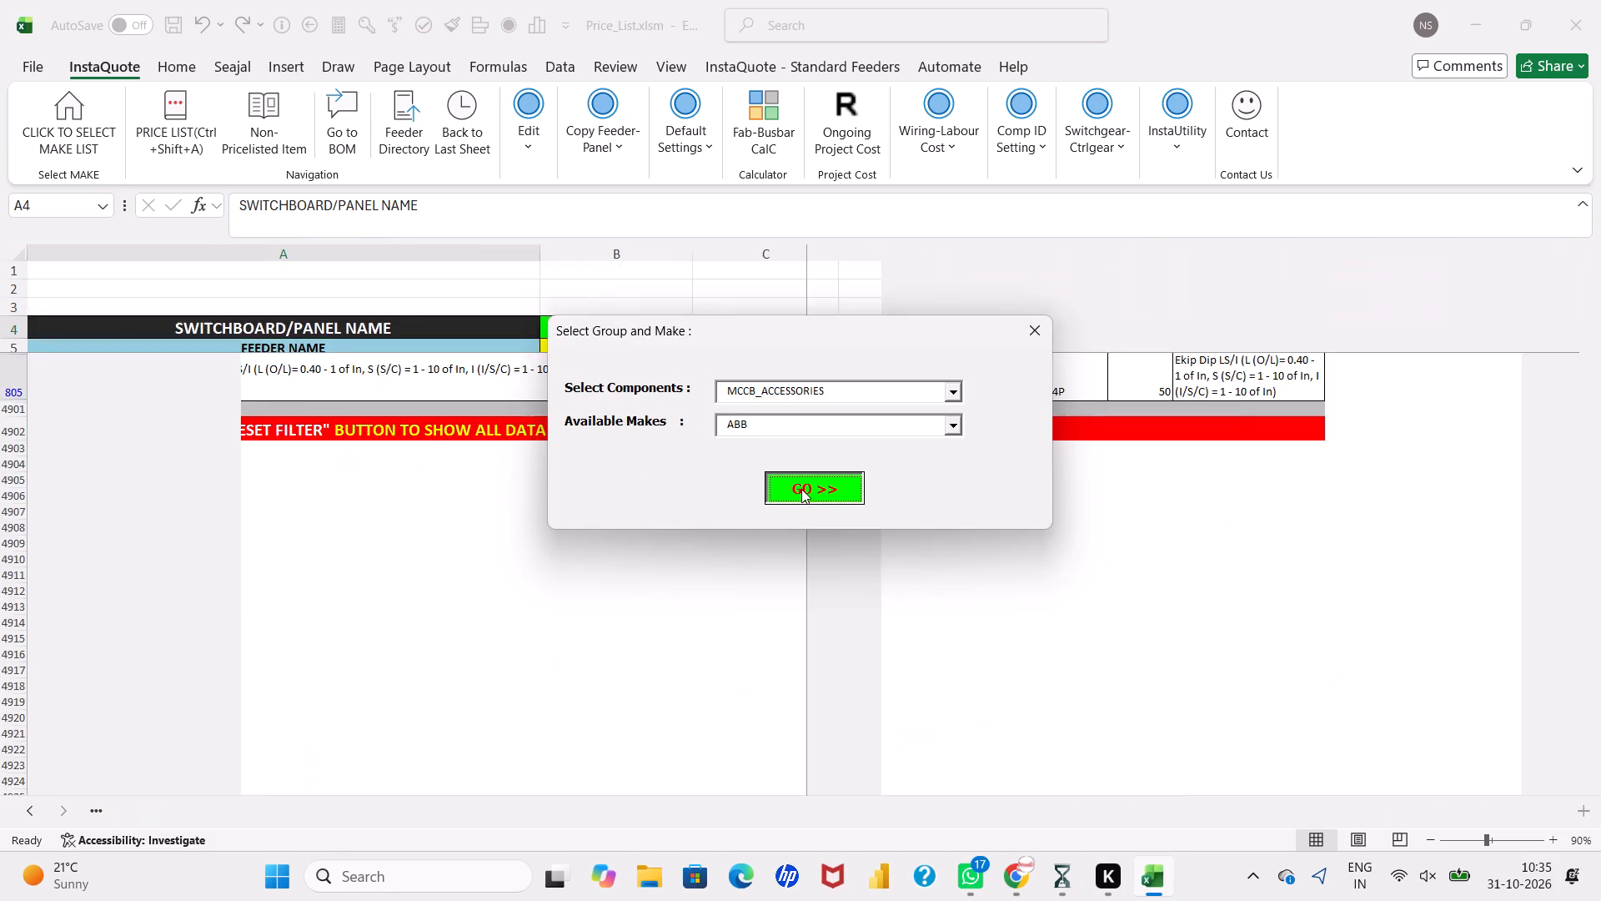
Filter the MCCB accessories to sub-types Extended Spreader Terminals-4P and Rotary Handle Operating Mechanism-Extended, type XT7.
{"action": "left_click", "coordinate": [739, 341]}
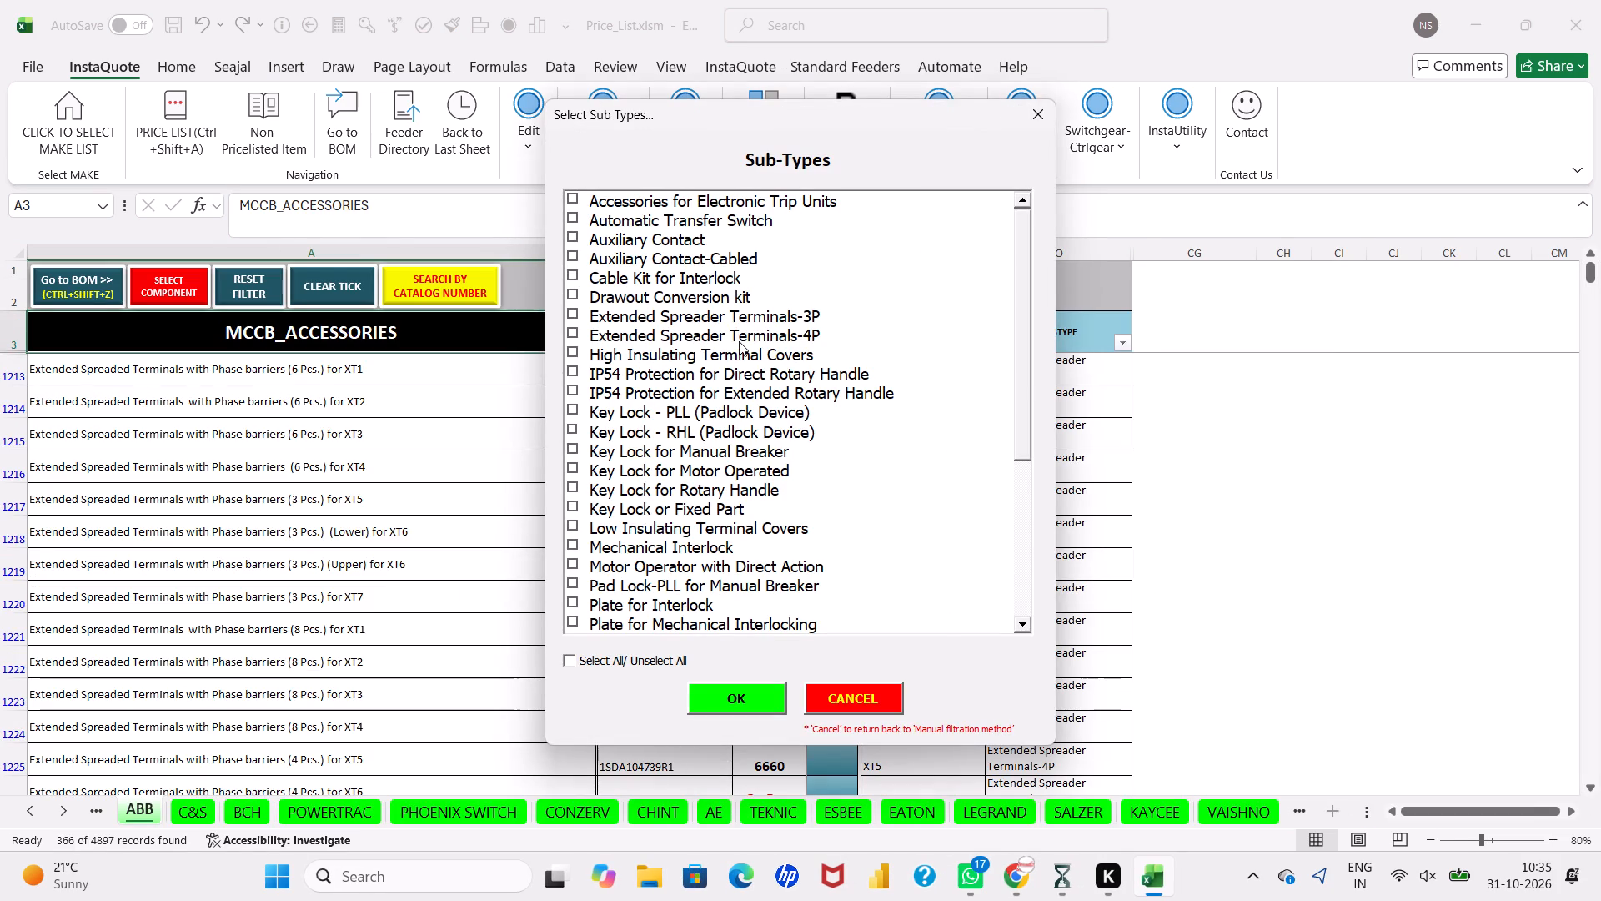
{"action": "double_click", "coordinate": [1018, 612]}
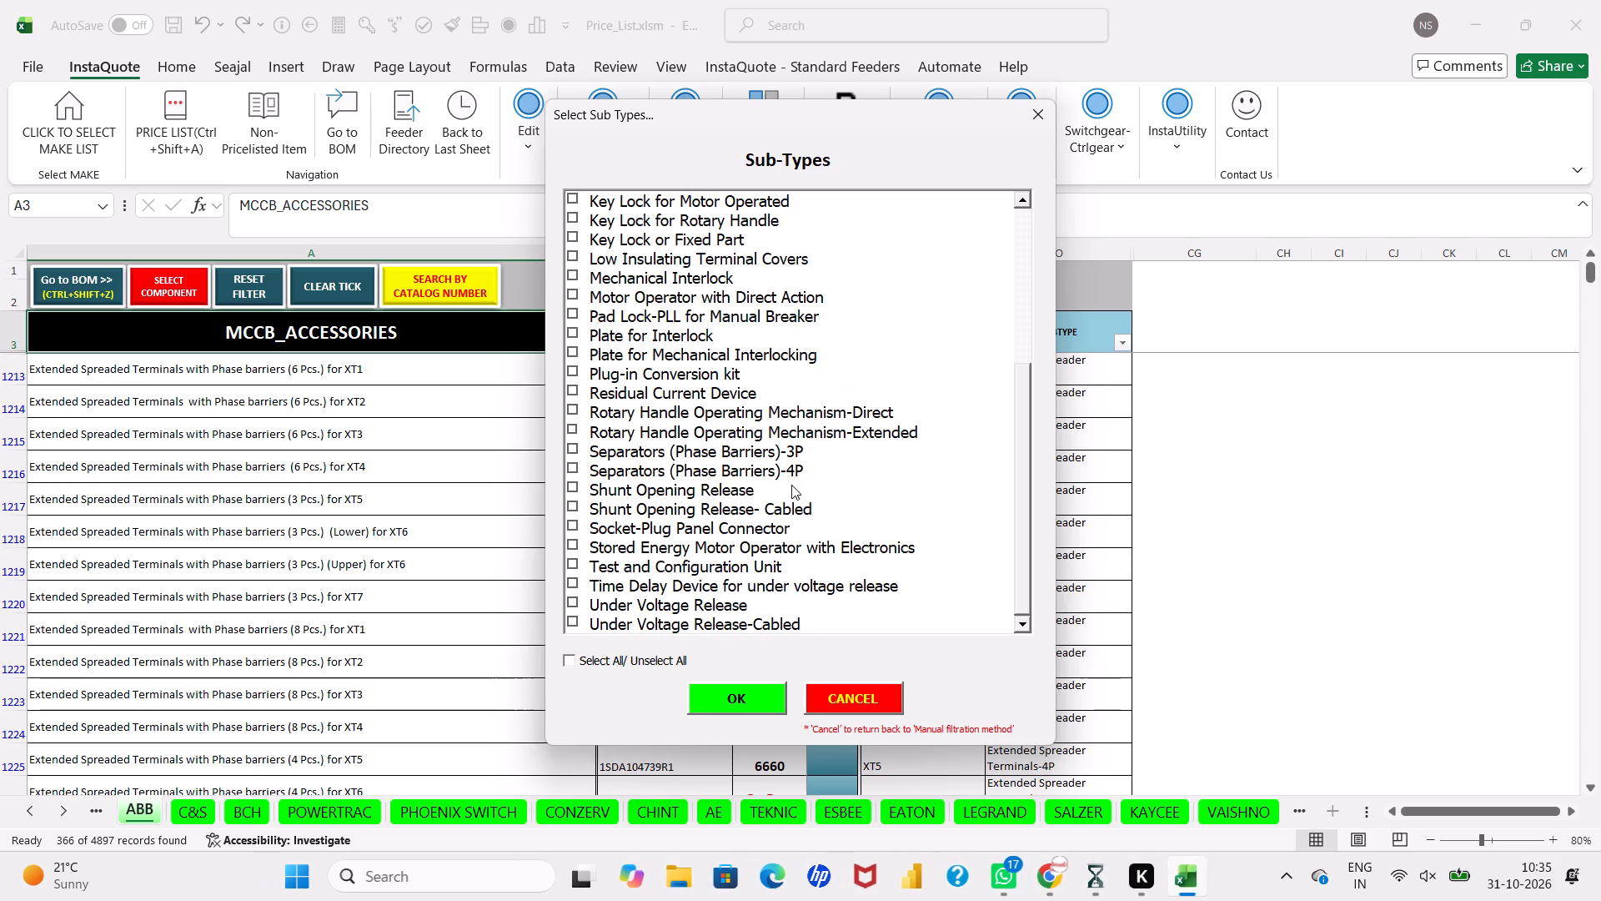
{"action": "left_click", "coordinate": [808, 435]}
{"action": "left_click", "coordinate": [751, 692]}
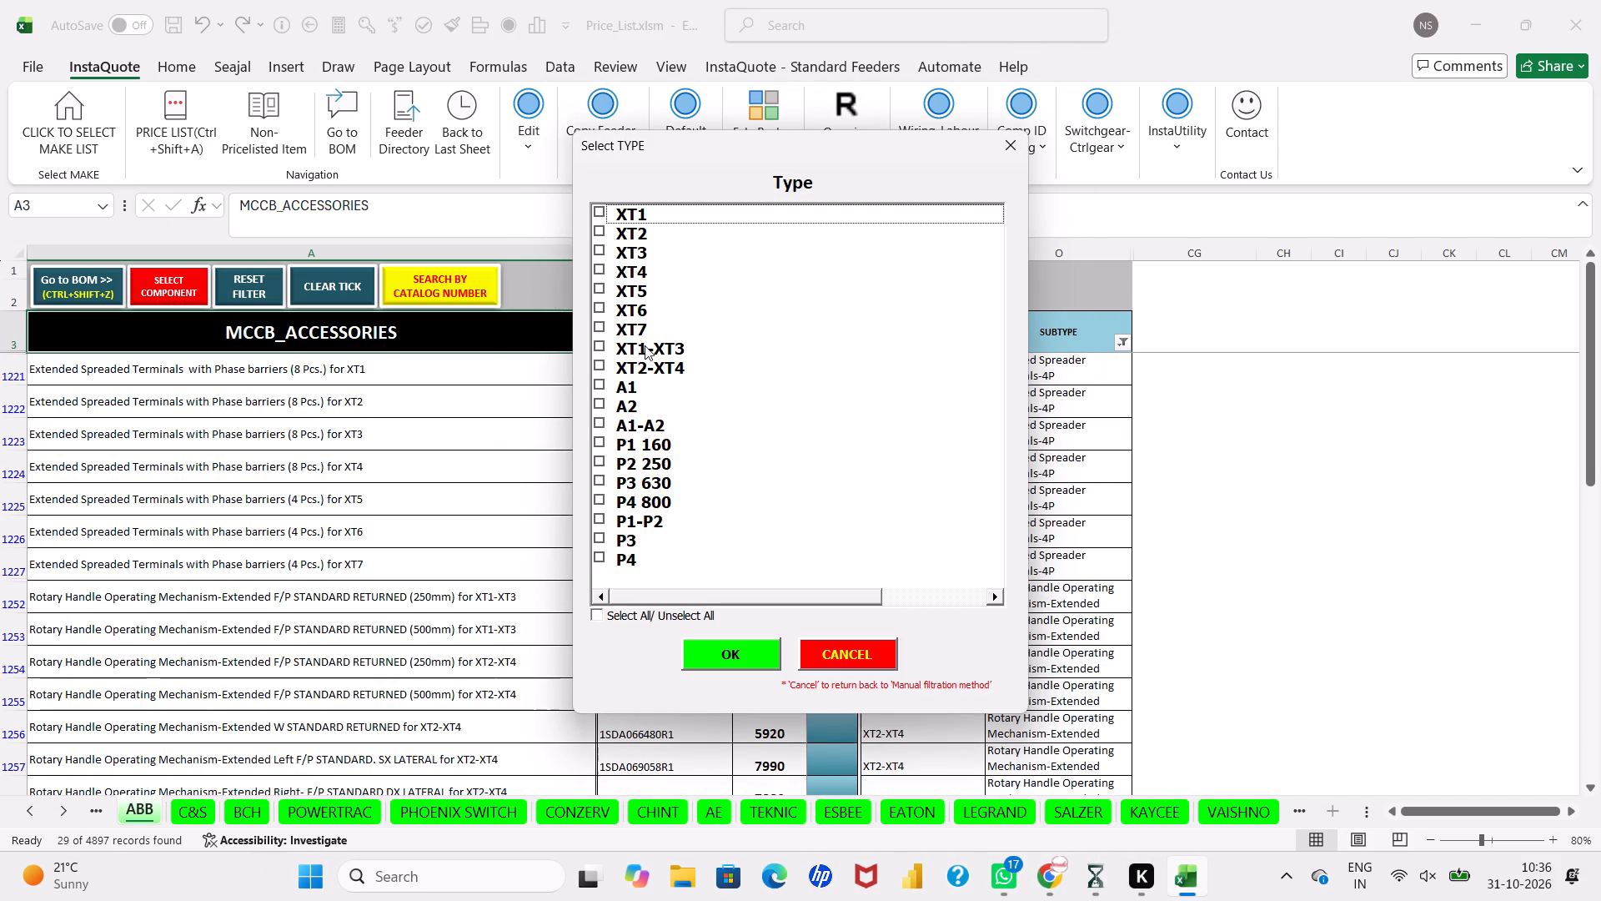
{"action": "left_click", "coordinate": [638, 328]}
{"action": "left_click", "coordinate": [716, 648]}
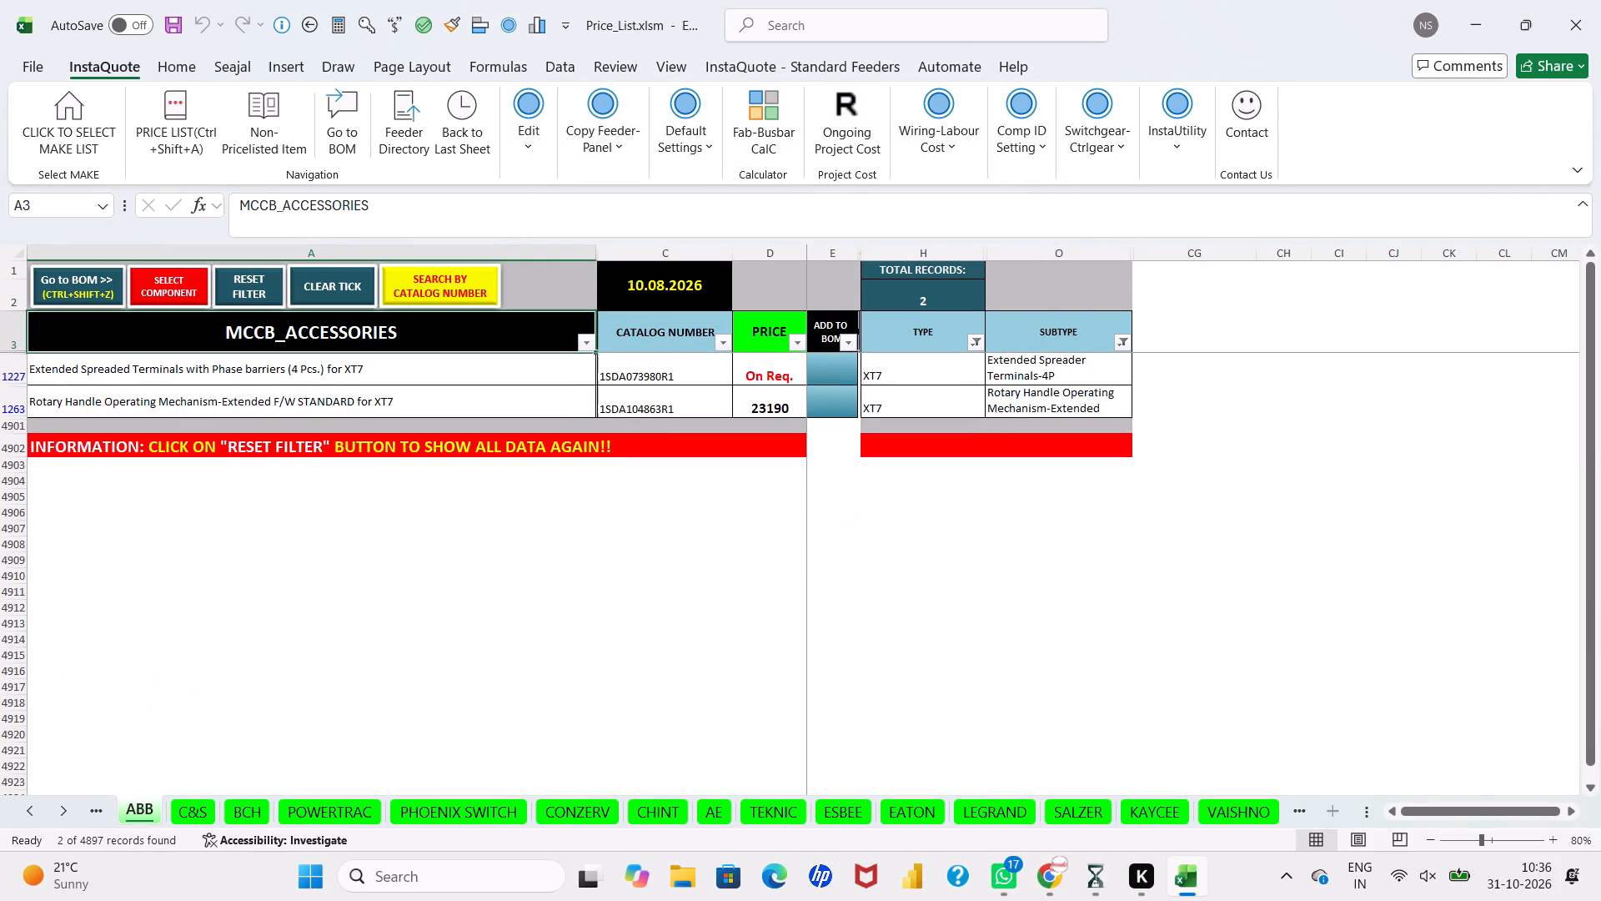
Add the XT7 4-piece extended spreader terminals and the XT7 extended rotary handle to the BOM and return to the BOM sheet.
{"action": "double_click", "coordinate": [822, 369]}
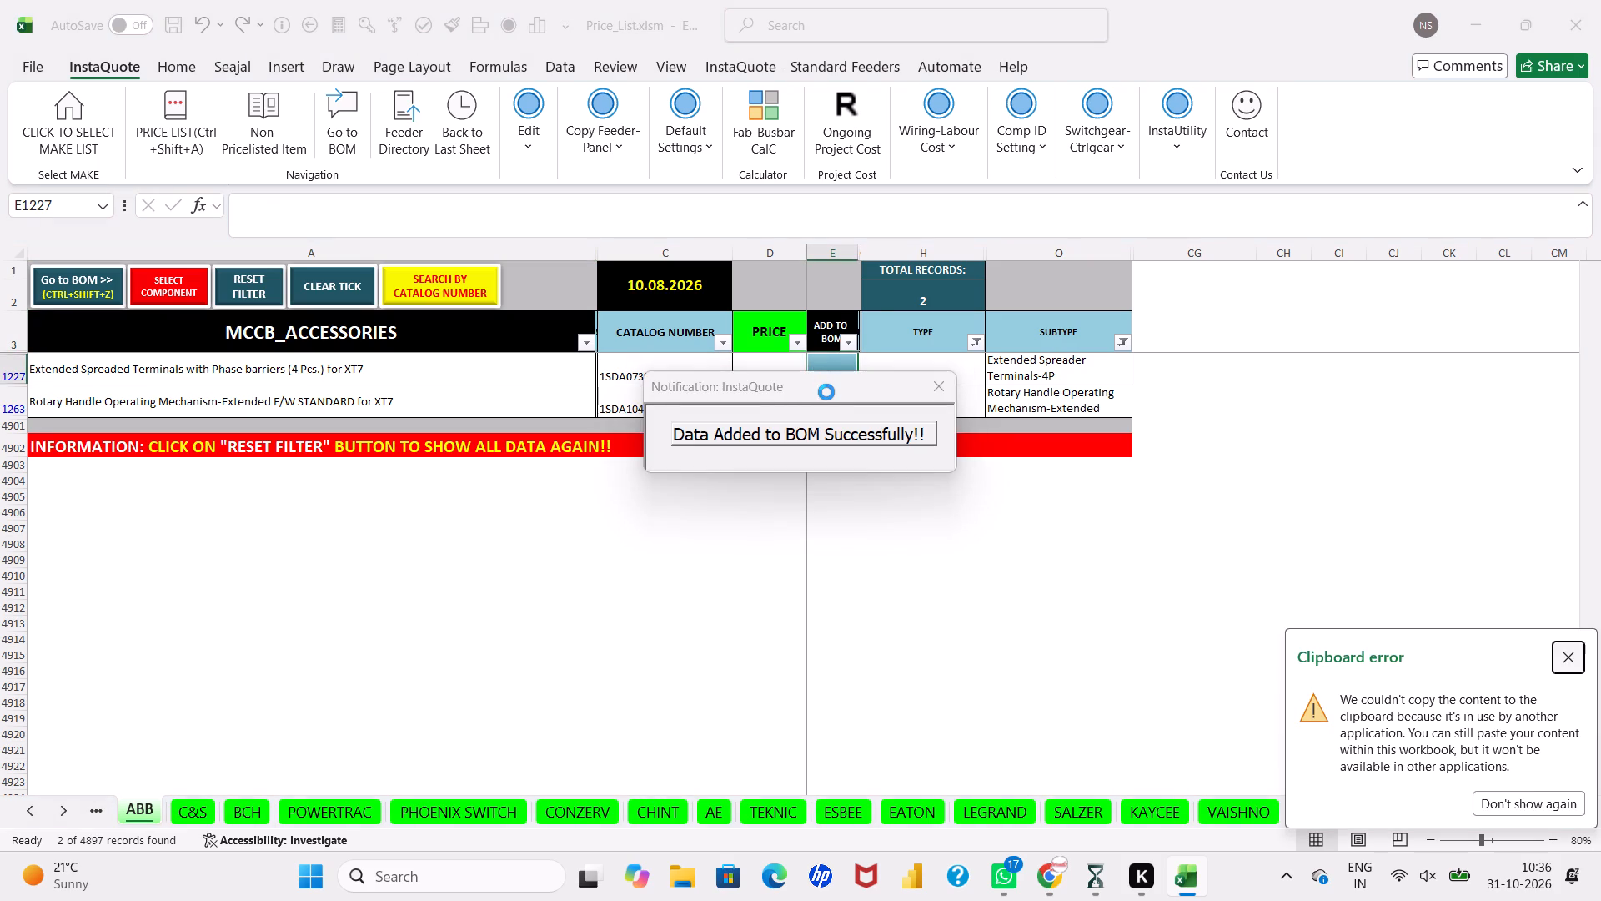
{"action": "double_click", "coordinate": [827, 405]}
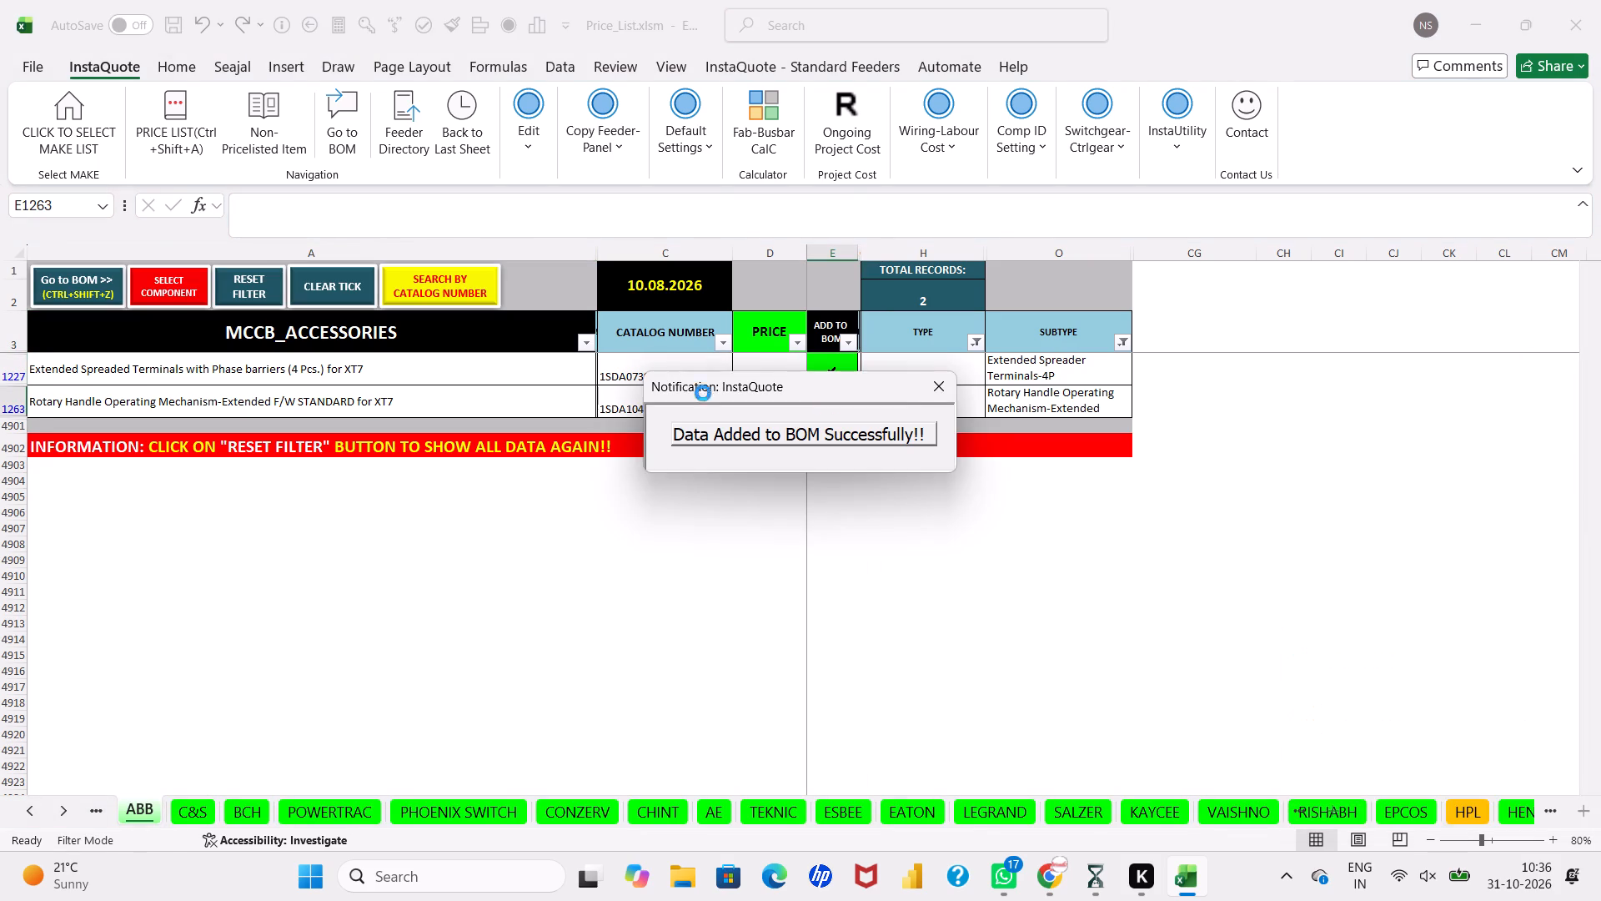
{"action": "left_click", "coordinate": [74, 269]}
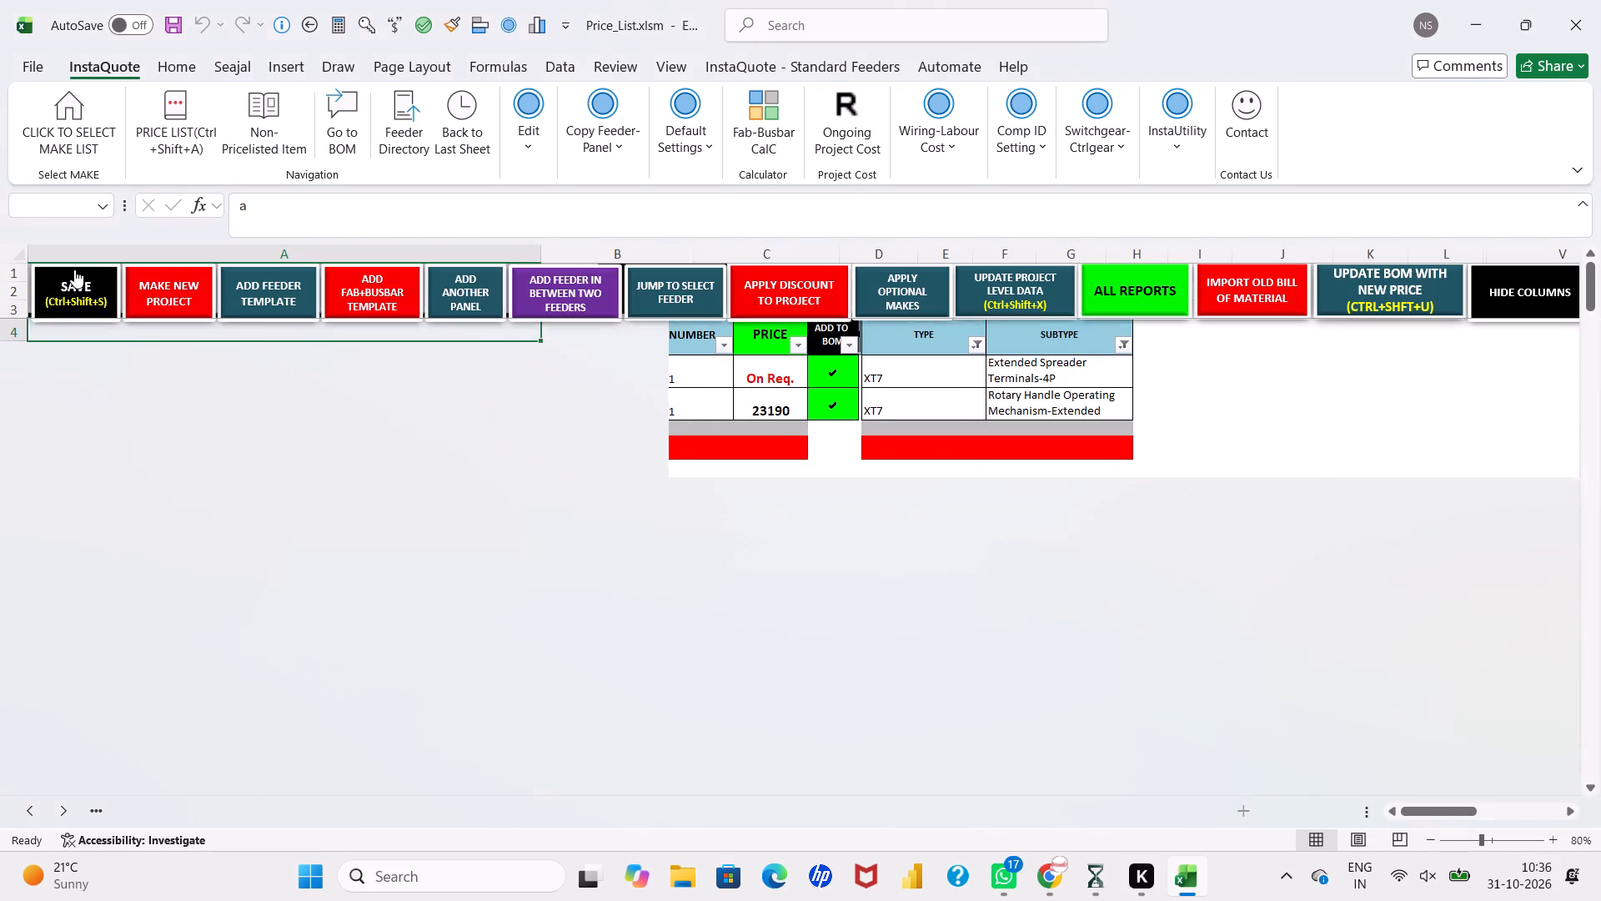
Open the ABB price list for MCCB_ACCESSORIES for the blank BOM row 12.
{"action": "left_click", "coordinate": [202, 518]}
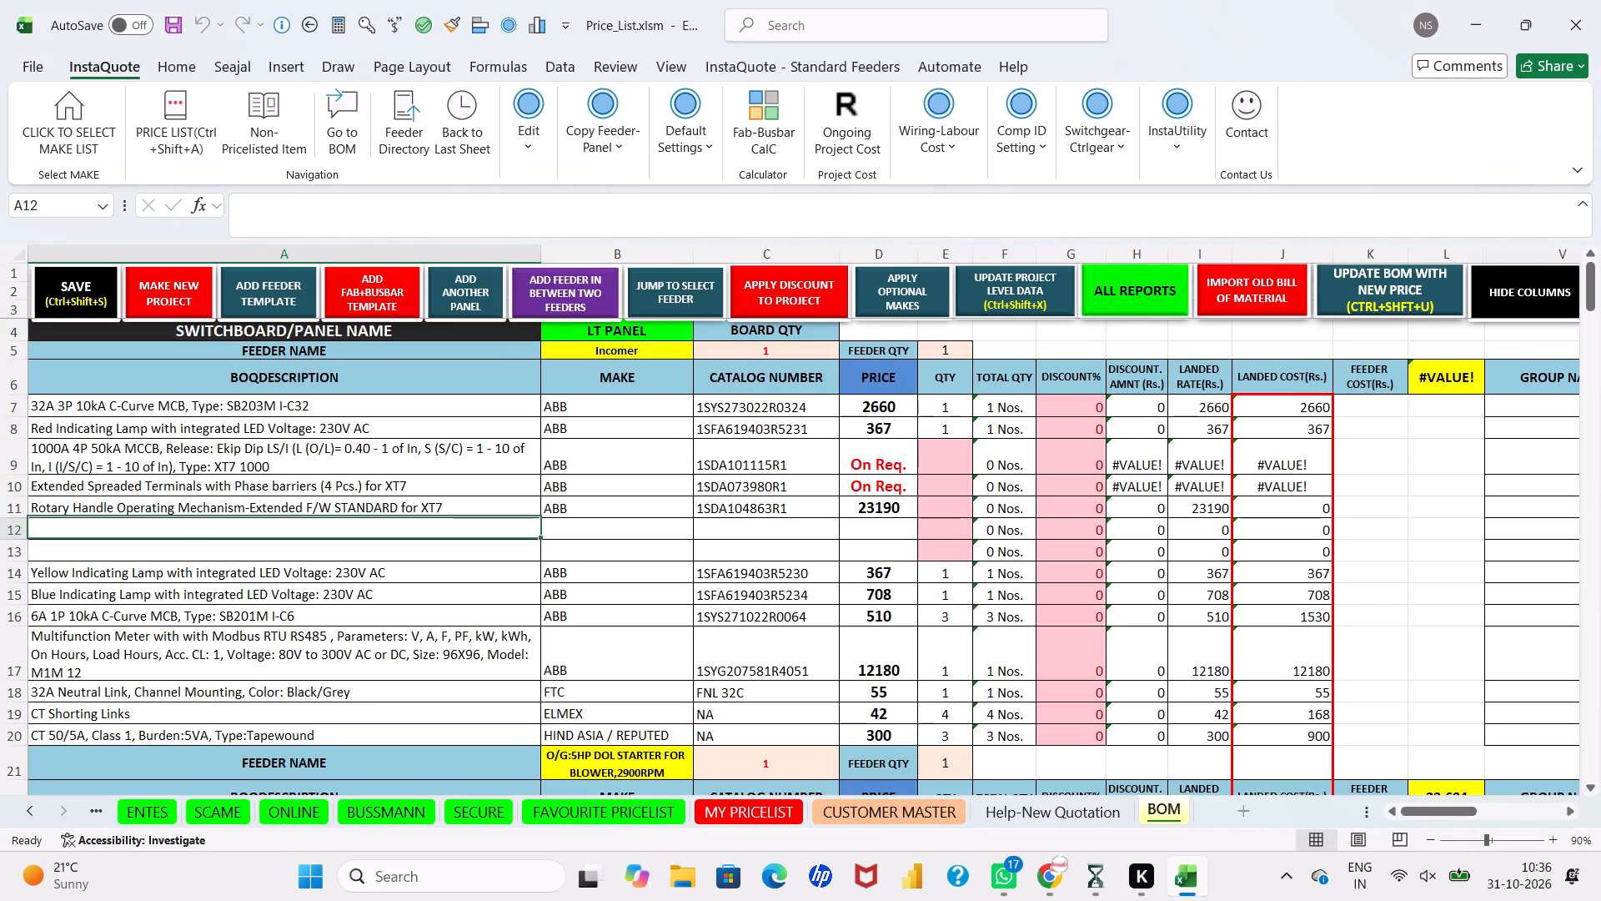
{"action": "key", "text": "ctrl+q"}
{"action": "left_click", "coordinate": [606, 464]}
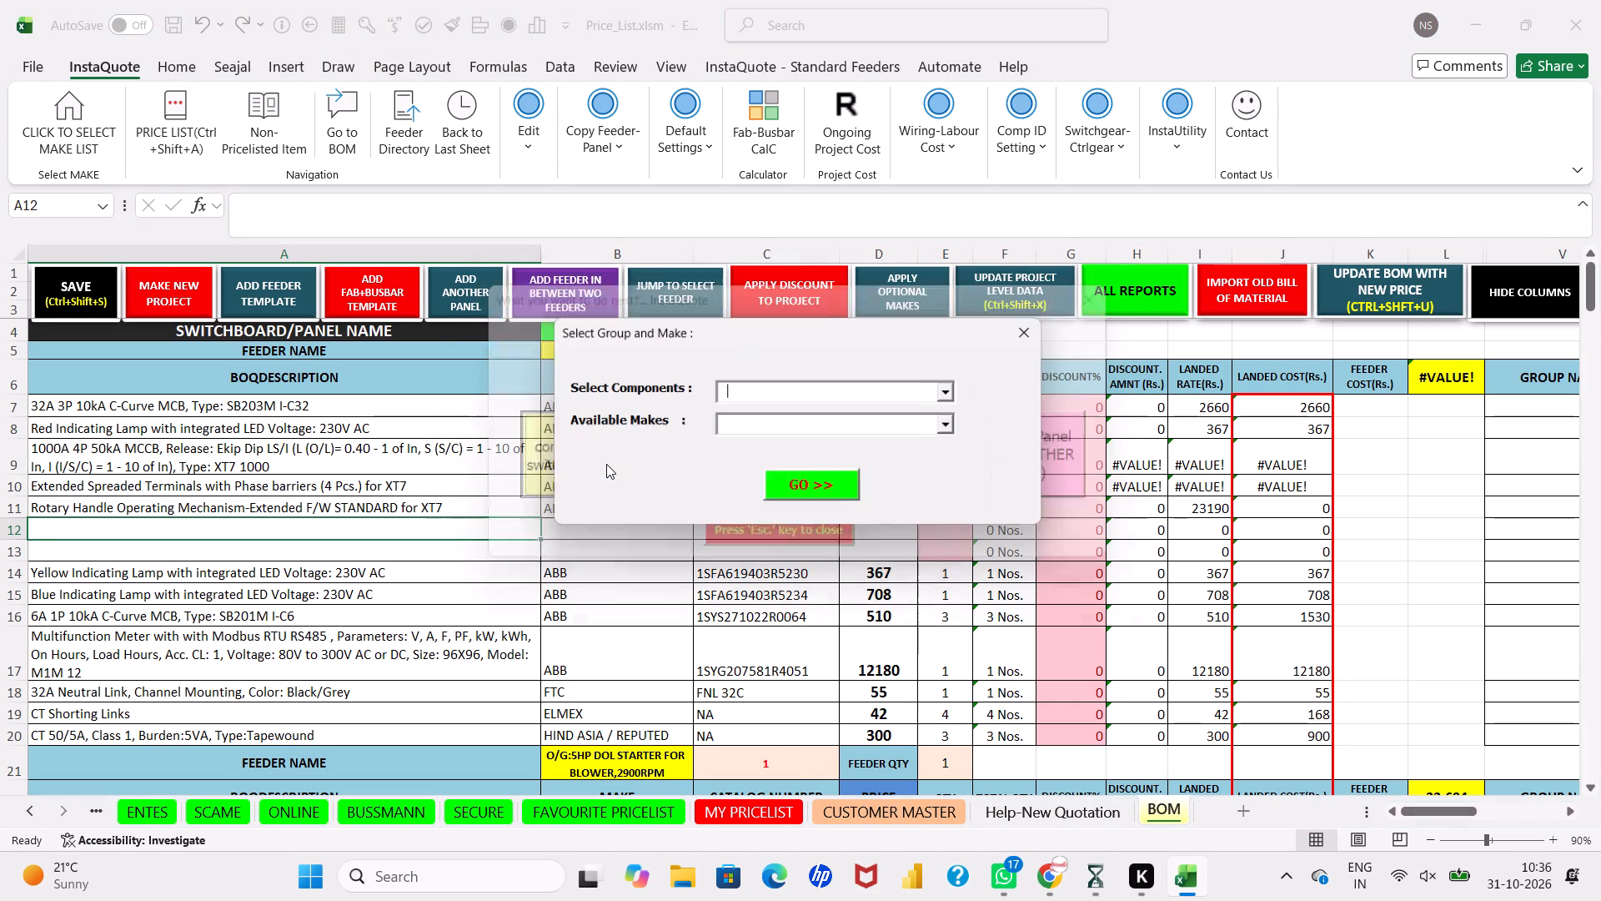
{"action": "type", "text": "MCC"}
{"action": "key", "text": "Down"}
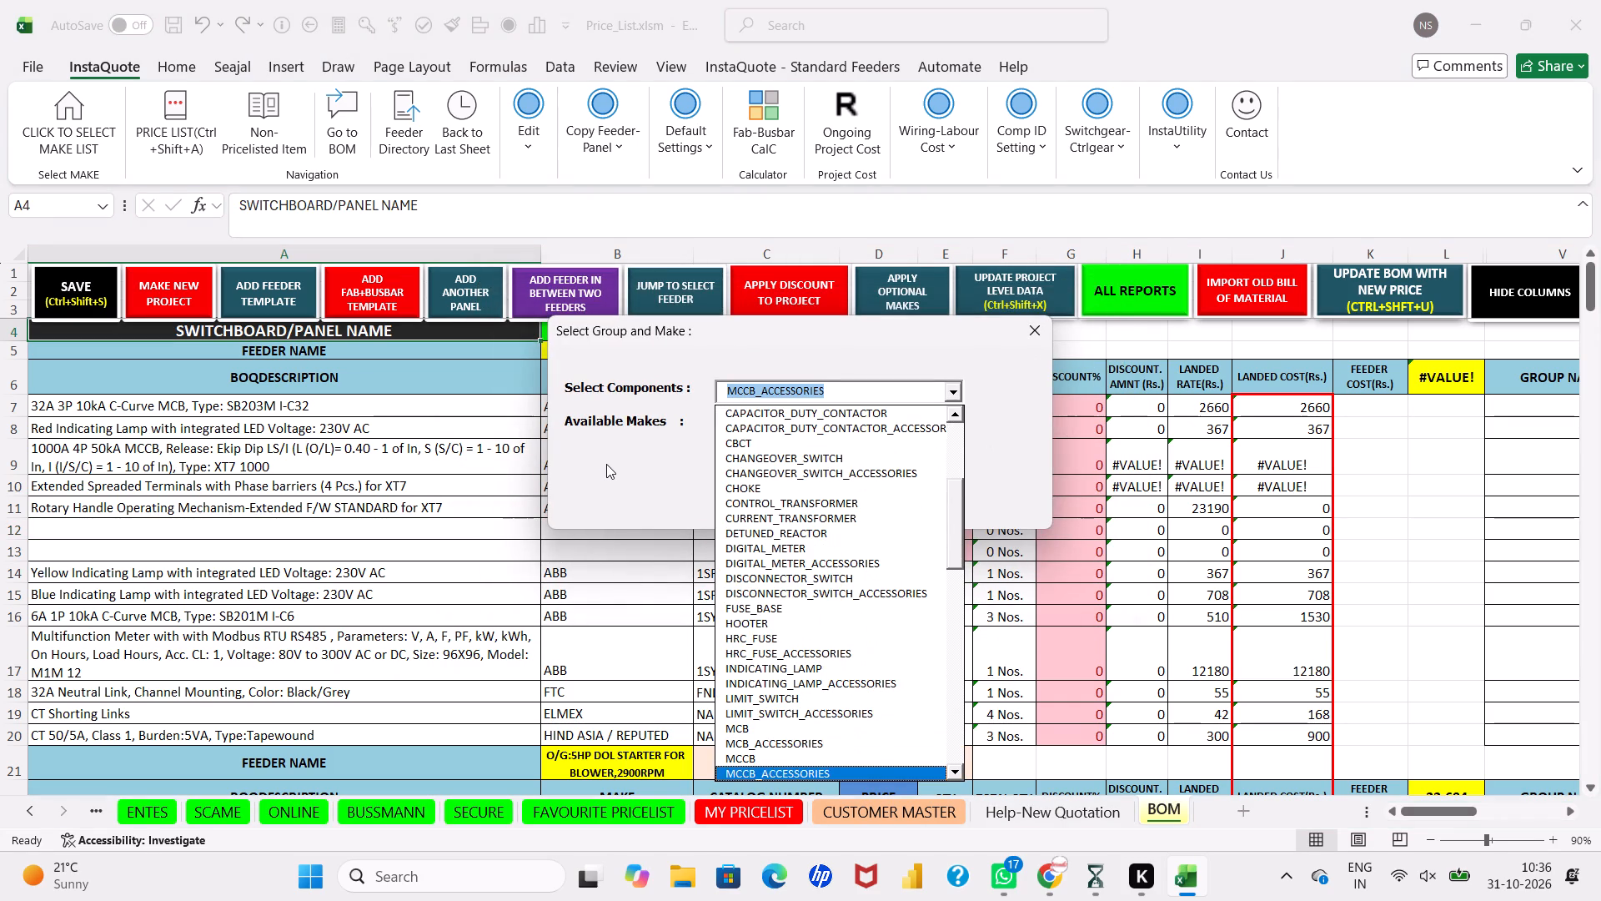
{"action": "key", "text": "Tab"}
{"action": "key", "text": "a"}
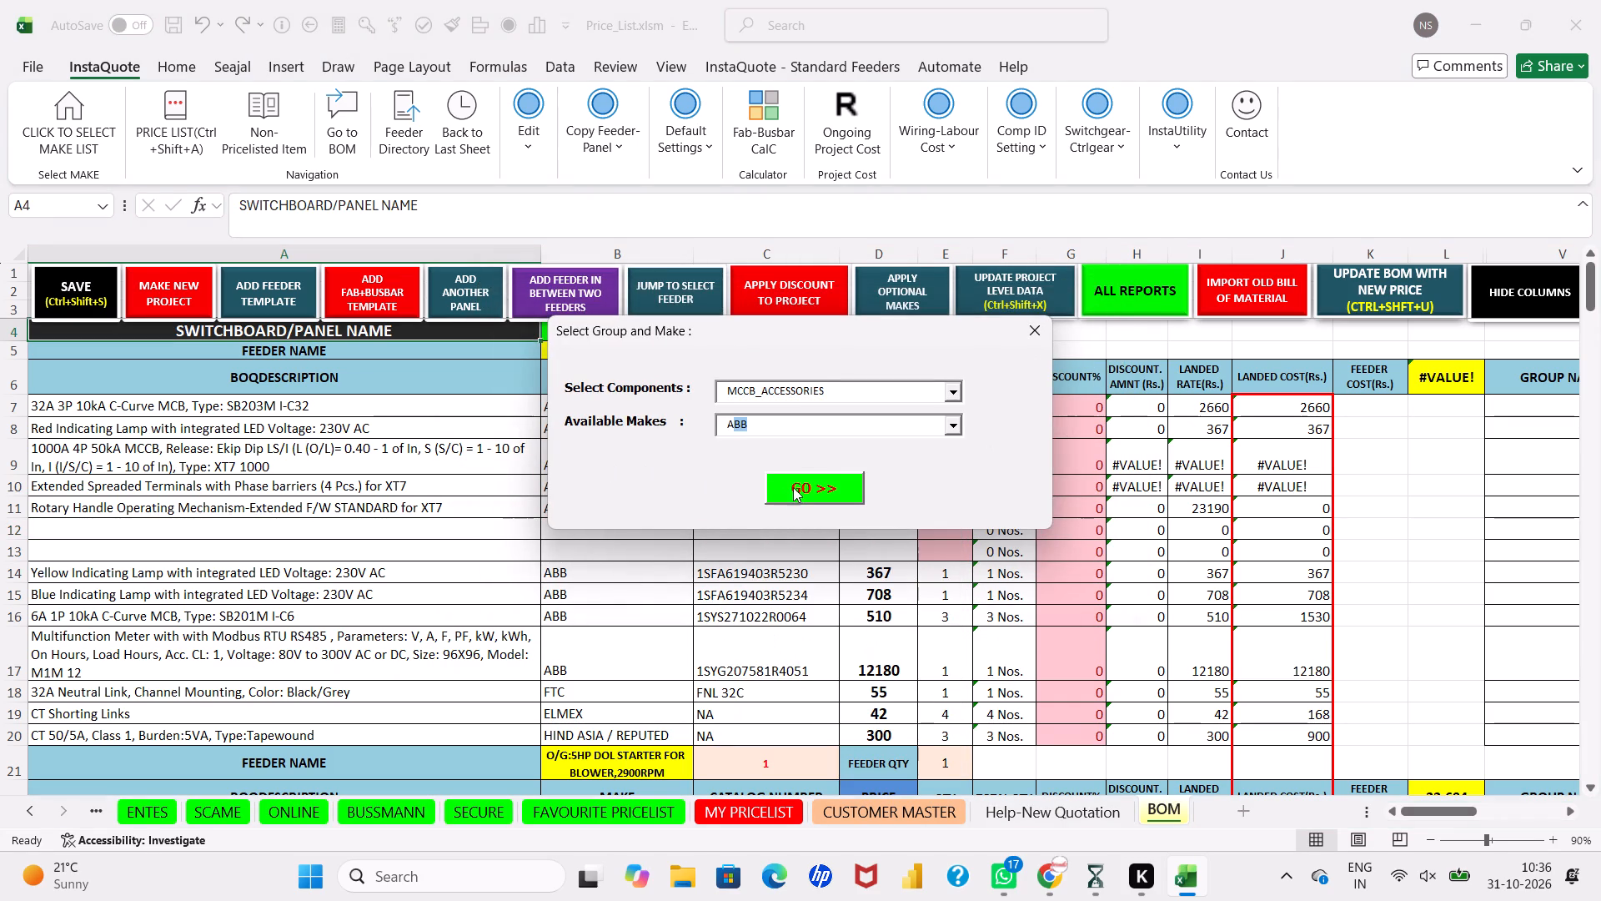
{"action": "left_click", "coordinate": [793, 487]}
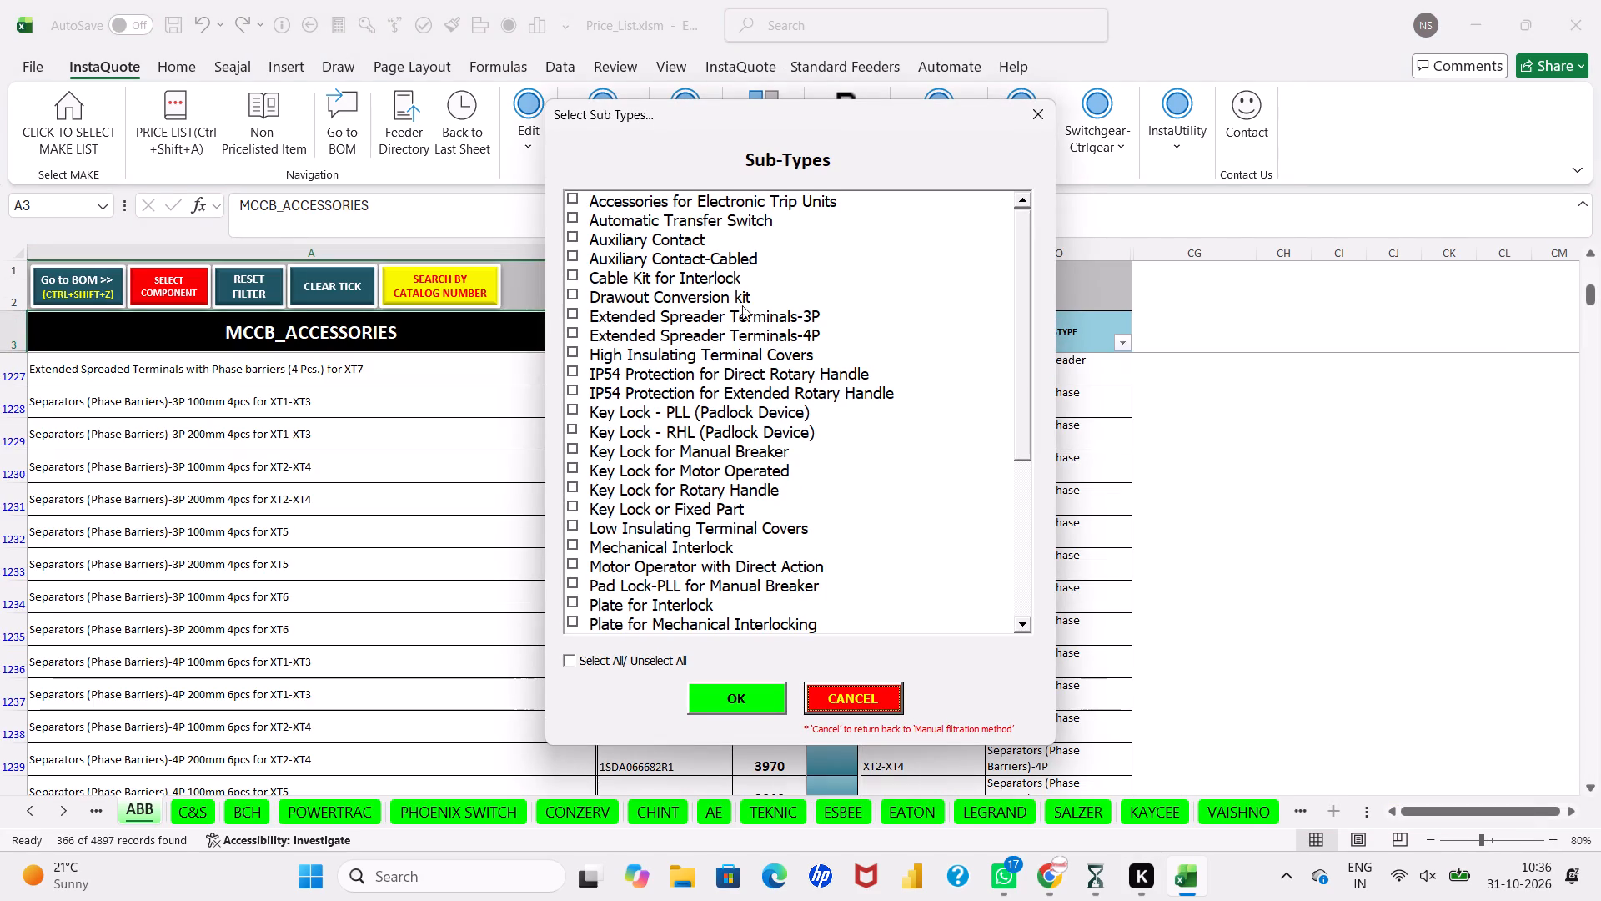
Filter the accessories to Mechanical Interlock and the PLL, RHL, Manual Breaker, Motor Operated and Rotary Handle key lock sub-types, type XT7.
{"action": "double_click", "coordinate": [1019, 625]}
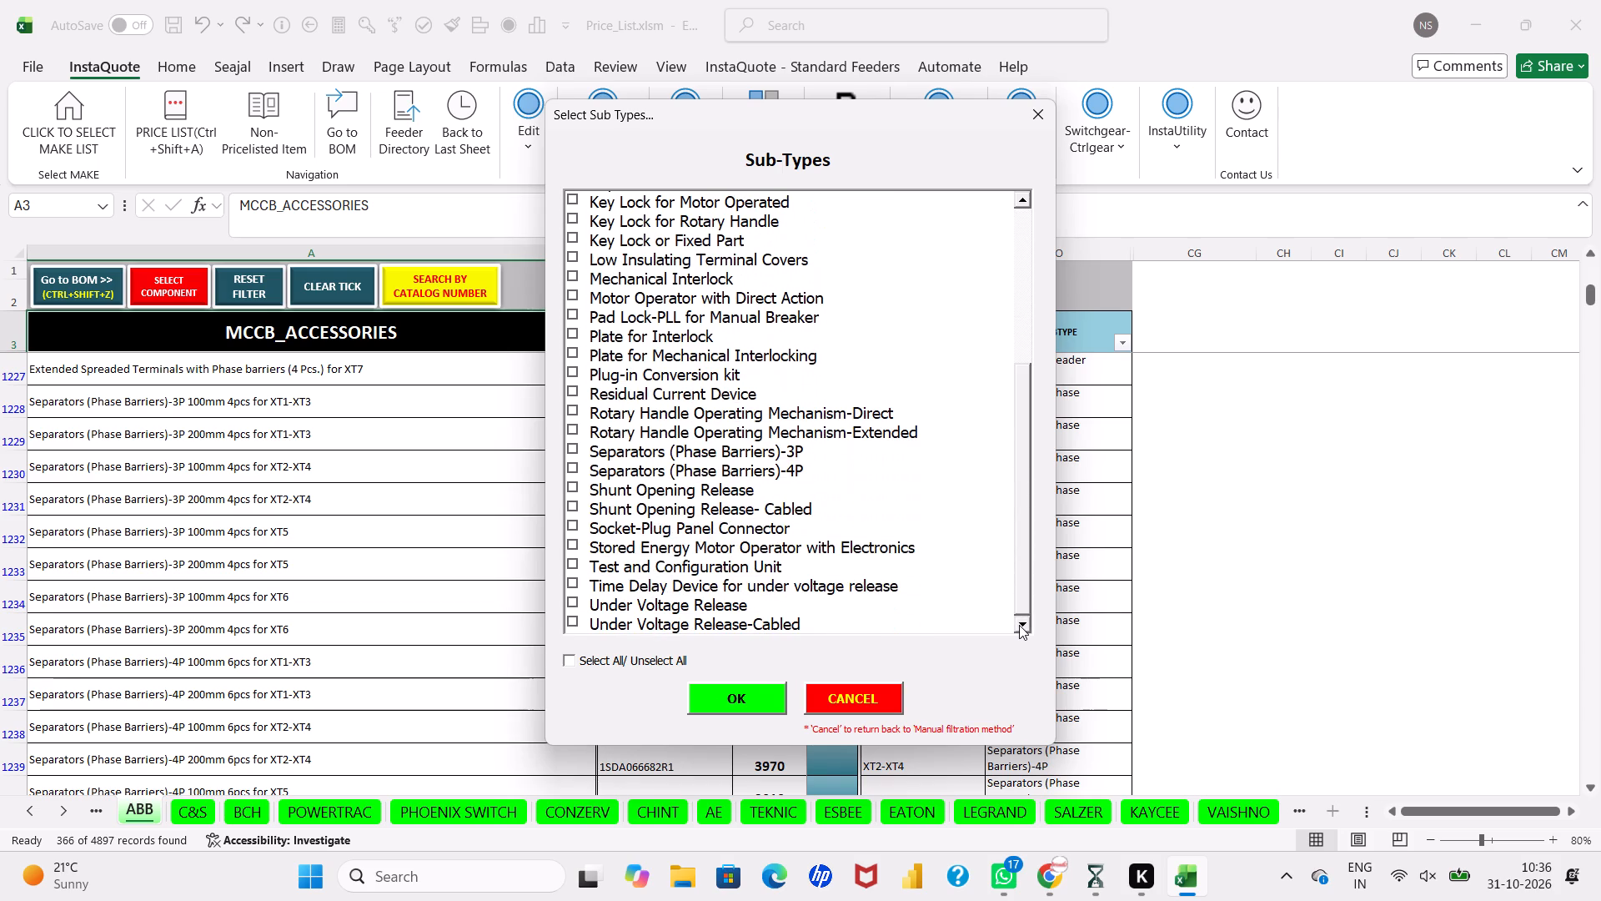
{"action": "left_click_drag", "start_coordinate": [1024, 521], "coordinate": [1012, 305]}
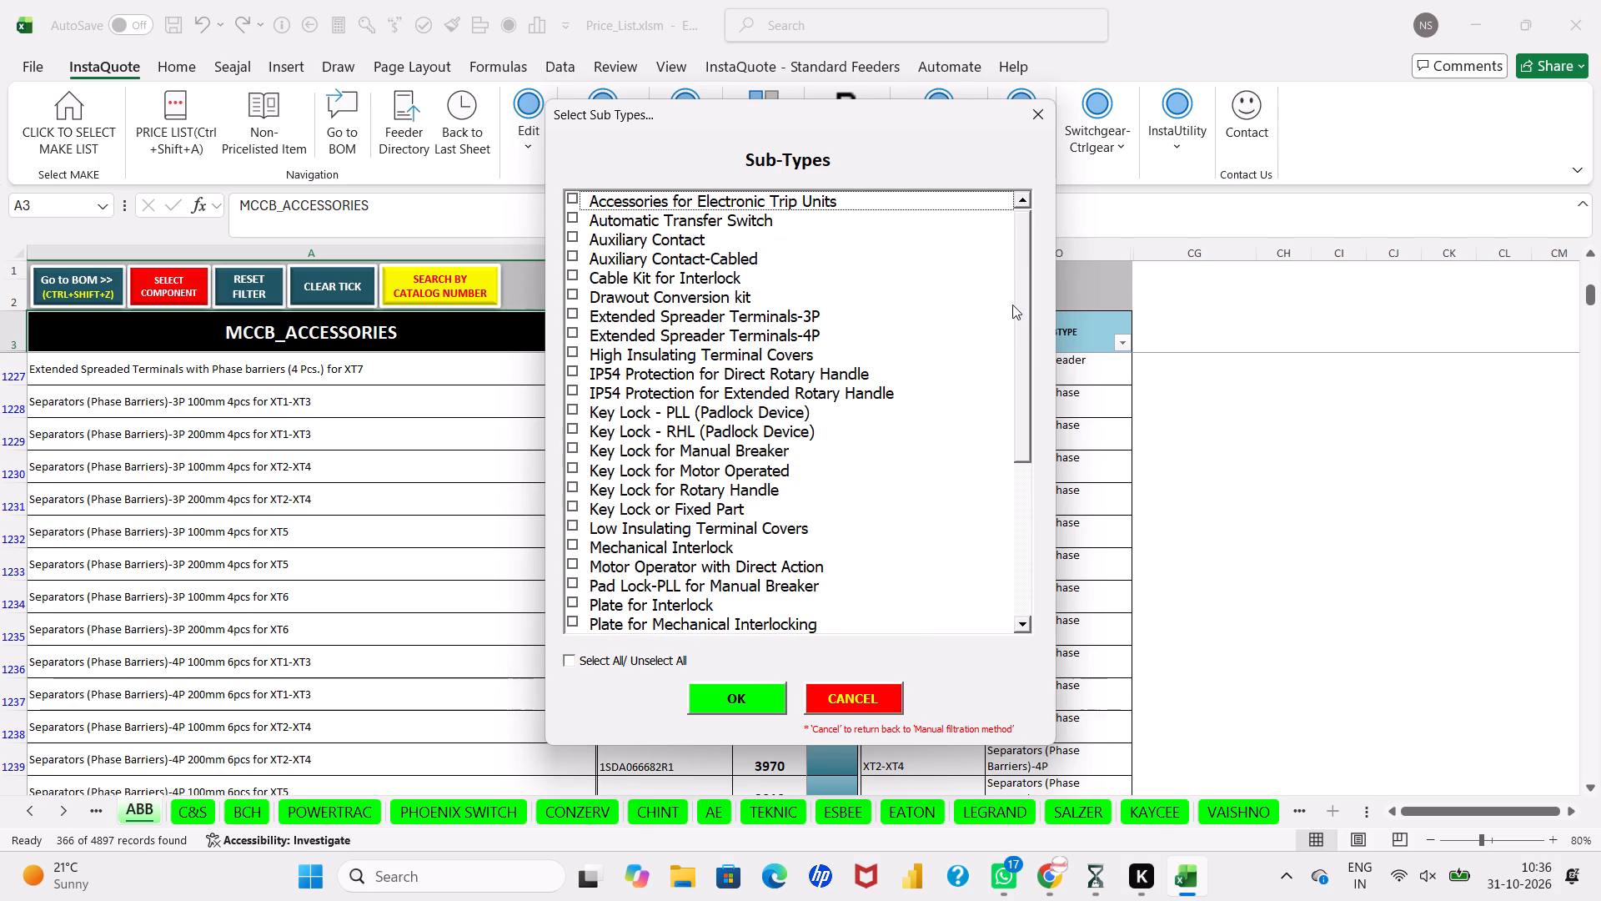
{"action": "left_click_drag", "start_coordinate": [1012, 305], "coordinate": [1012, 303]}
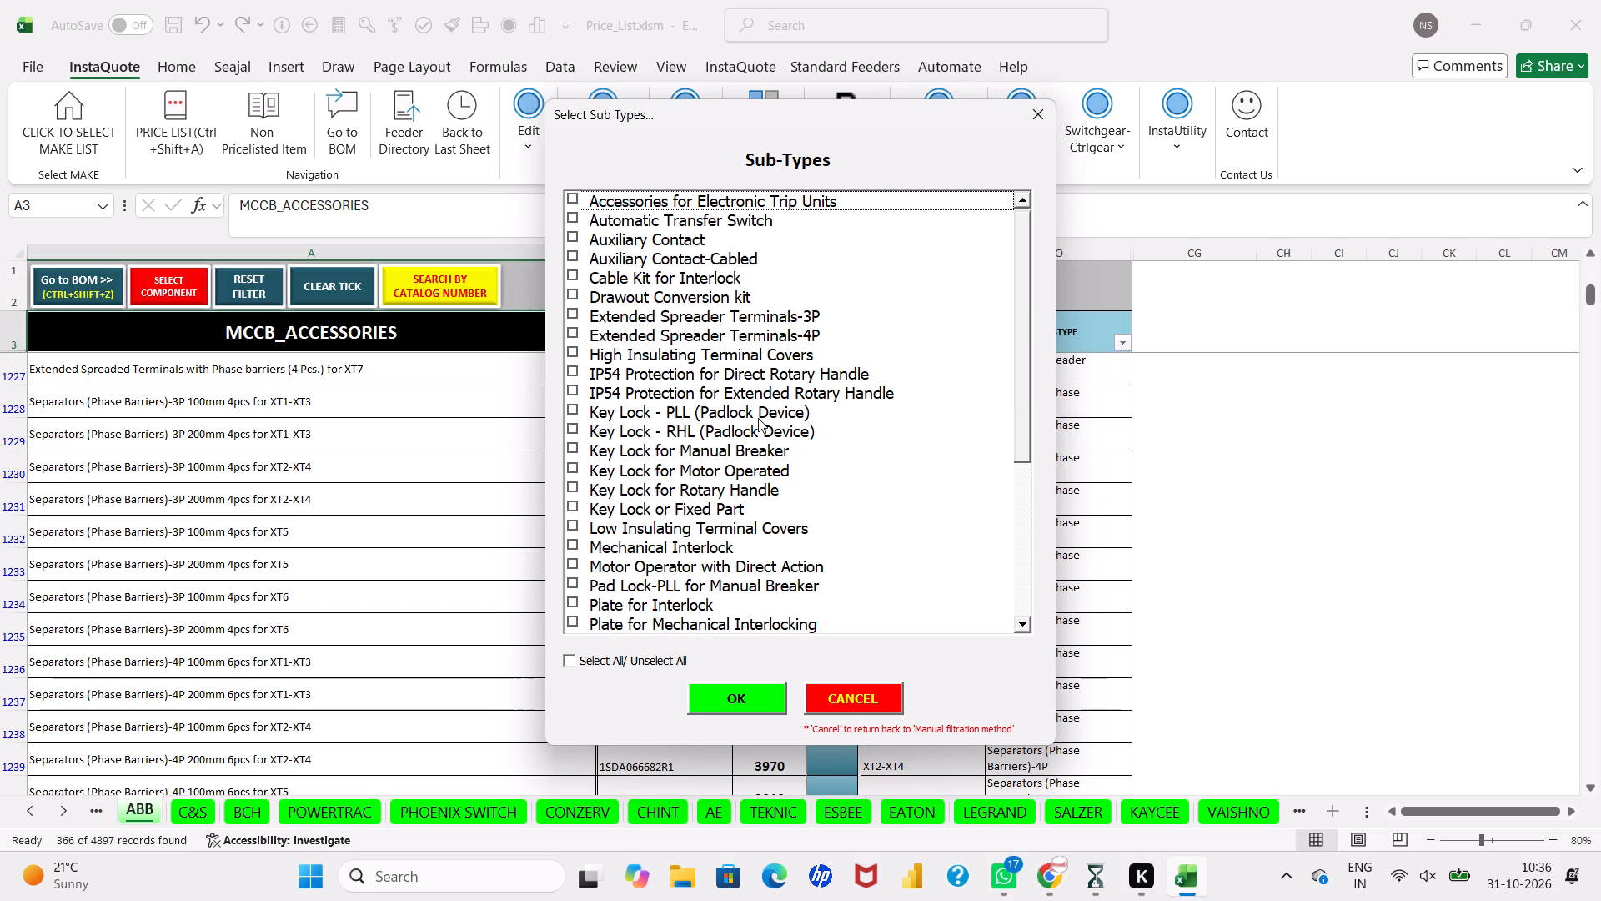
{"action": "left_click", "coordinate": [735, 484]}
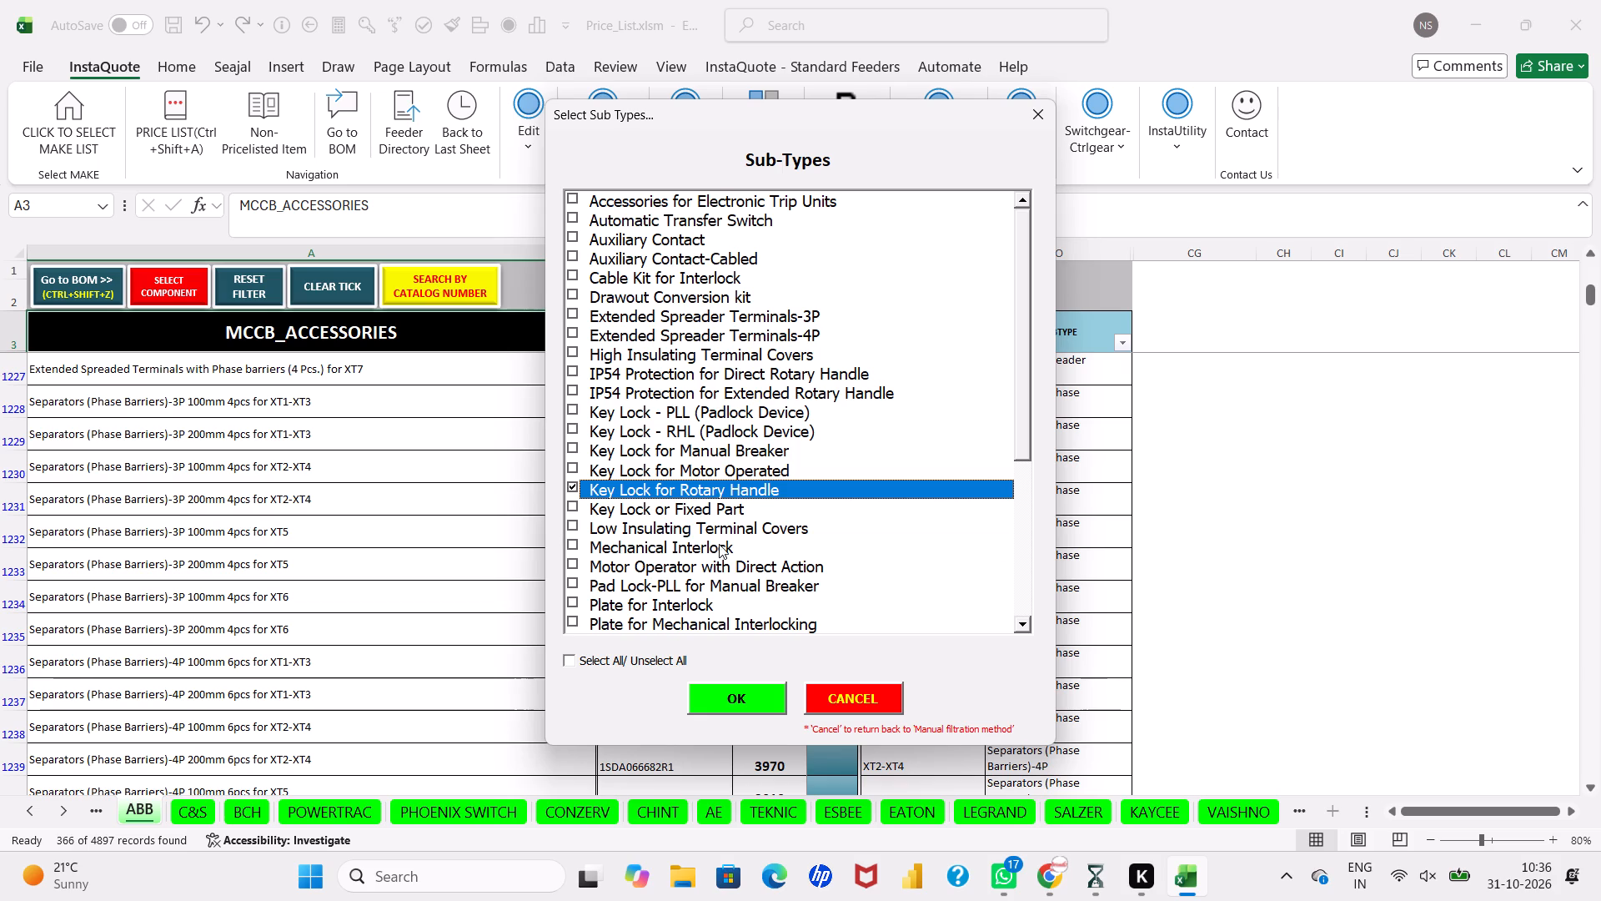
{"action": "left_click", "coordinate": [719, 544]}
{"action": "left_click", "coordinate": [731, 450]}
{"action": "left_click", "coordinate": [730, 463]}
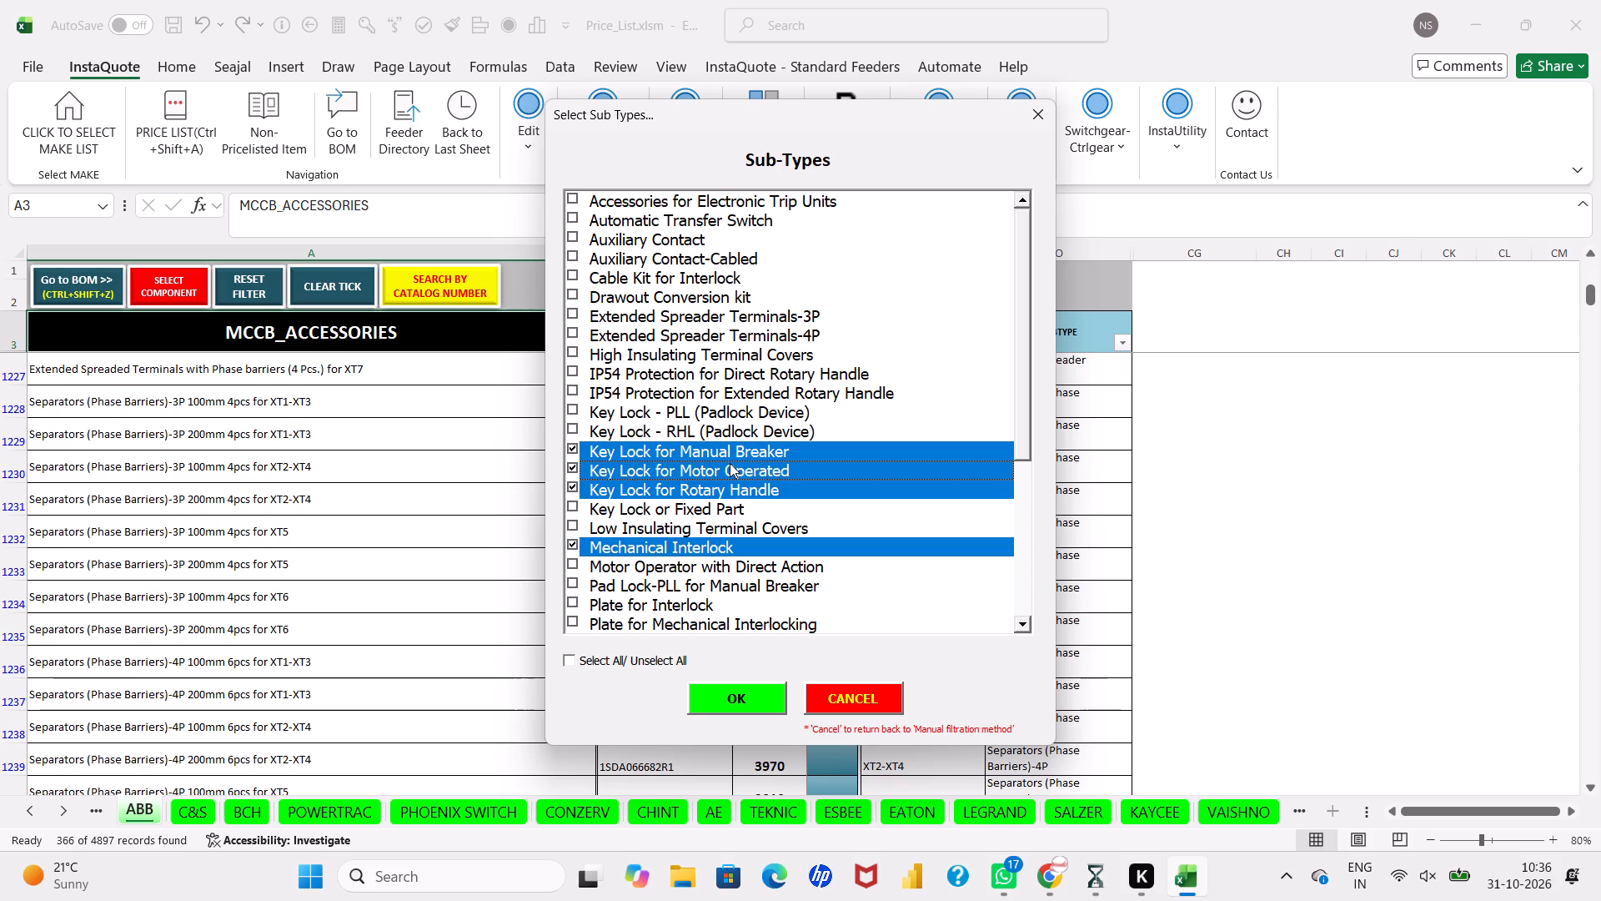
{"action": "left_click", "coordinate": [738, 422]}
{"action": "left_click", "coordinate": [745, 411]}
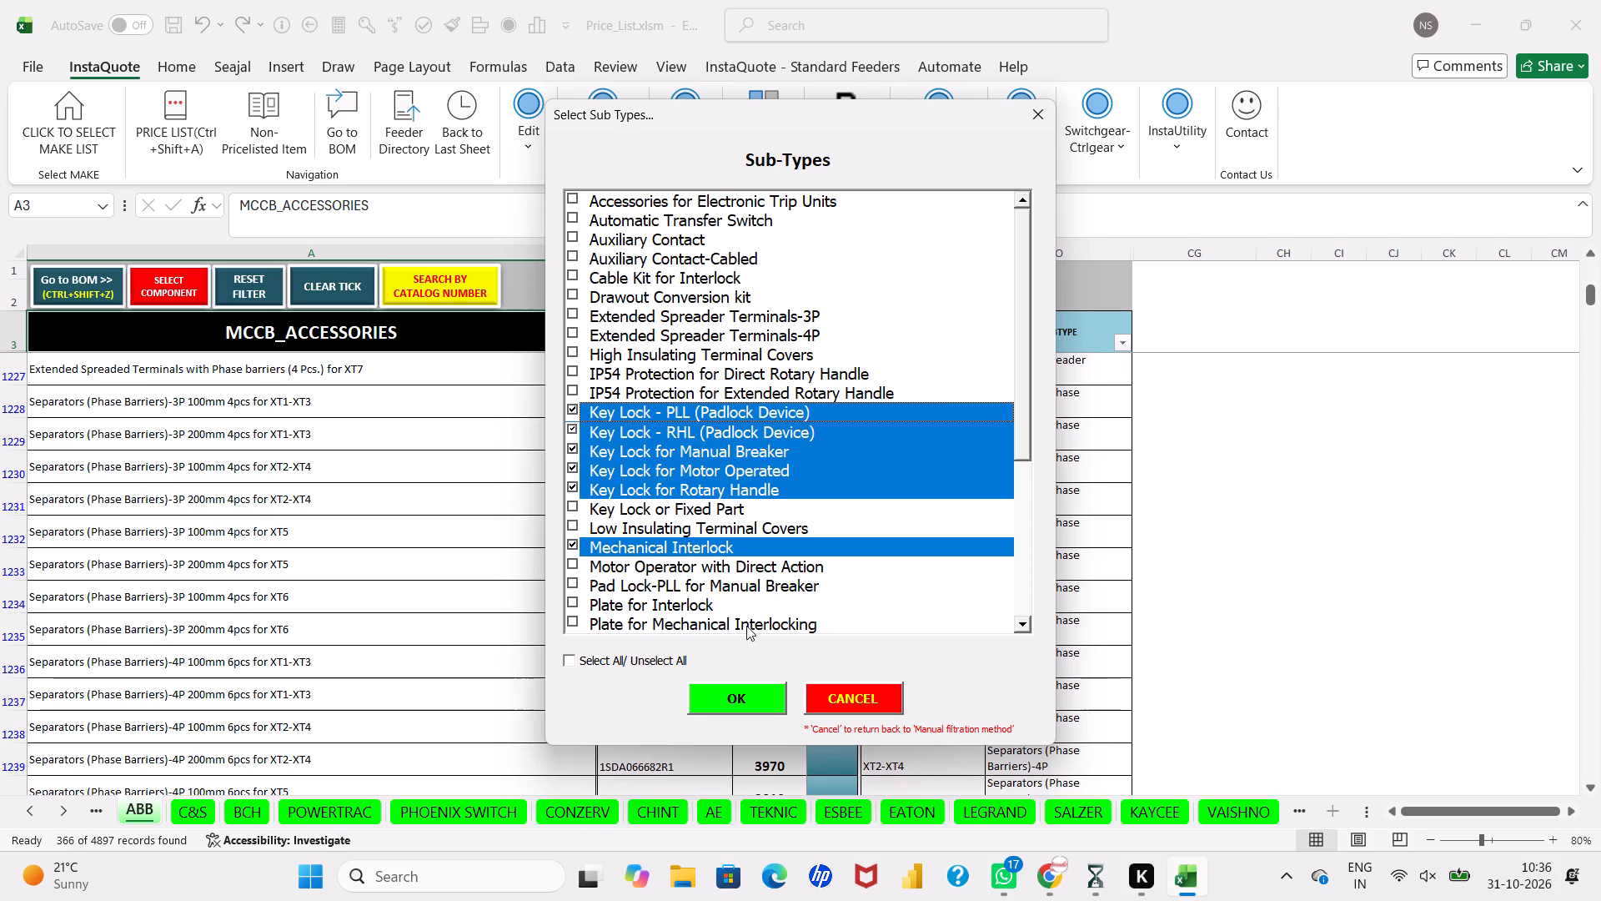
{"action": "left_click", "coordinate": [746, 686]}
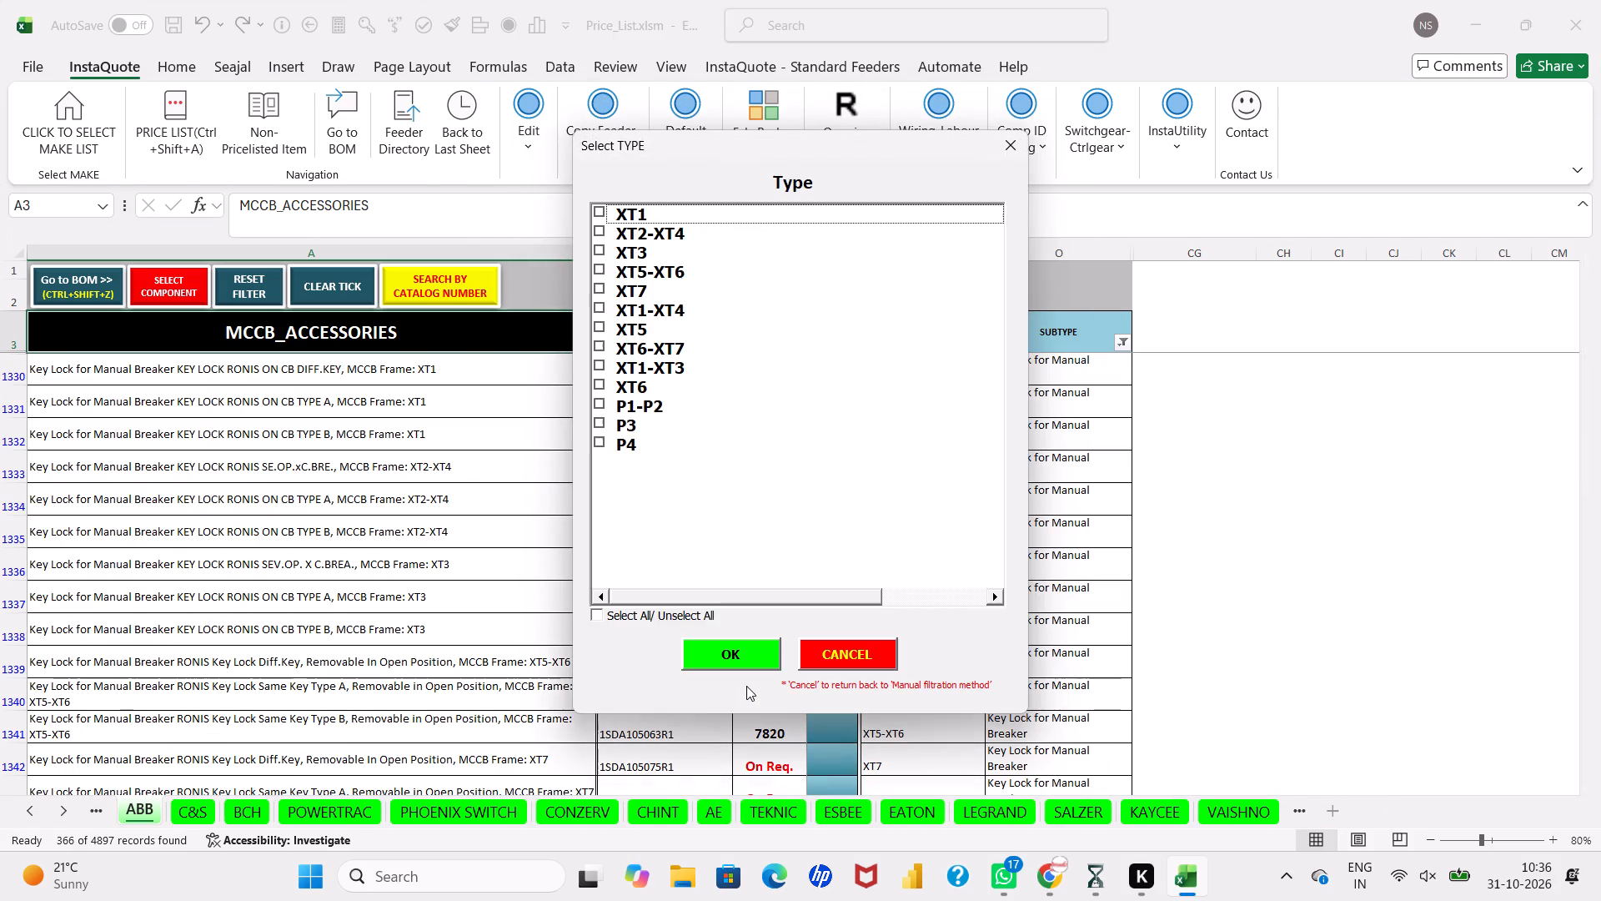
{"action": "left_click", "coordinate": [643, 297]}
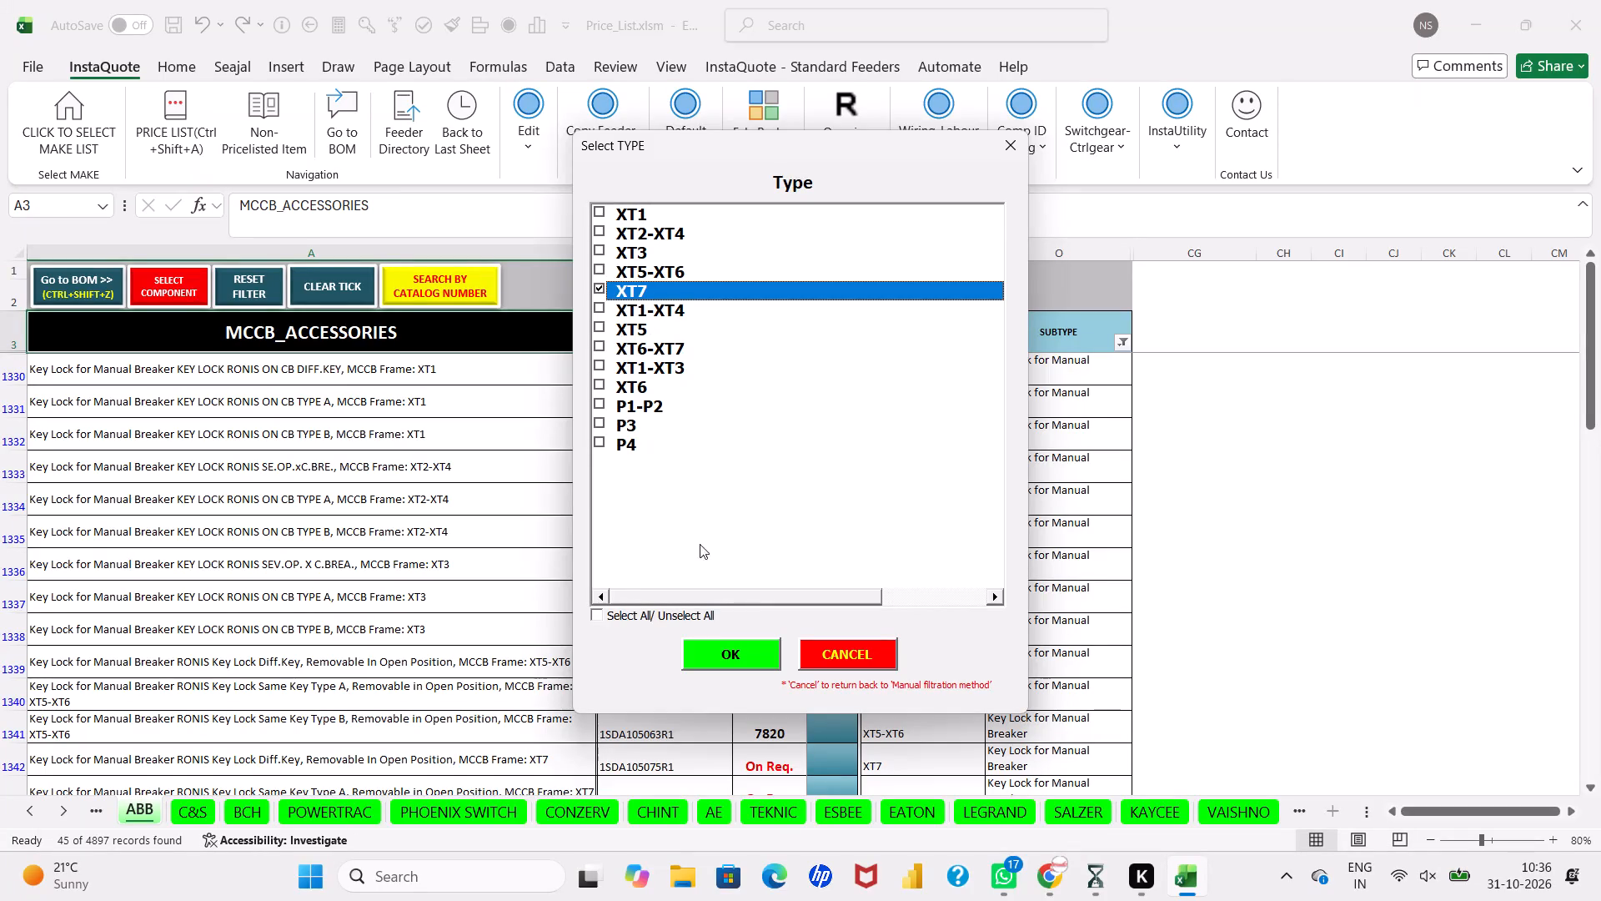
{"action": "left_click", "coordinate": [740, 647]}
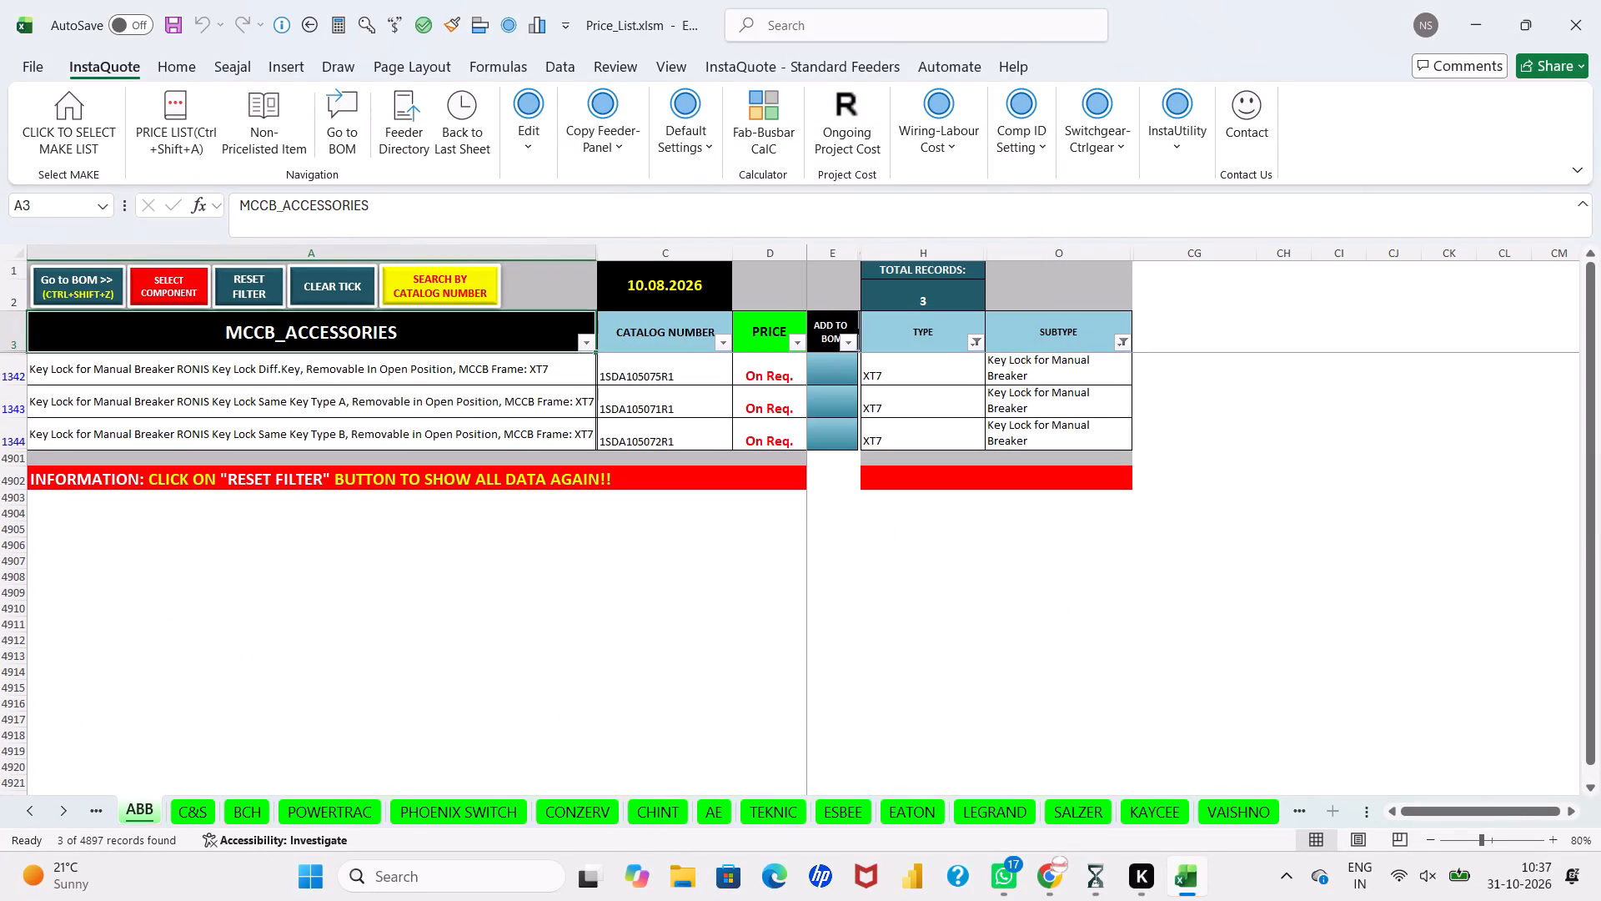
Add the XT7 RONIS Key Lock Same Key Type A for manual breaker to the BOM and return to the BOM sheet.
{"action": "double_click", "coordinate": [820, 405]}
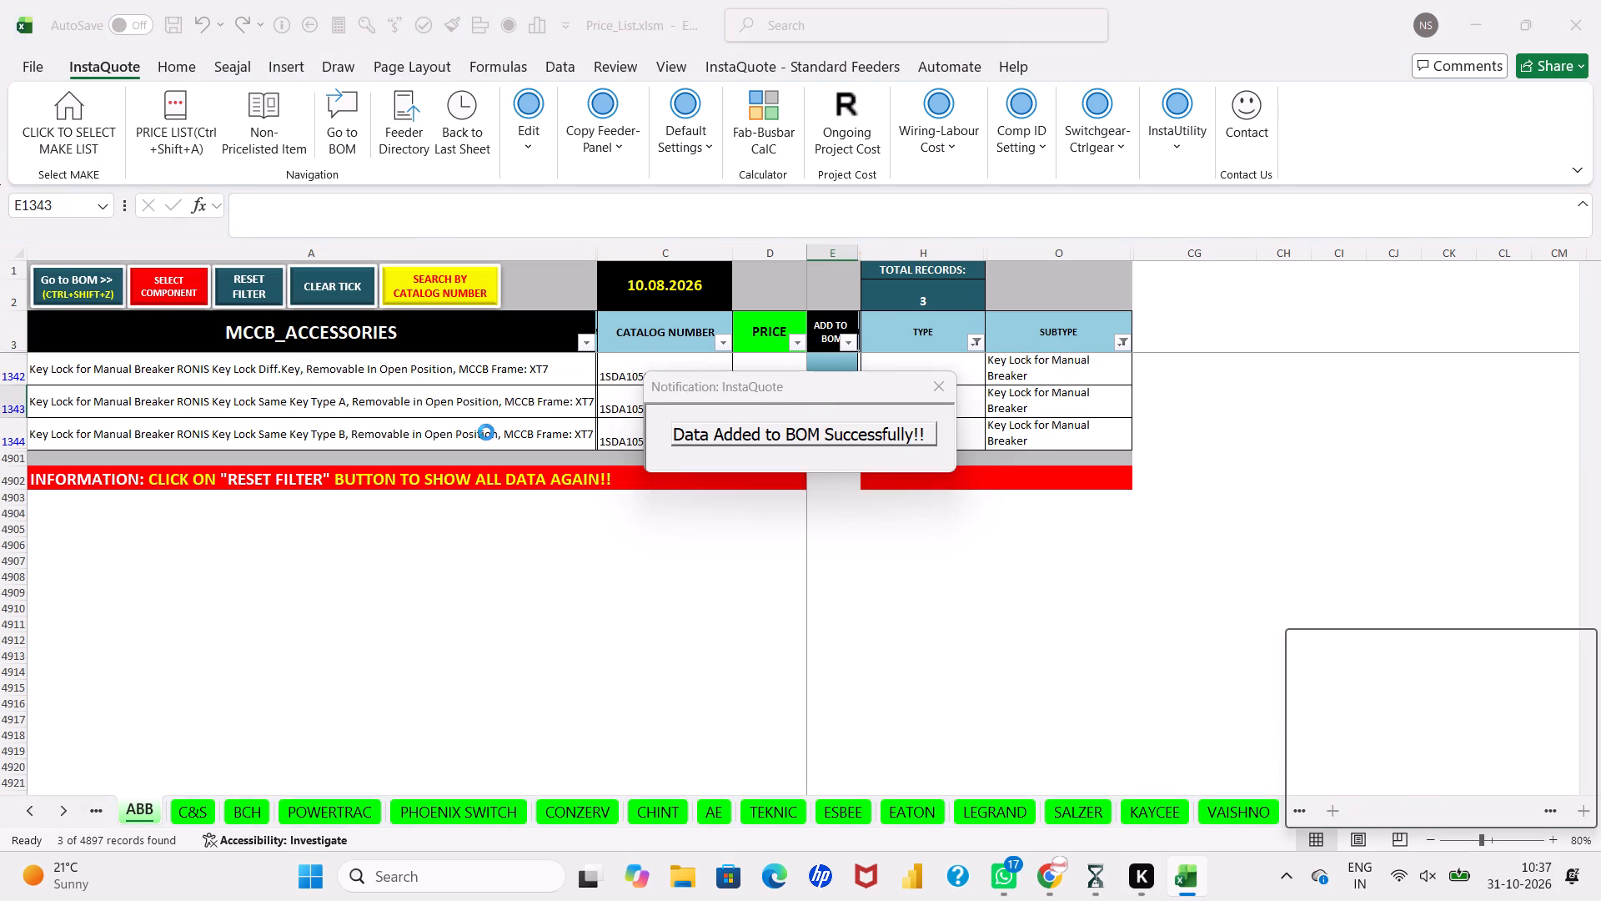
{"action": "left_click", "coordinate": [76, 309]}
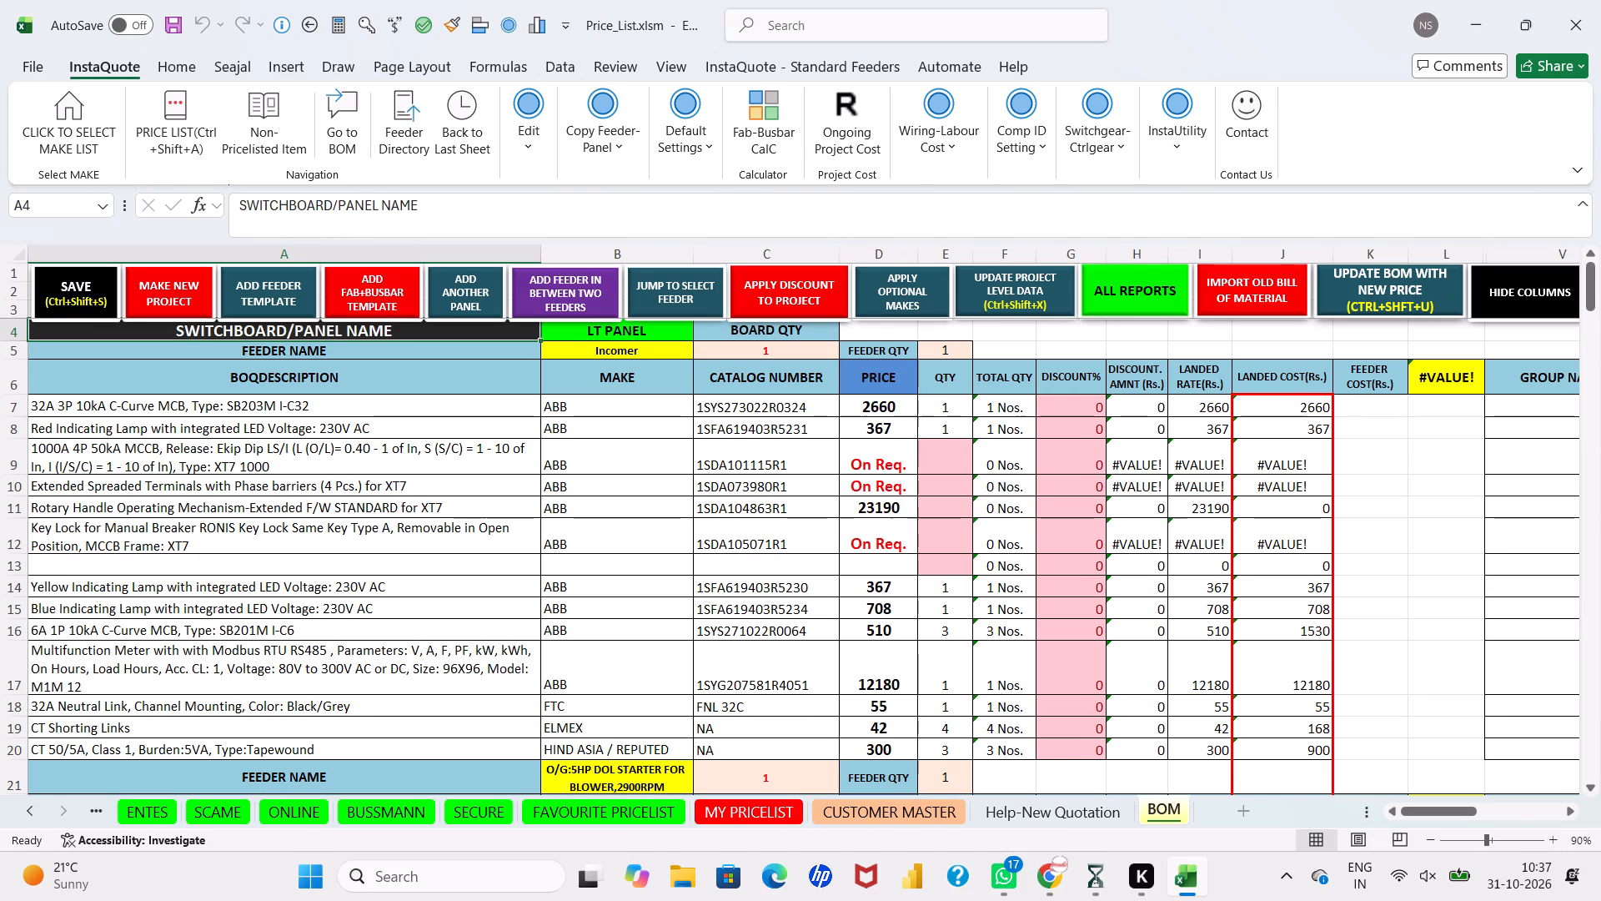
Copy description through price of BOM rows 9 to 12 and paste them at B9 in block 2 of the QJ3040 MCCBs Google sheet.
{"action": "left_click_drag", "start_coordinate": [411, 459], "coordinate": [904, 534]}
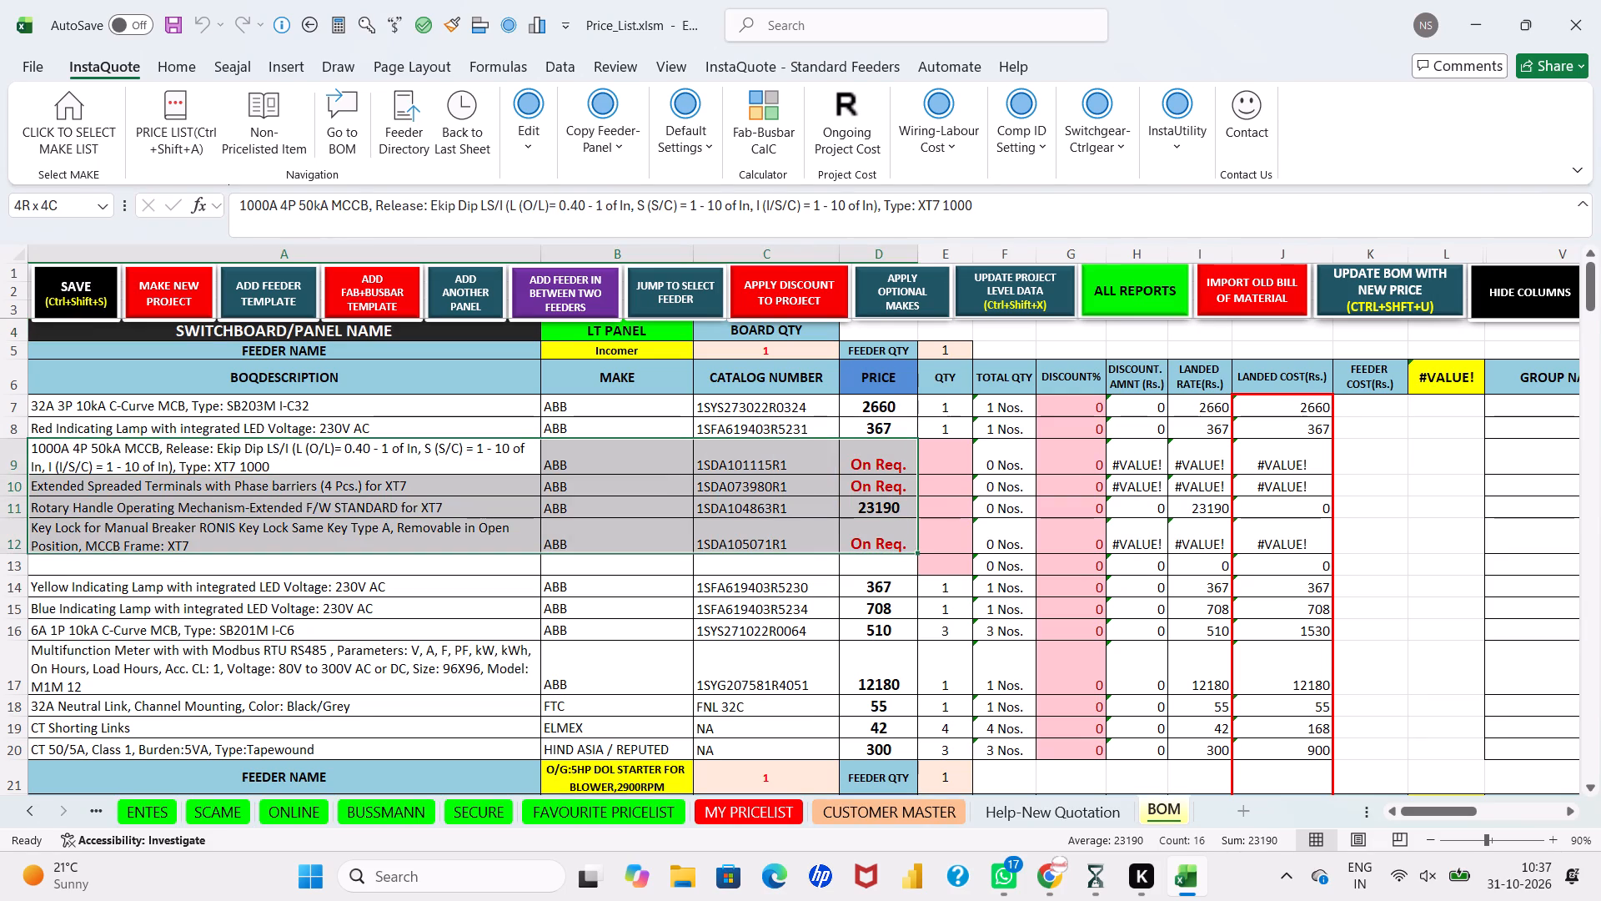
{"action": "left_click_drag", "start_coordinate": [904, 534], "coordinate": [902, 541]}
{"action": "key", "text": "ctrl+c"}
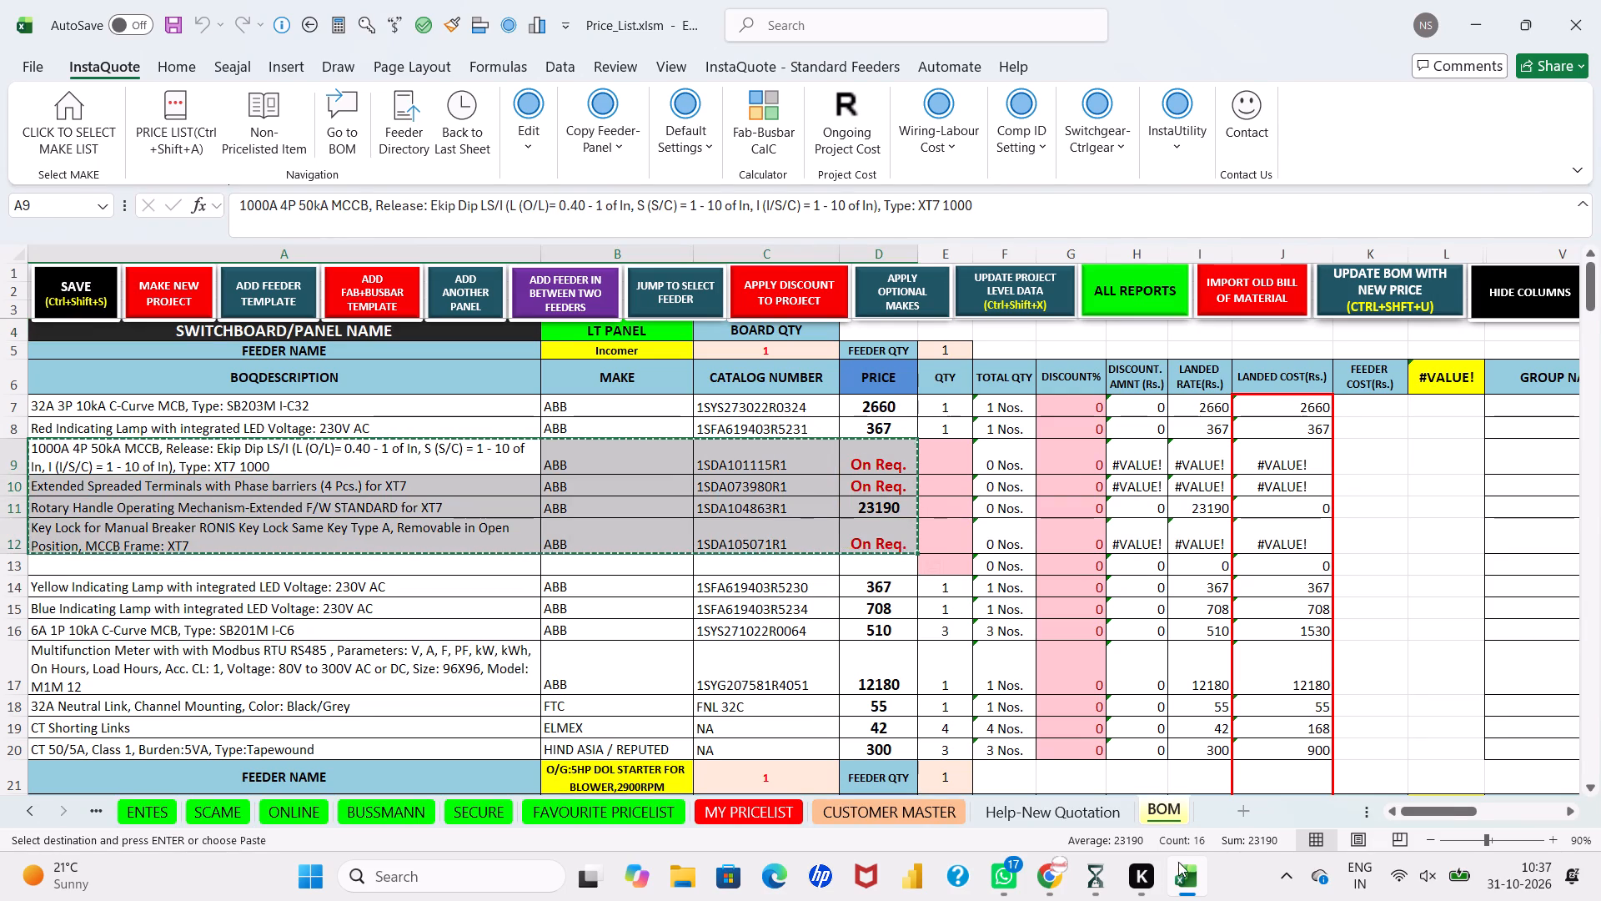
{"action": "left_click", "coordinate": [1052, 778]}
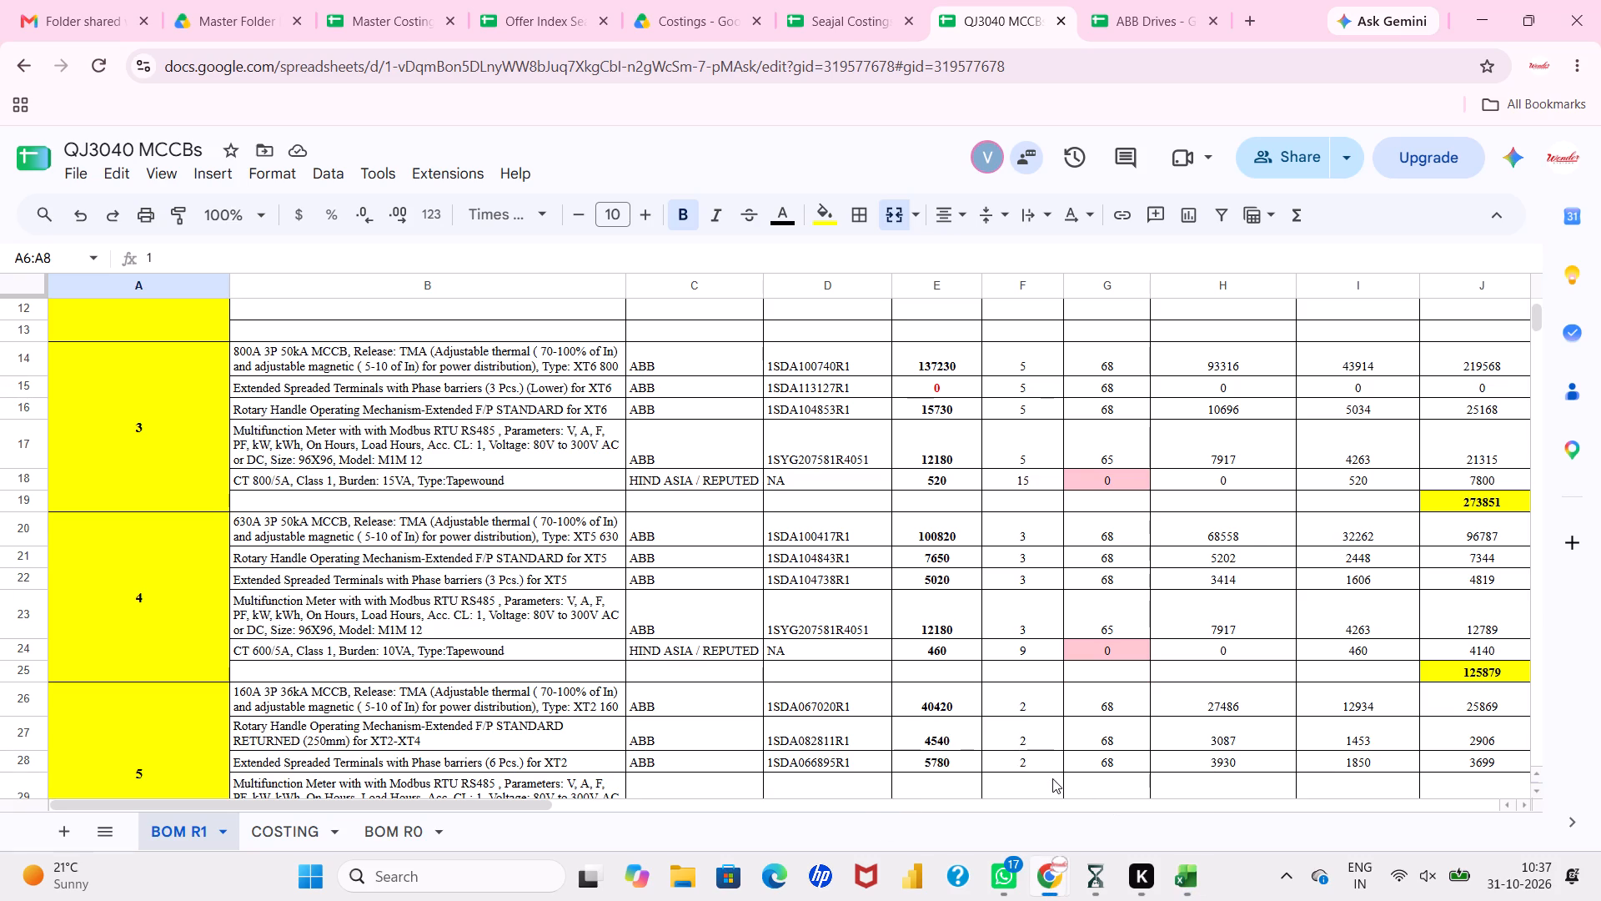
{"action": "scroll", "coordinate": [616, 521], "scroll_direction": "up", "scroll_amount": 2}
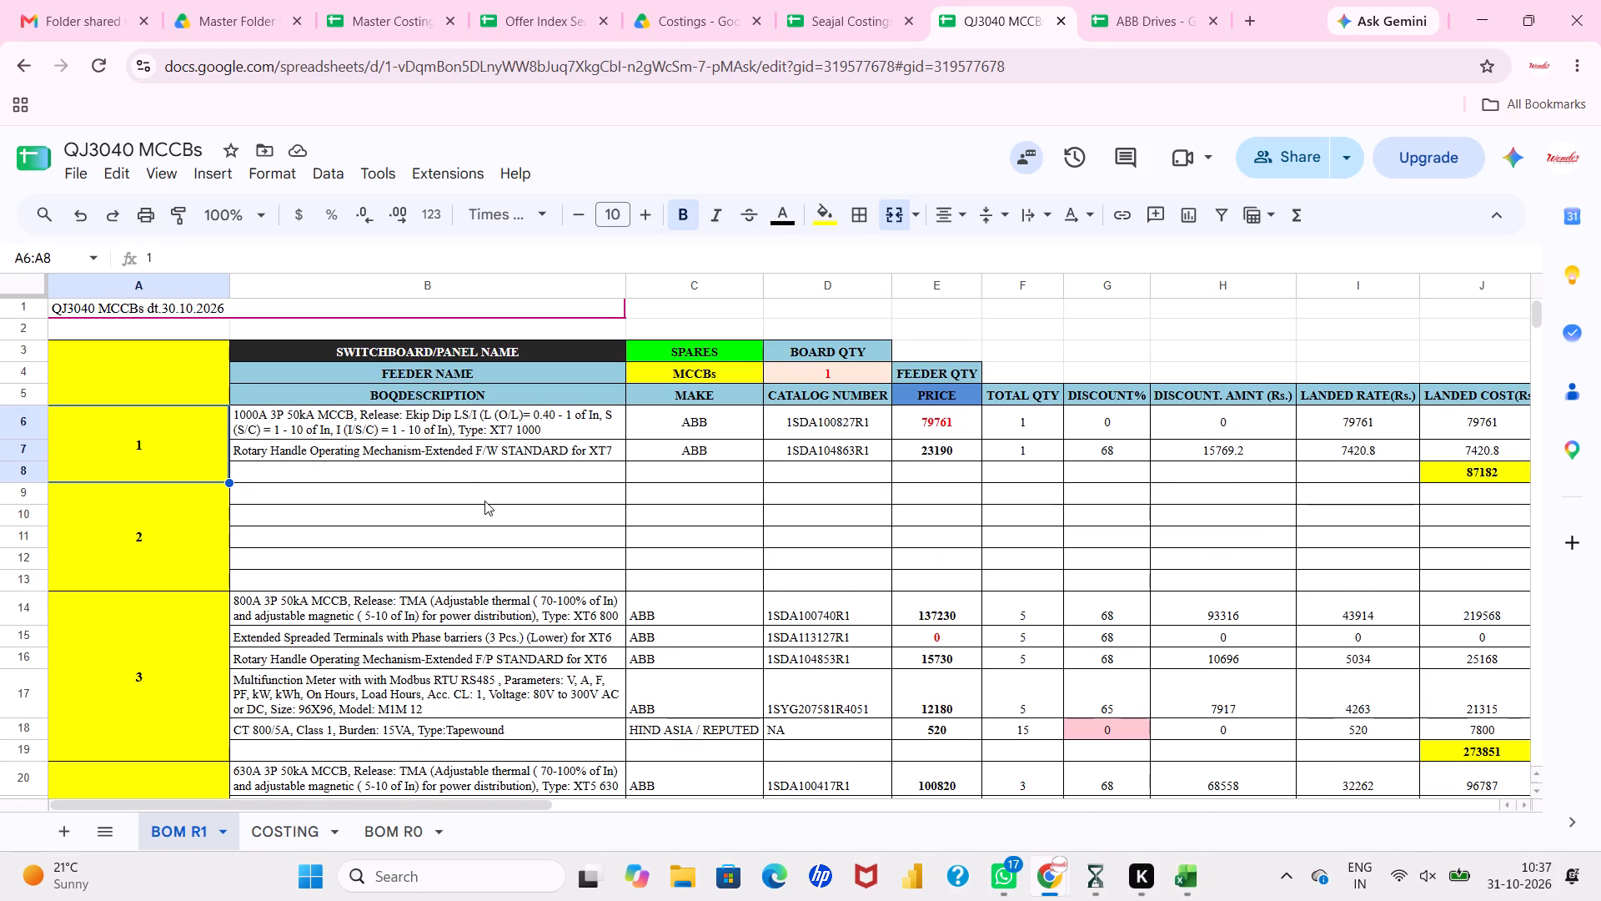
{"action": "left_click", "coordinate": [484, 501]}
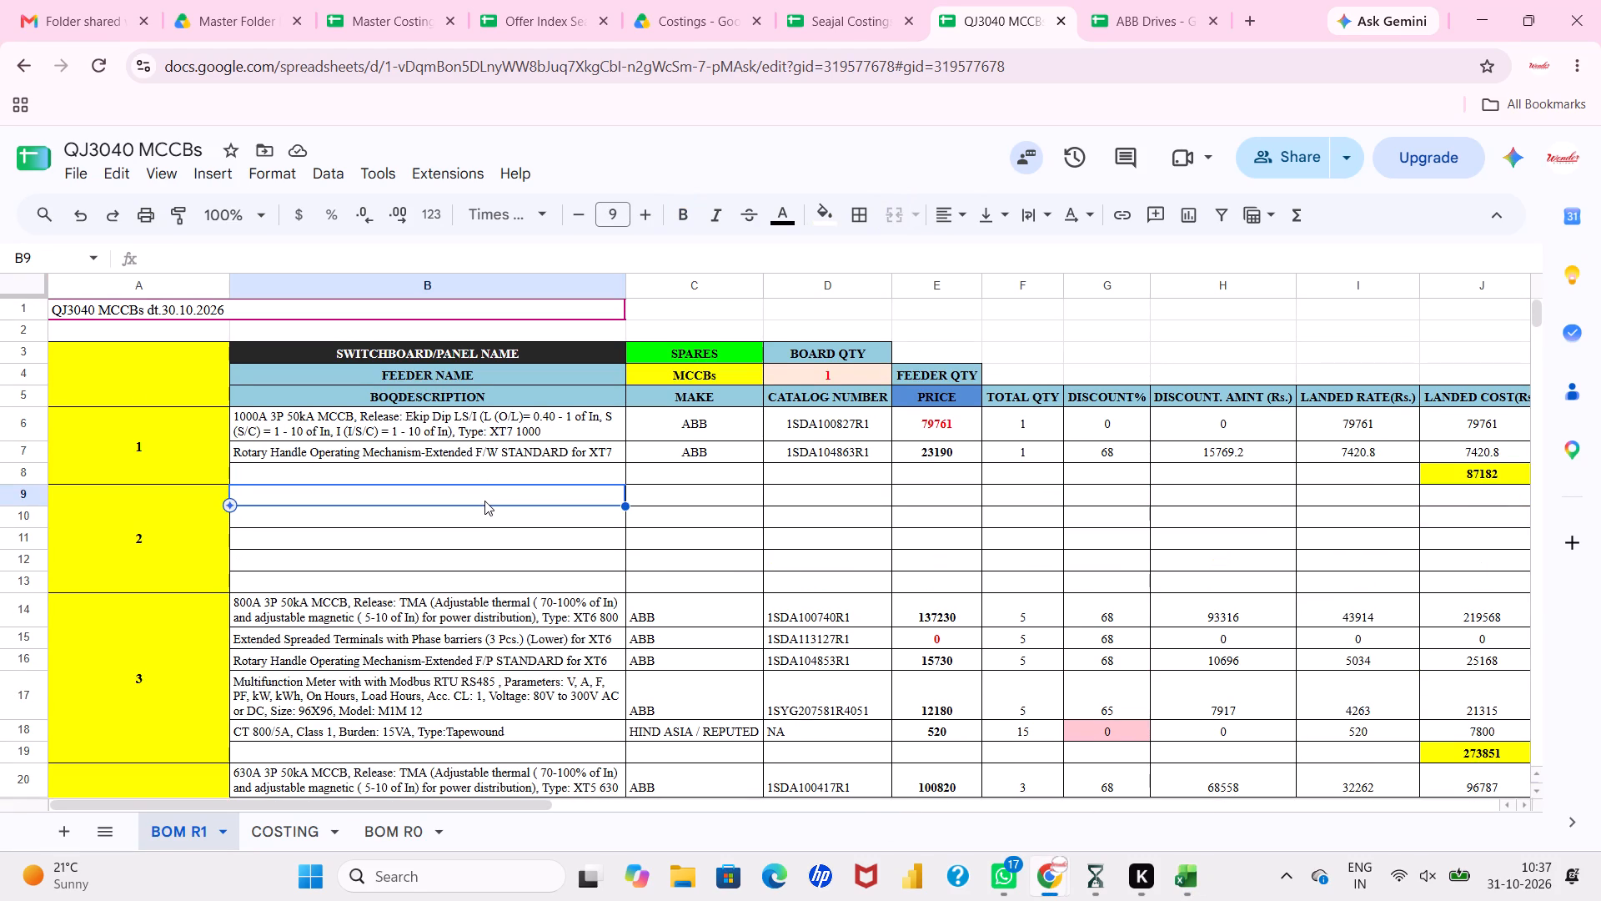
{"action": "key", "text": "ctrl+v"}
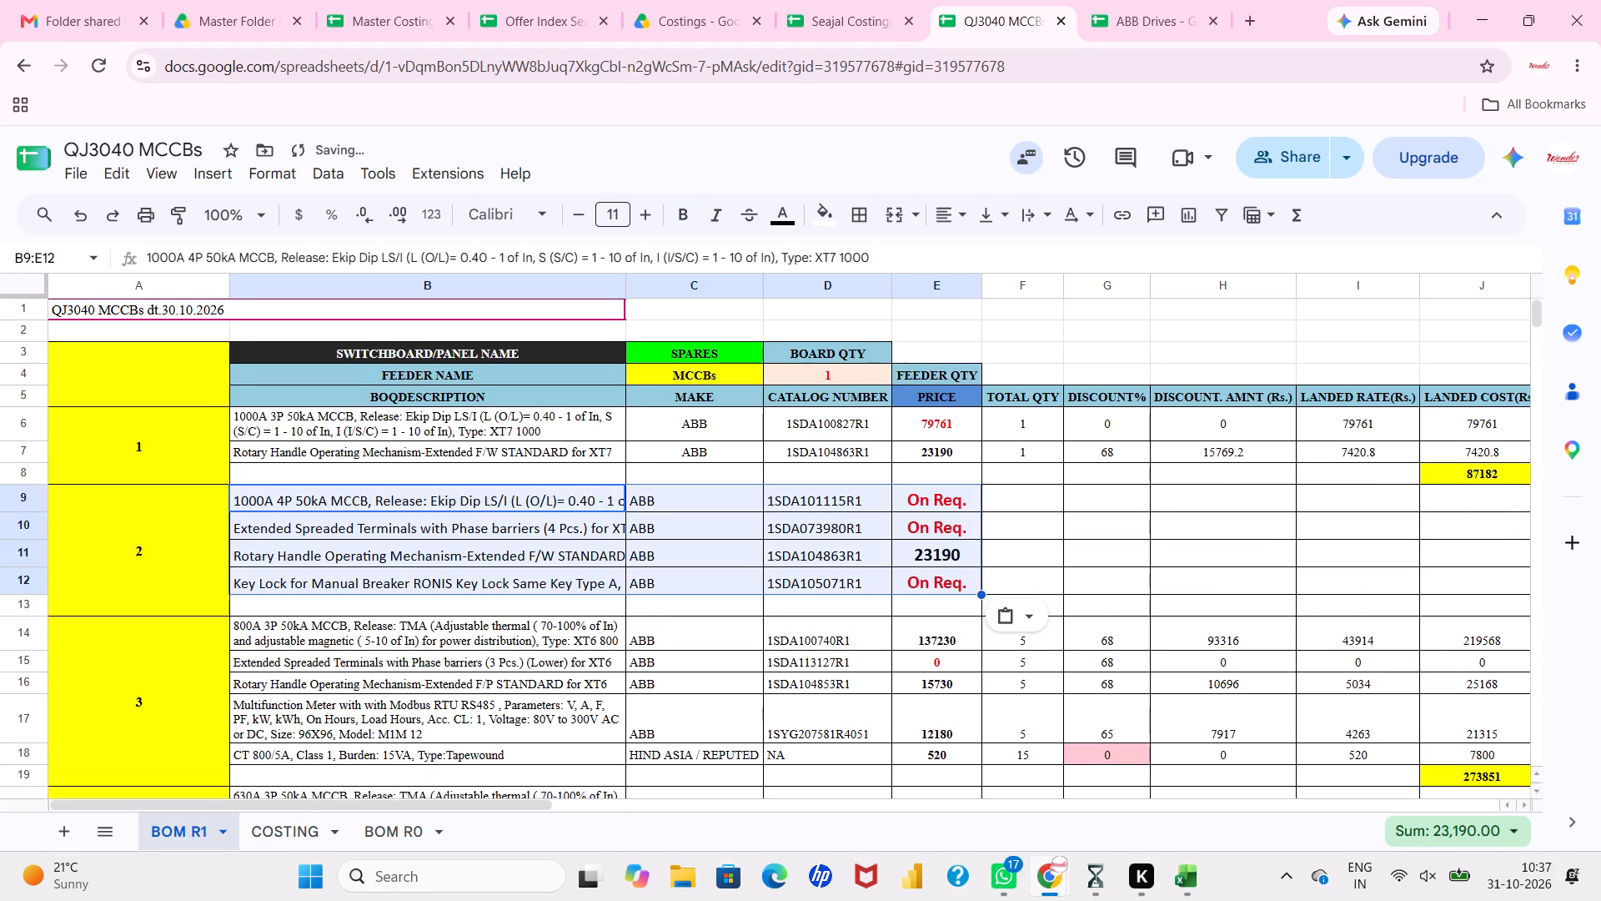
Format the pasted block 2 cells in Times New Roman, size 9, with wrapped text.
{"action": "double_click", "coordinate": [570, 214]}
{"action": "left_click", "coordinate": [549, 218]}
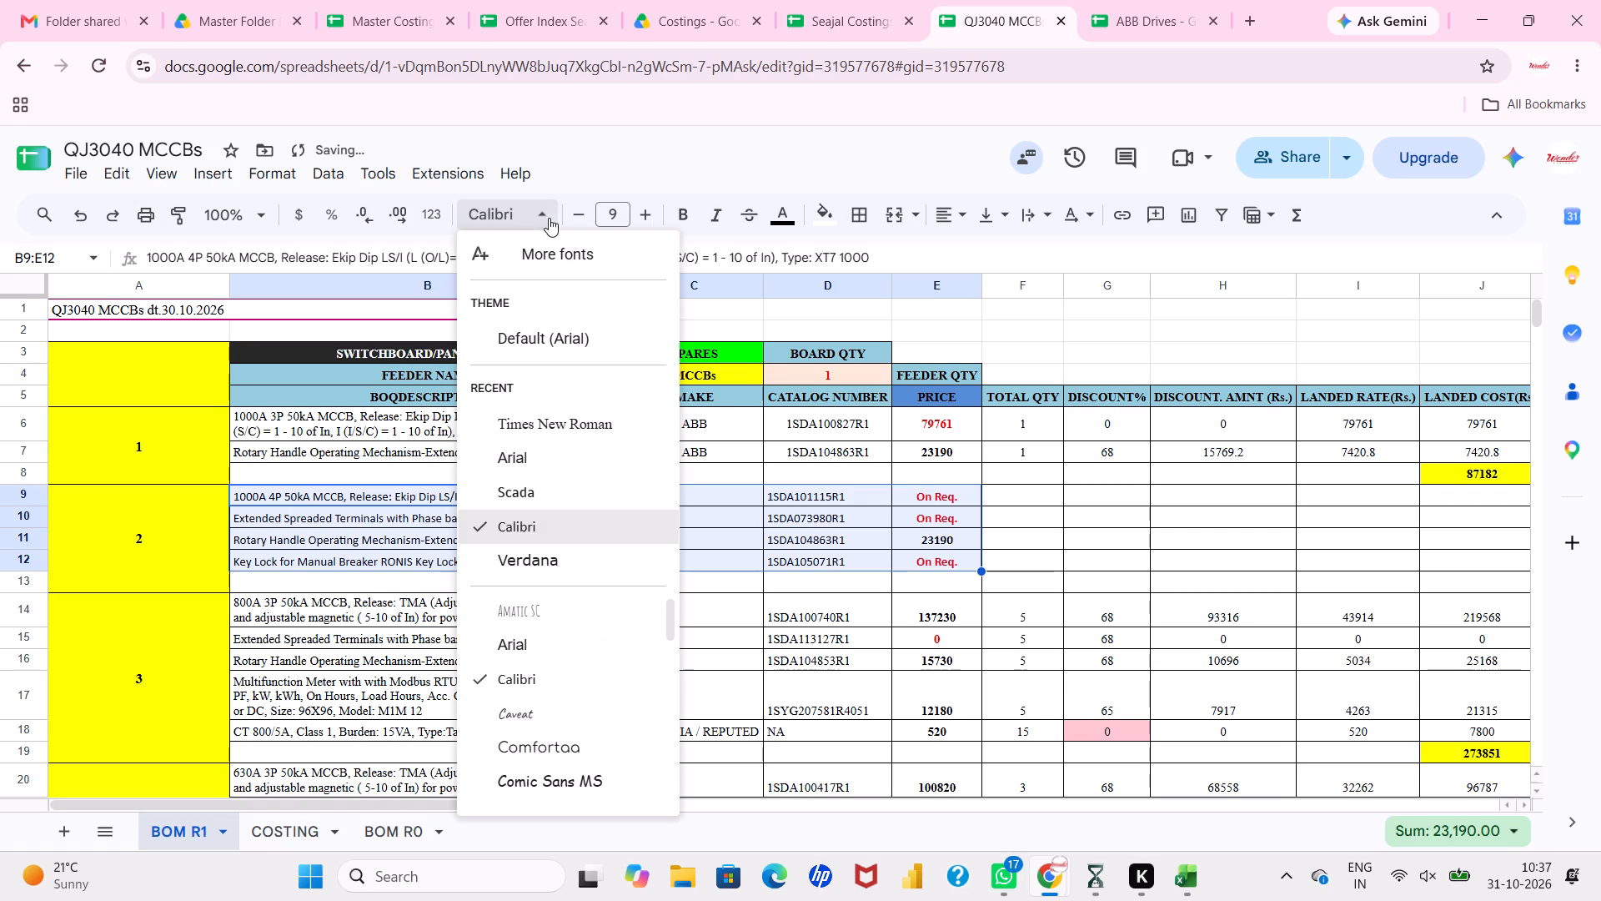
{"action": "left_click", "coordinate": [595, 418]}
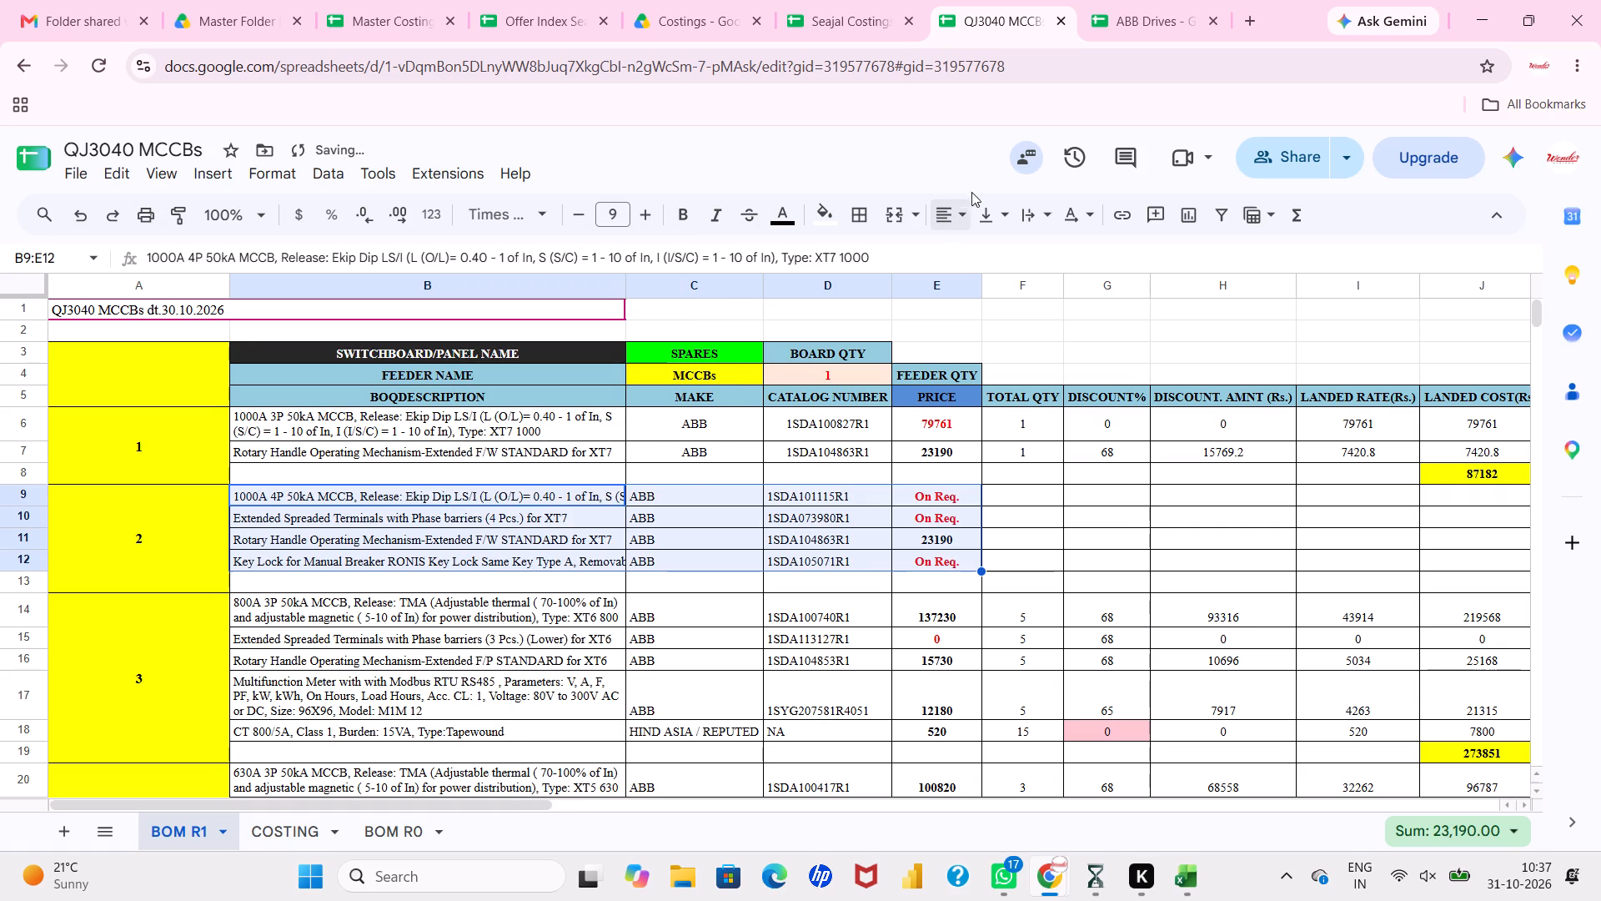
{"action": "left_click", "coordinate": [1044, 220]}
{"action": "left_click", "coordinate": [1067, 257]}
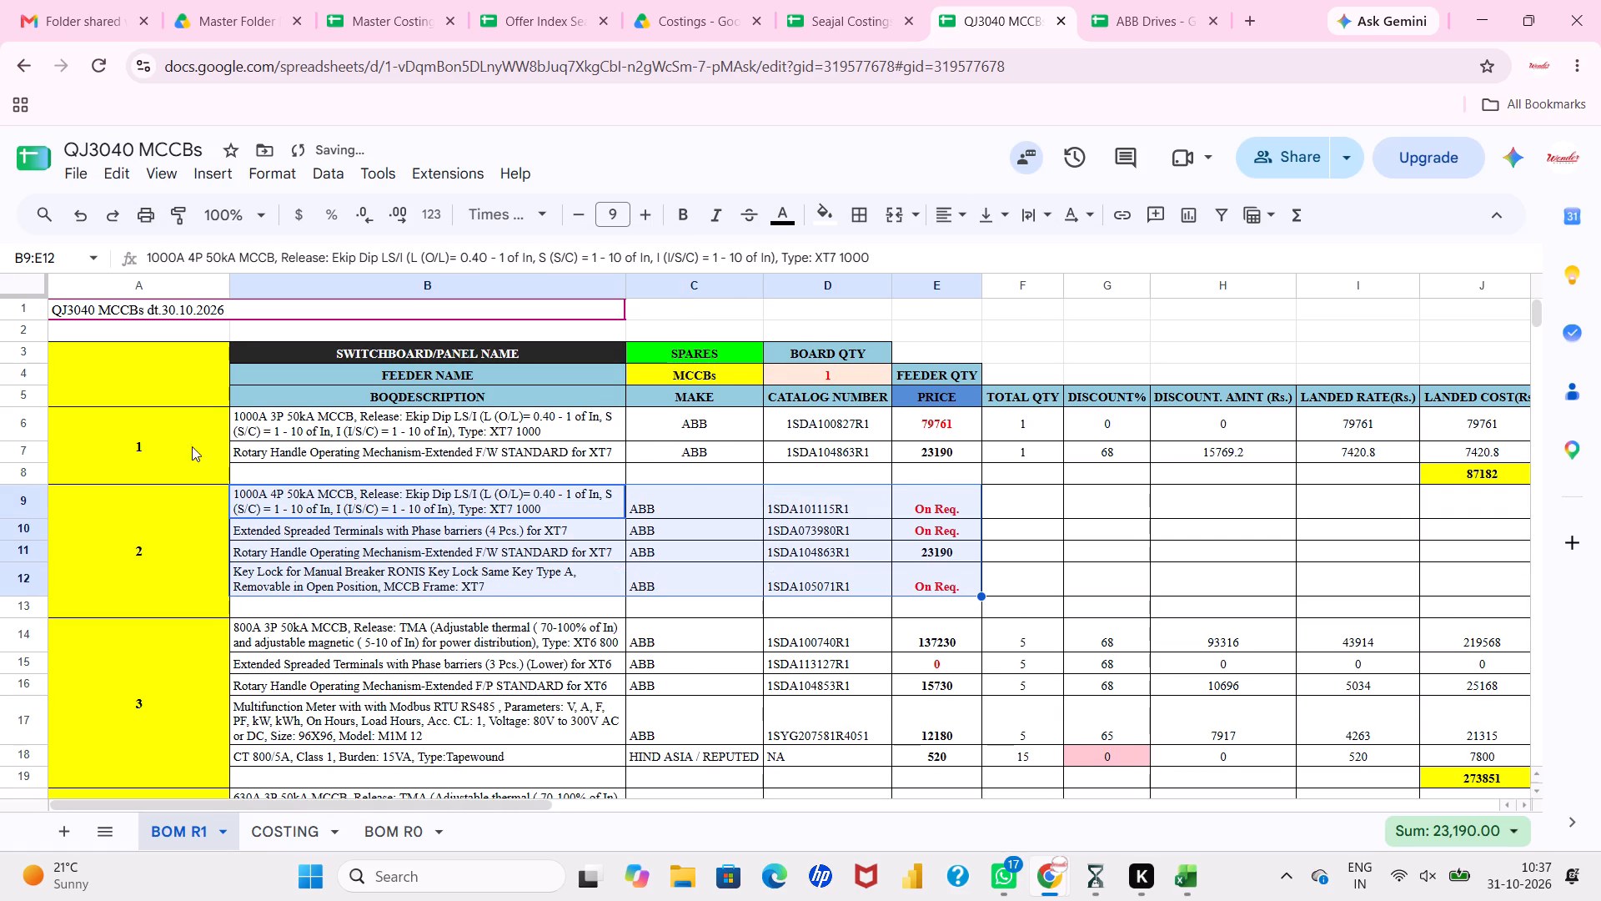
Insert two blank rows below the rotary handle in row 7 of block 1.
{"action": "left_click", "coordinate": [25, 449]}
{"action": "right_click", "coordinate": [25, 449]}
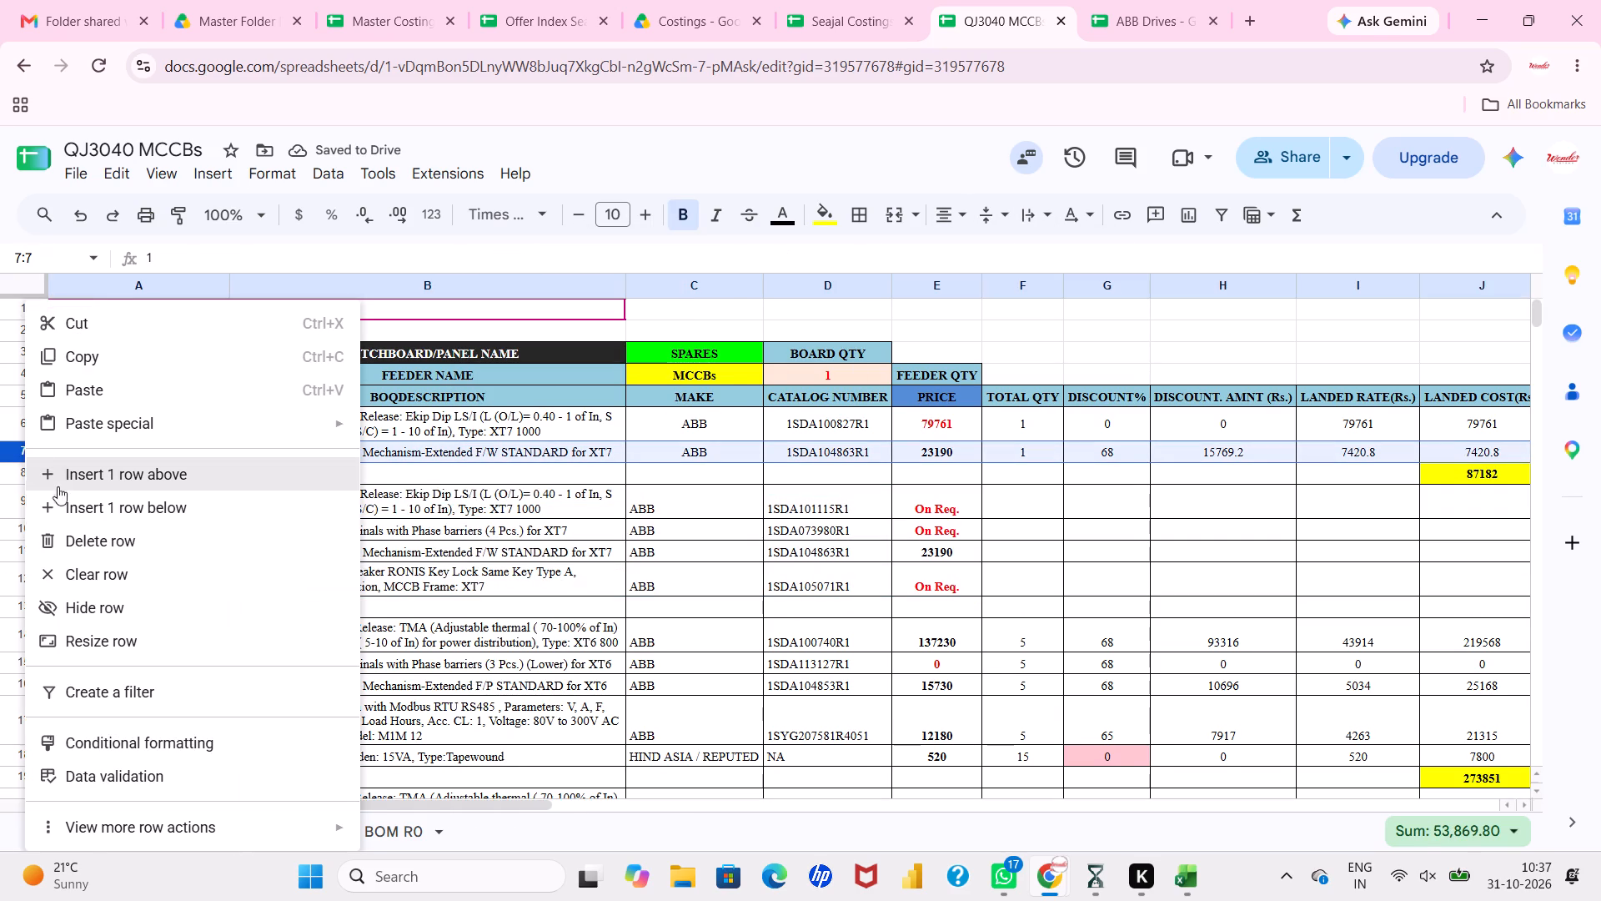
{"action": "left_click", "coordinate": [68, 510]}
{"action": "right_click", "coordinate": [33, 456]}
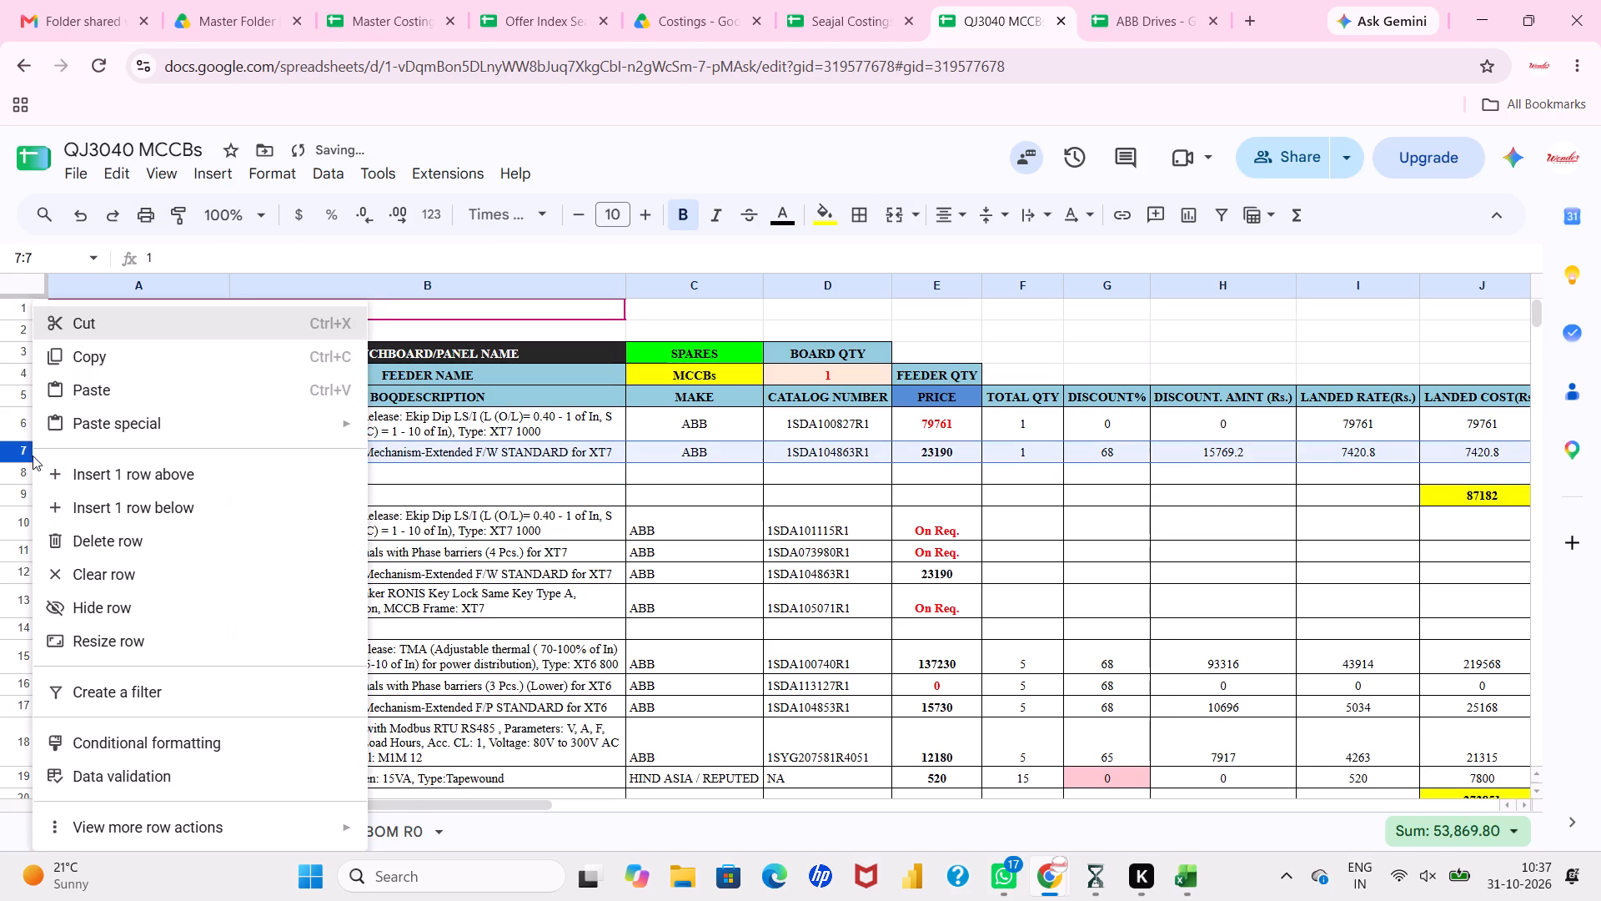
{"action": "left_click", "coordinate": [52, 502]}
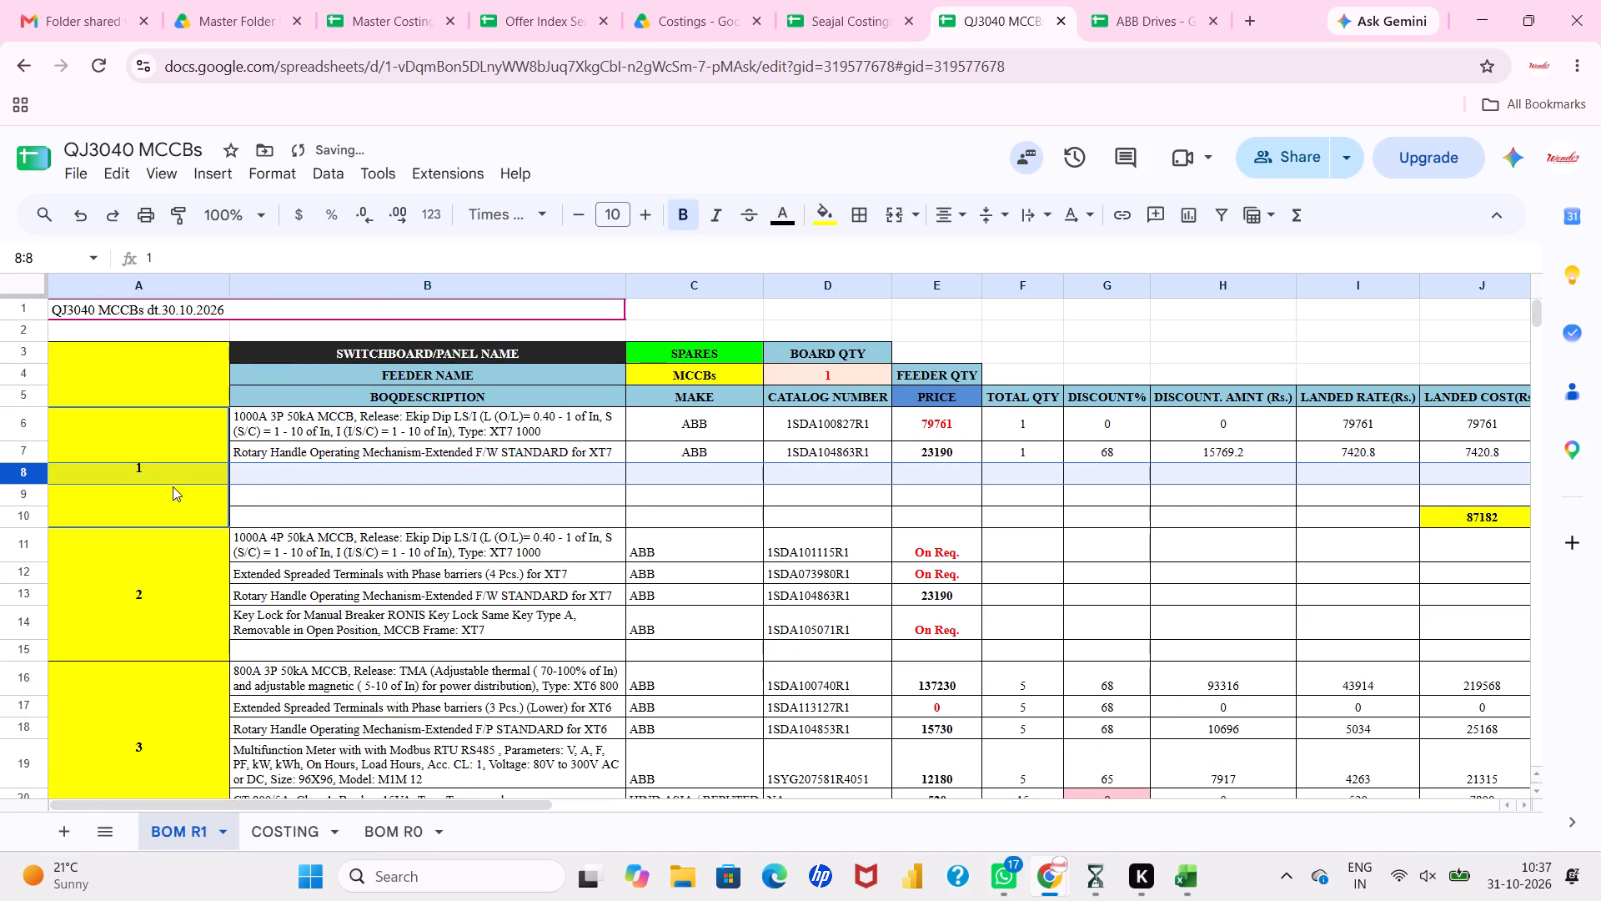
Insert two blank rows at the end of block 2, below the key lock in row 14.
{"action": "left_click", "coordinate": [282, 496]}
{"action": "scroll", "coordinate": [499, 602], "scroll_direction": "down", "scroll_amount": 1}
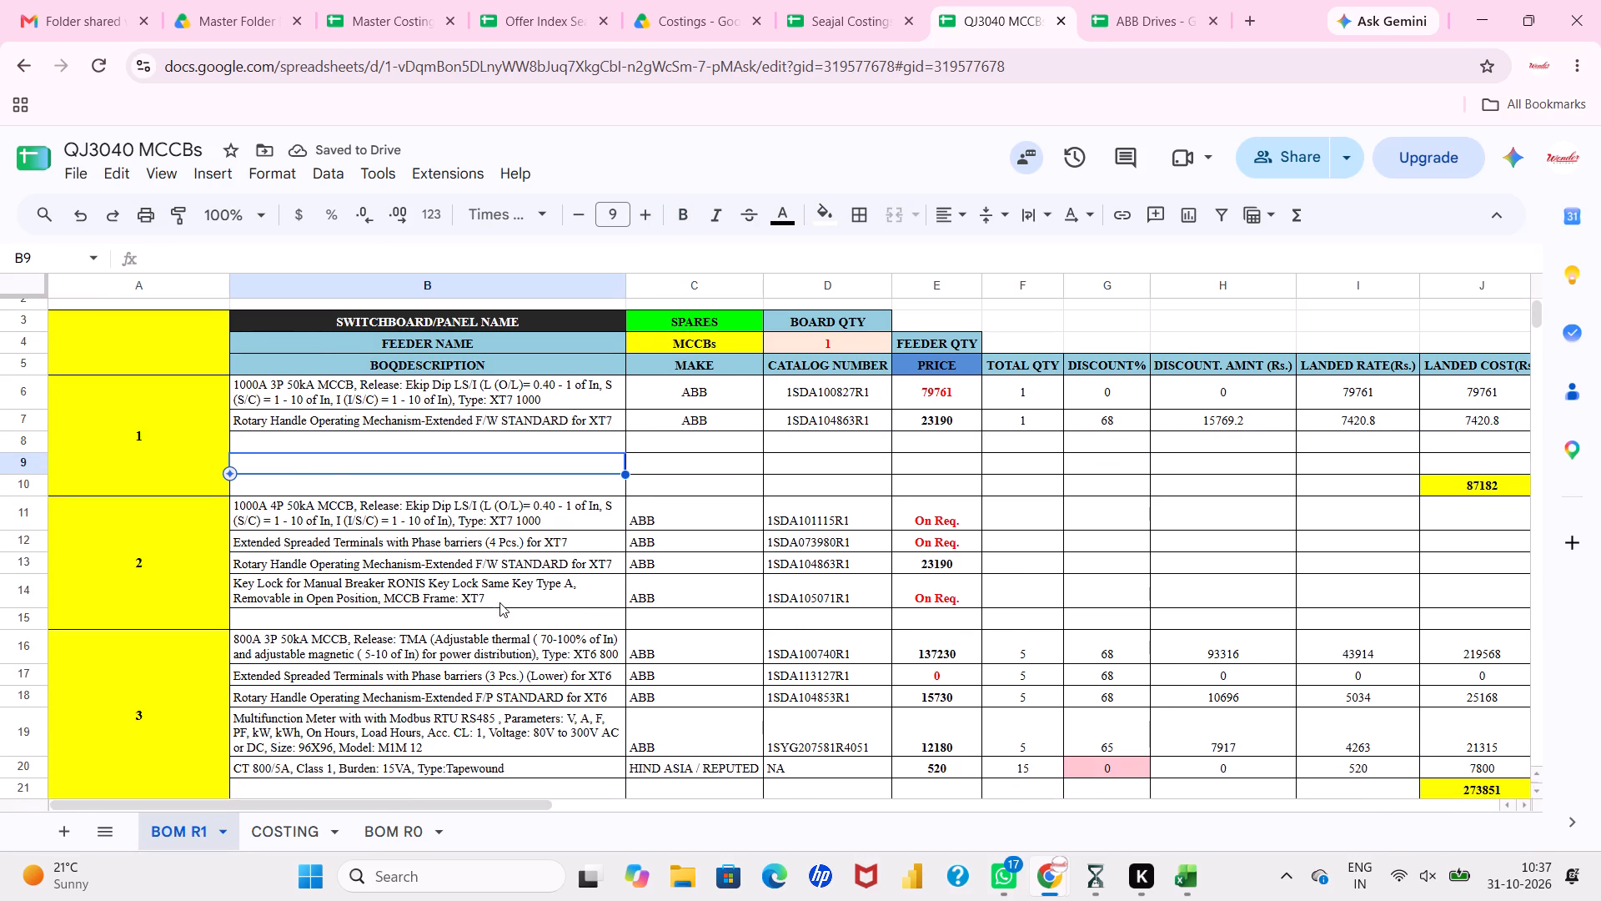
{"action": "left_click", "coordinate": [29, 591]}
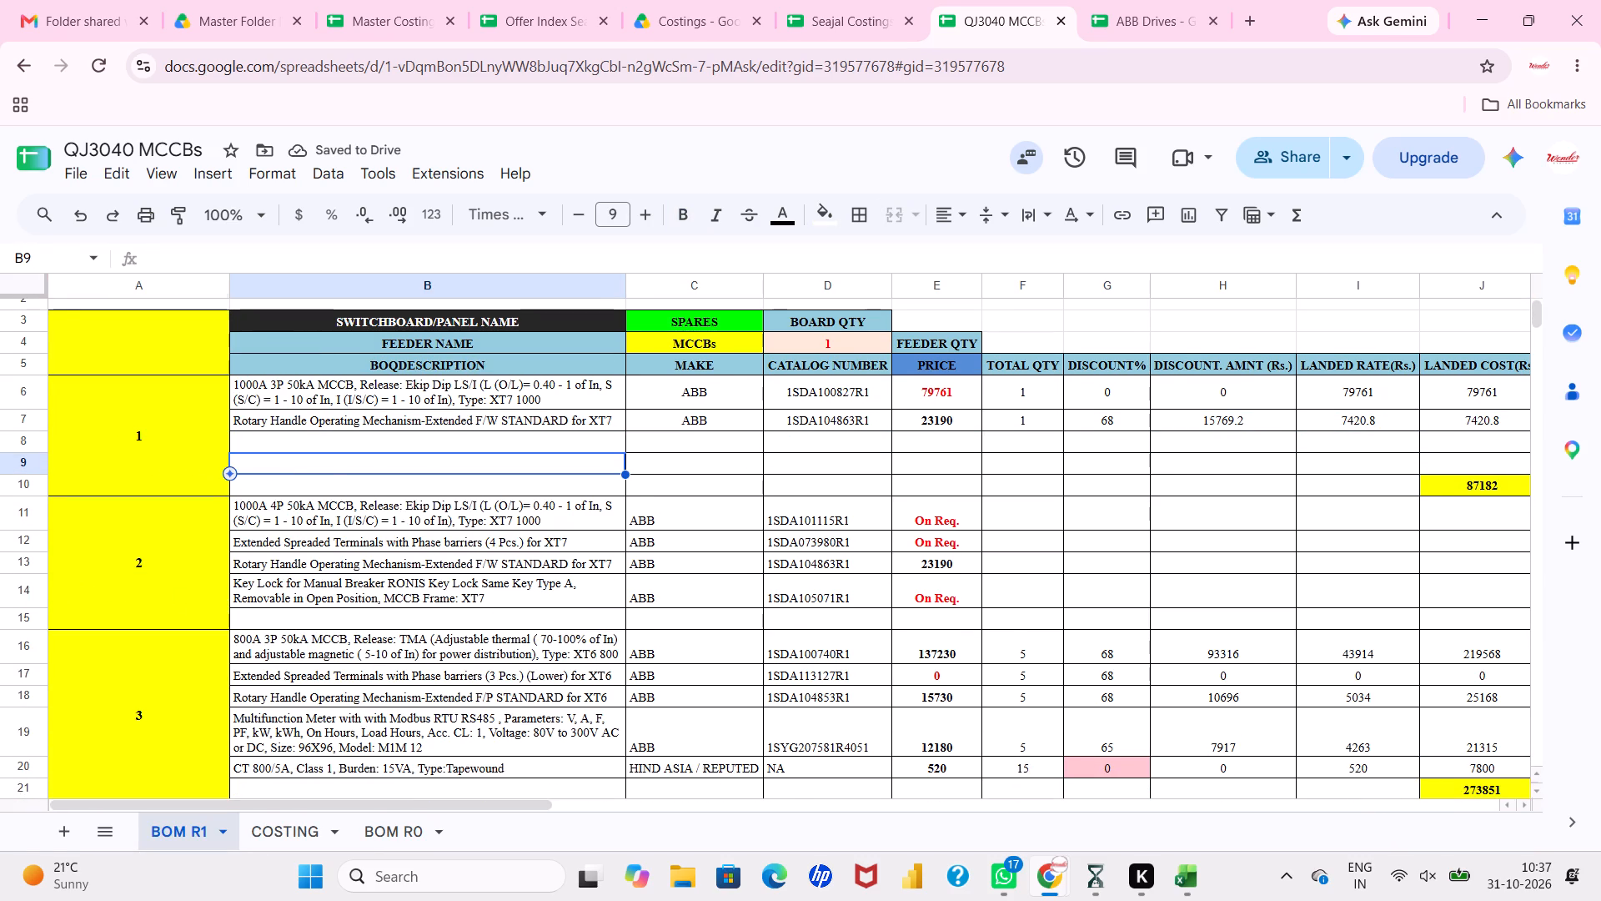
{"action": "right_click", "coordinate": [29, 591]}
{"action": "left_click", "coordinate": [93, 500]}
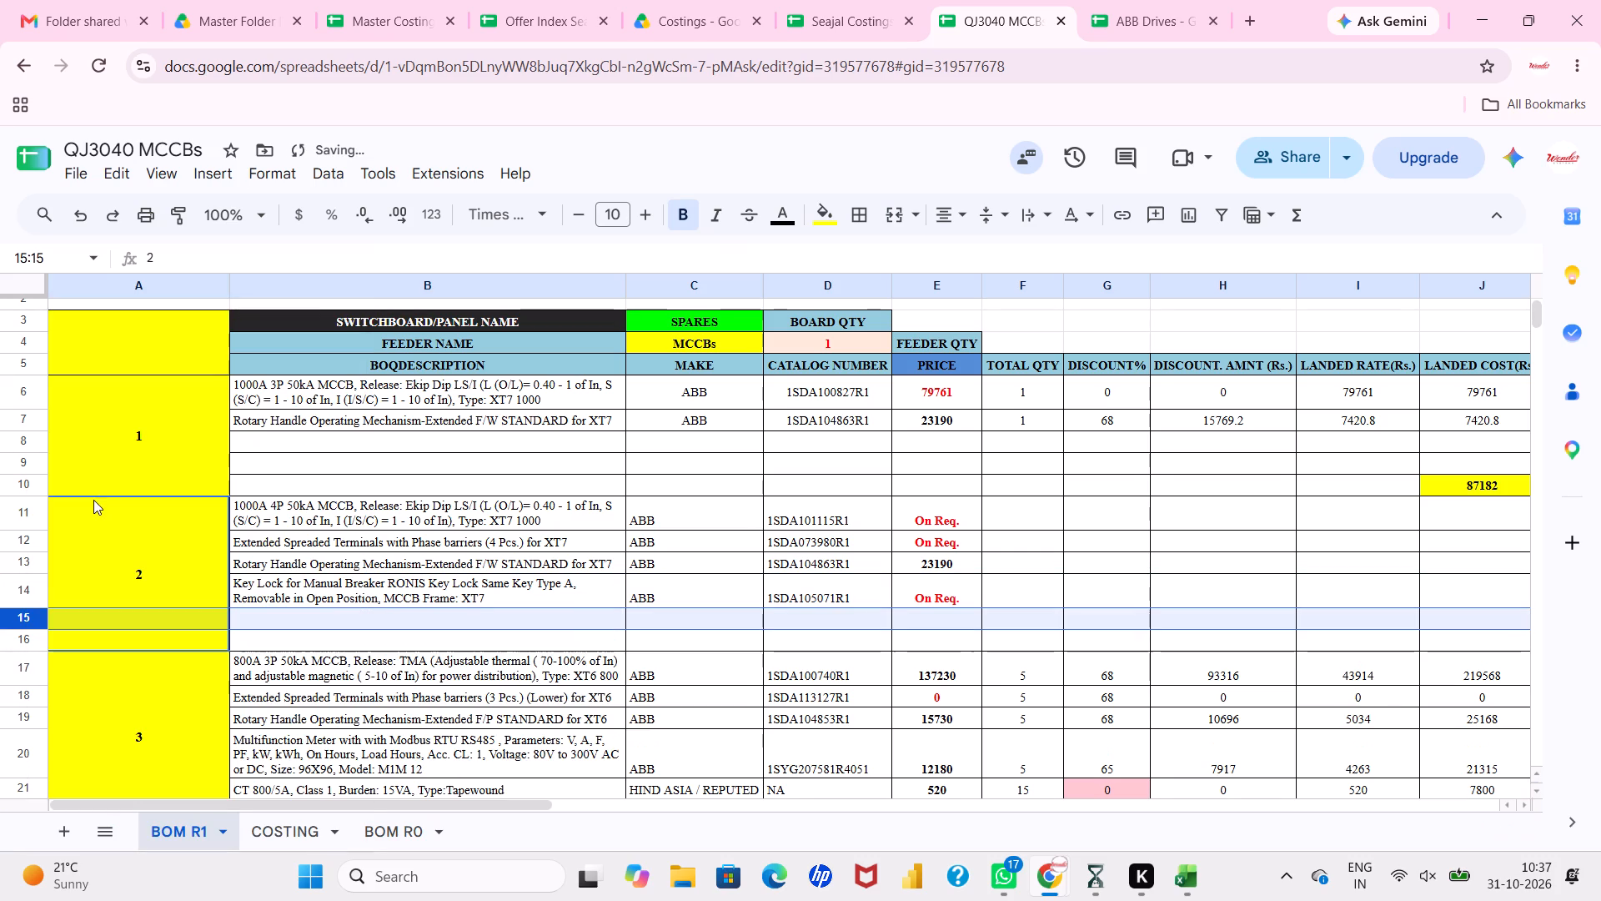
{"action": "right_click", "coordinate": [30, 607]}
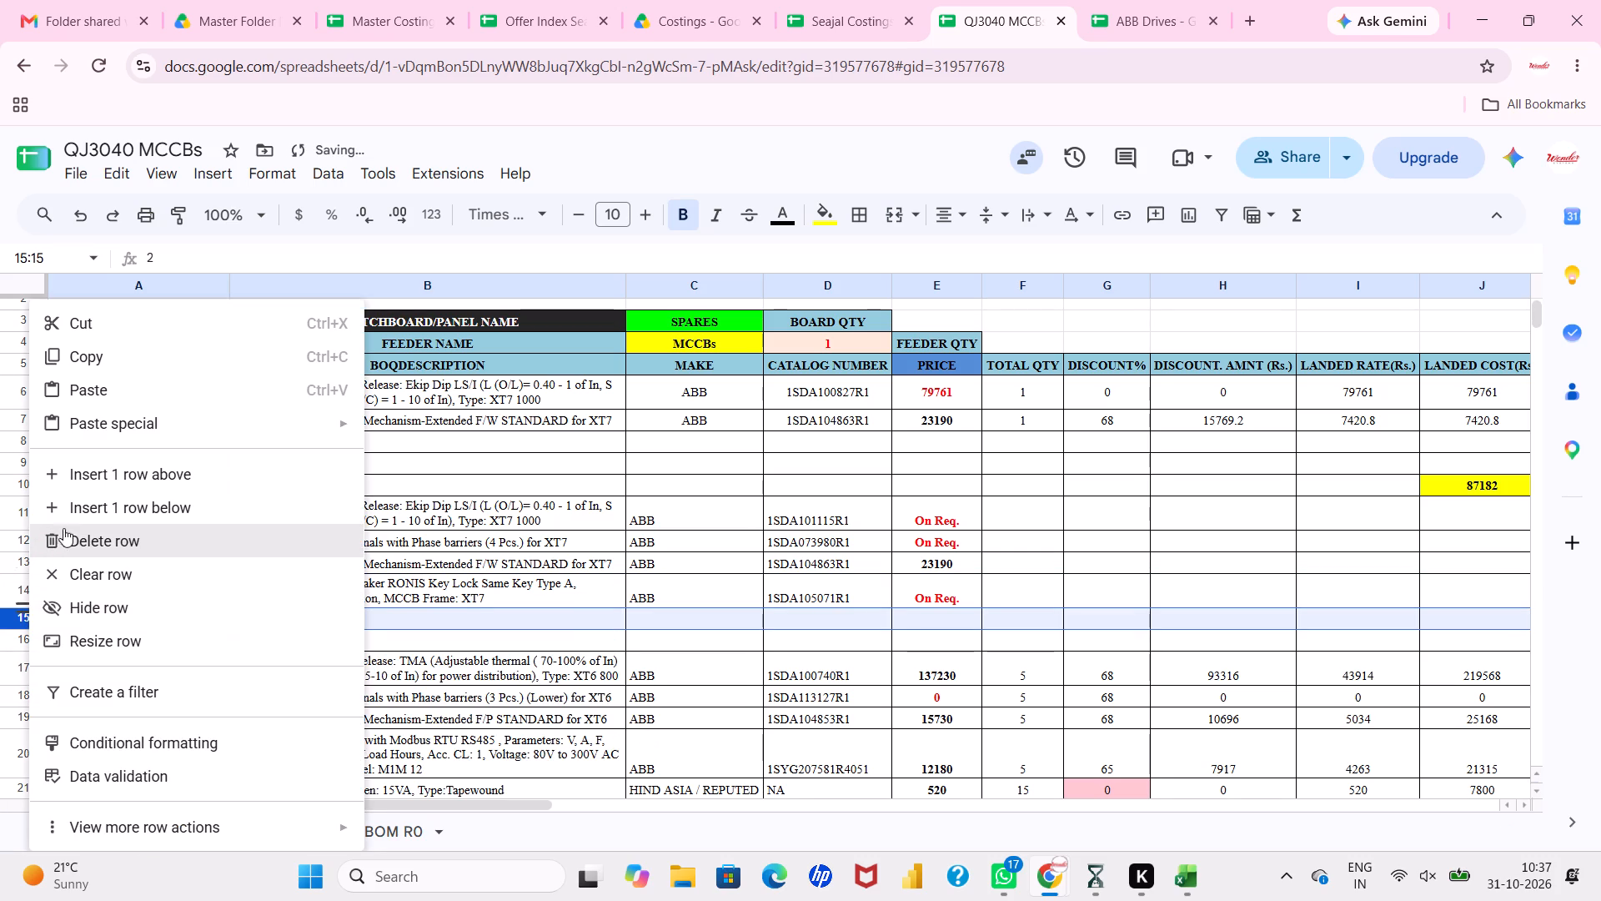
{"action": "left_click", "coordinate": [71, 511]}
{"action": "left_click", "coordinate": [431, 596]}
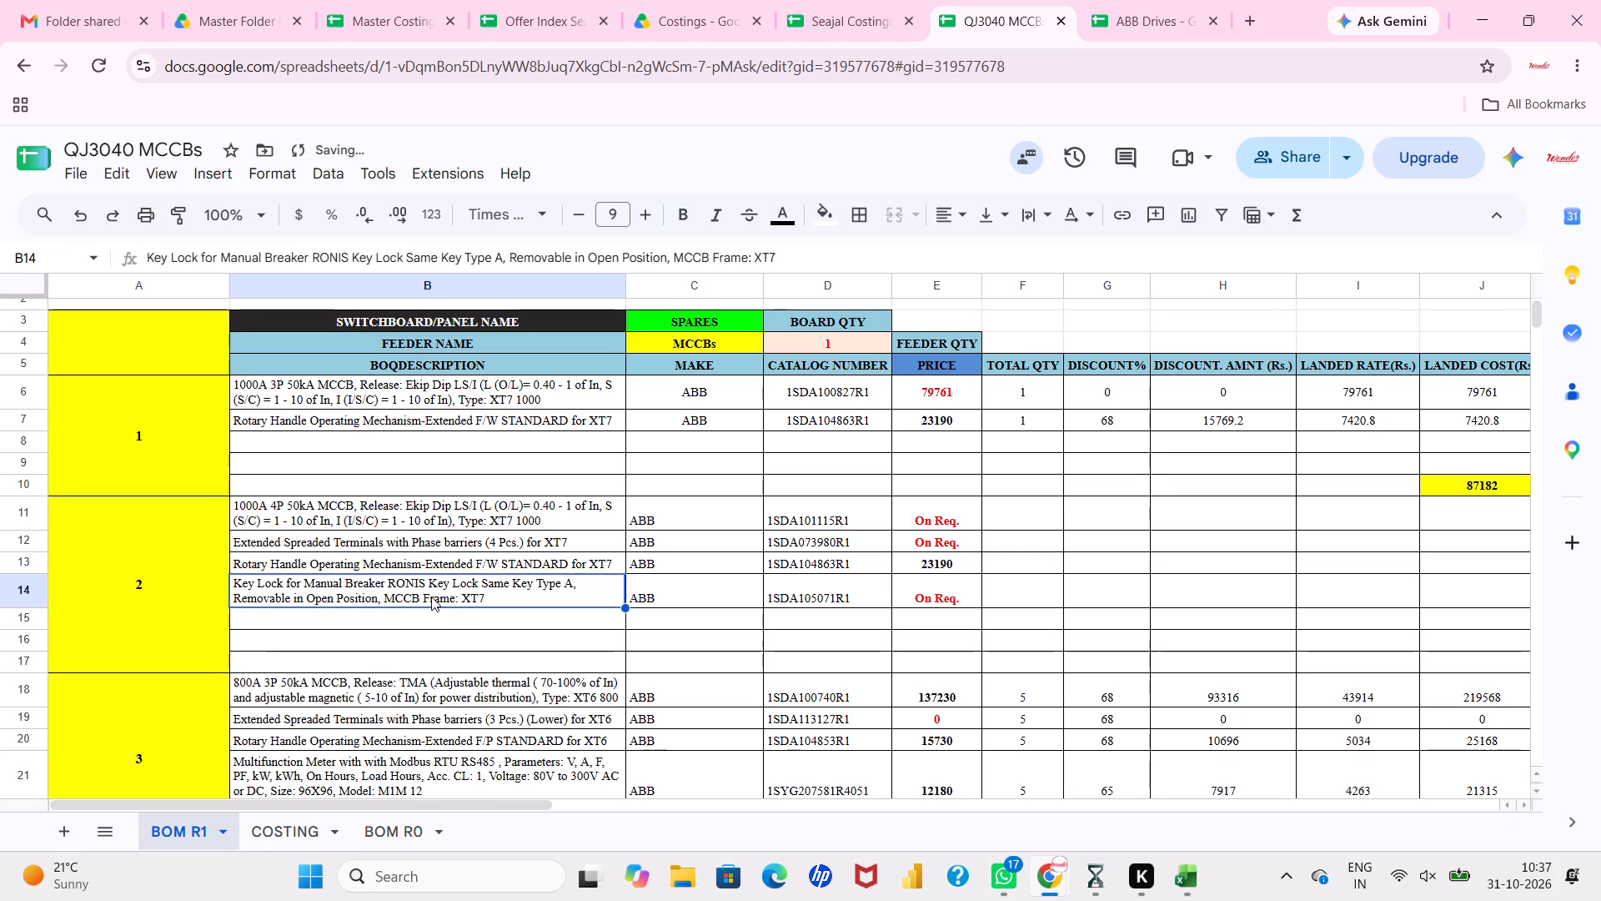
Copy block 3's multifunction meter, CT and total rows (B21:J23) and paste them at B15 in block 2.
{"action": "scroll", "coordinate": [431, 596], "scroll_direction": "down", "scroll_amount": 1}
{"action": "right_click", "coordinate": [431, 596]}
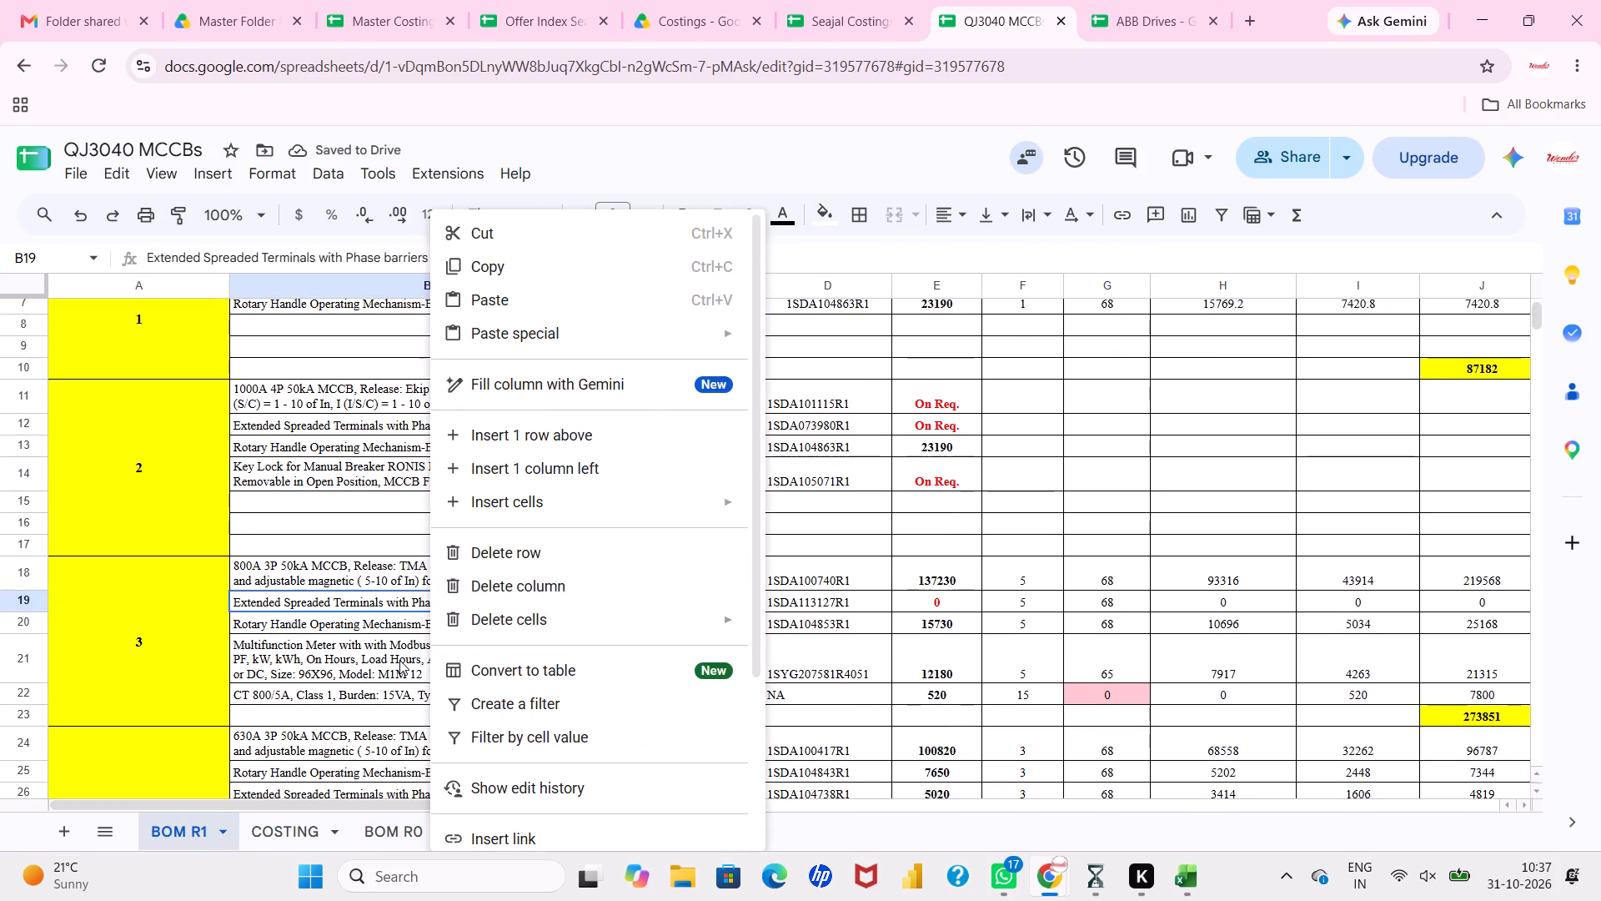
{"action": "left_click", "coordinate": [399, 660]}
{"action": "left_click_drag", "start_coordinate": [399, 660], "coordinate": [1458, 697]}
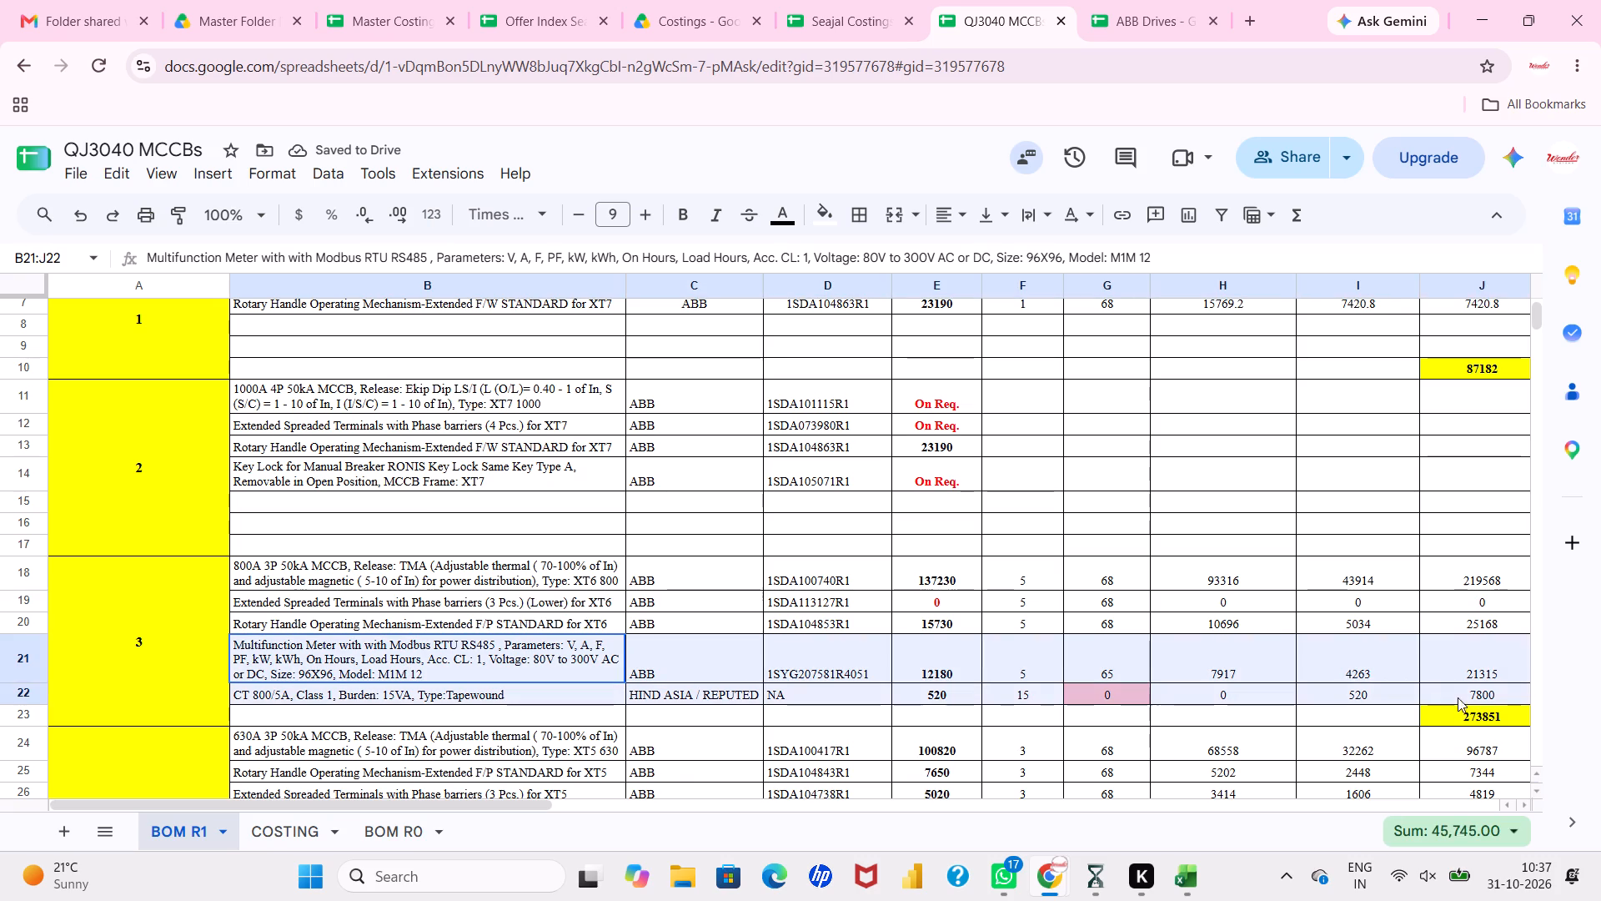
{"action": "left_click_drag", "start_coordinate": [1458, 697], "coordinate": [1458, 717]}
{"action": "key", "text": "ctrl+c"}
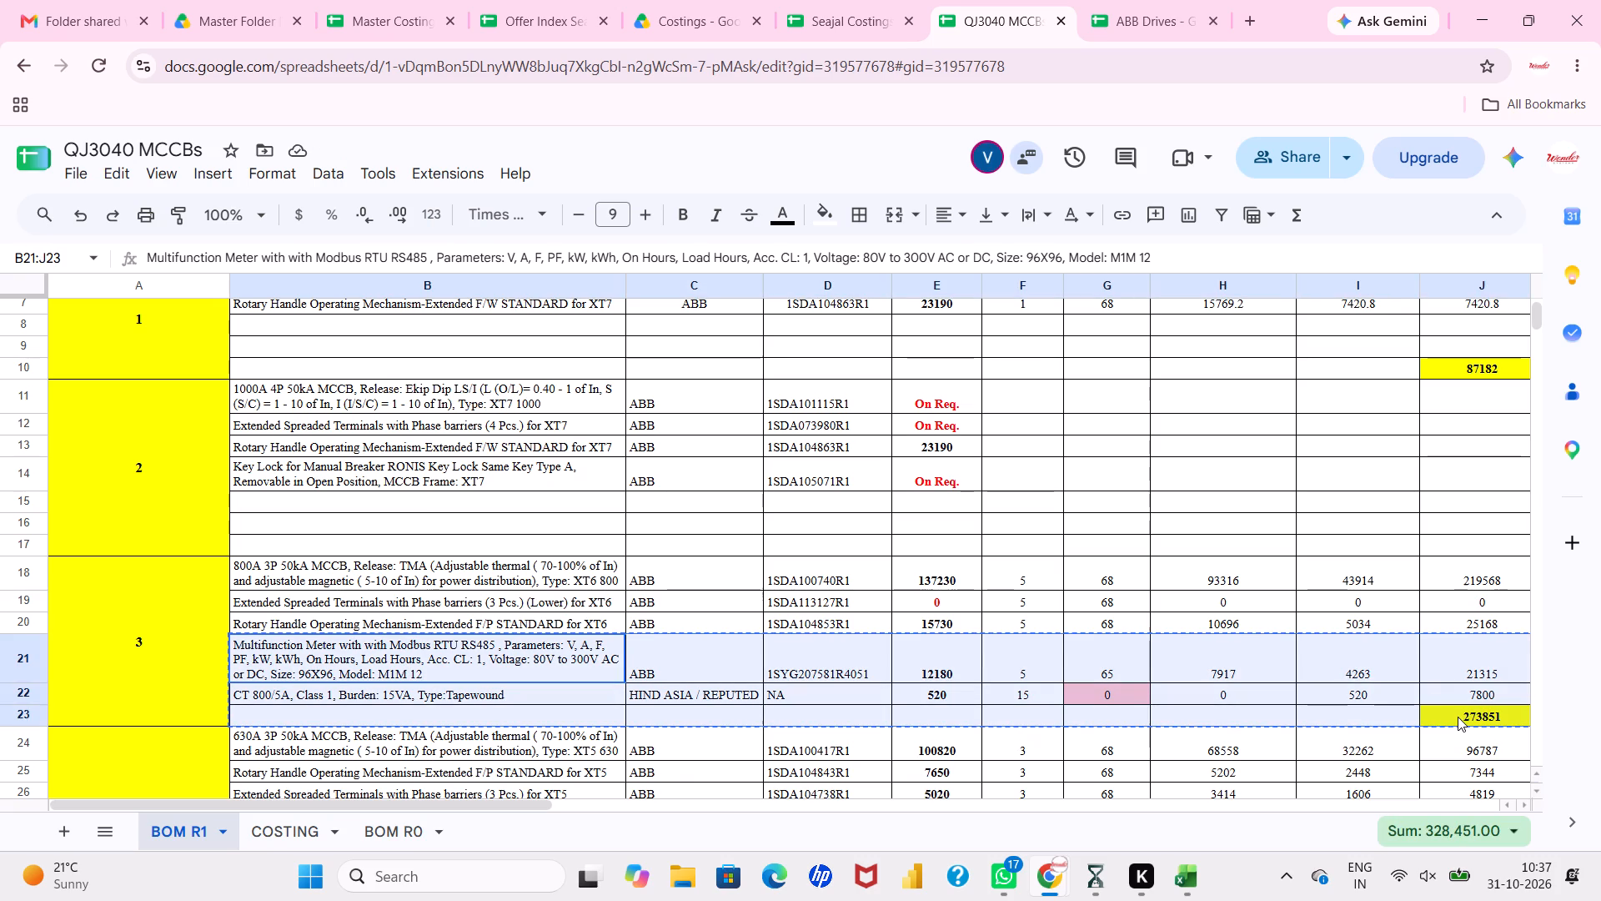
{"action": "left_click", "coordinate": [522, 509]}
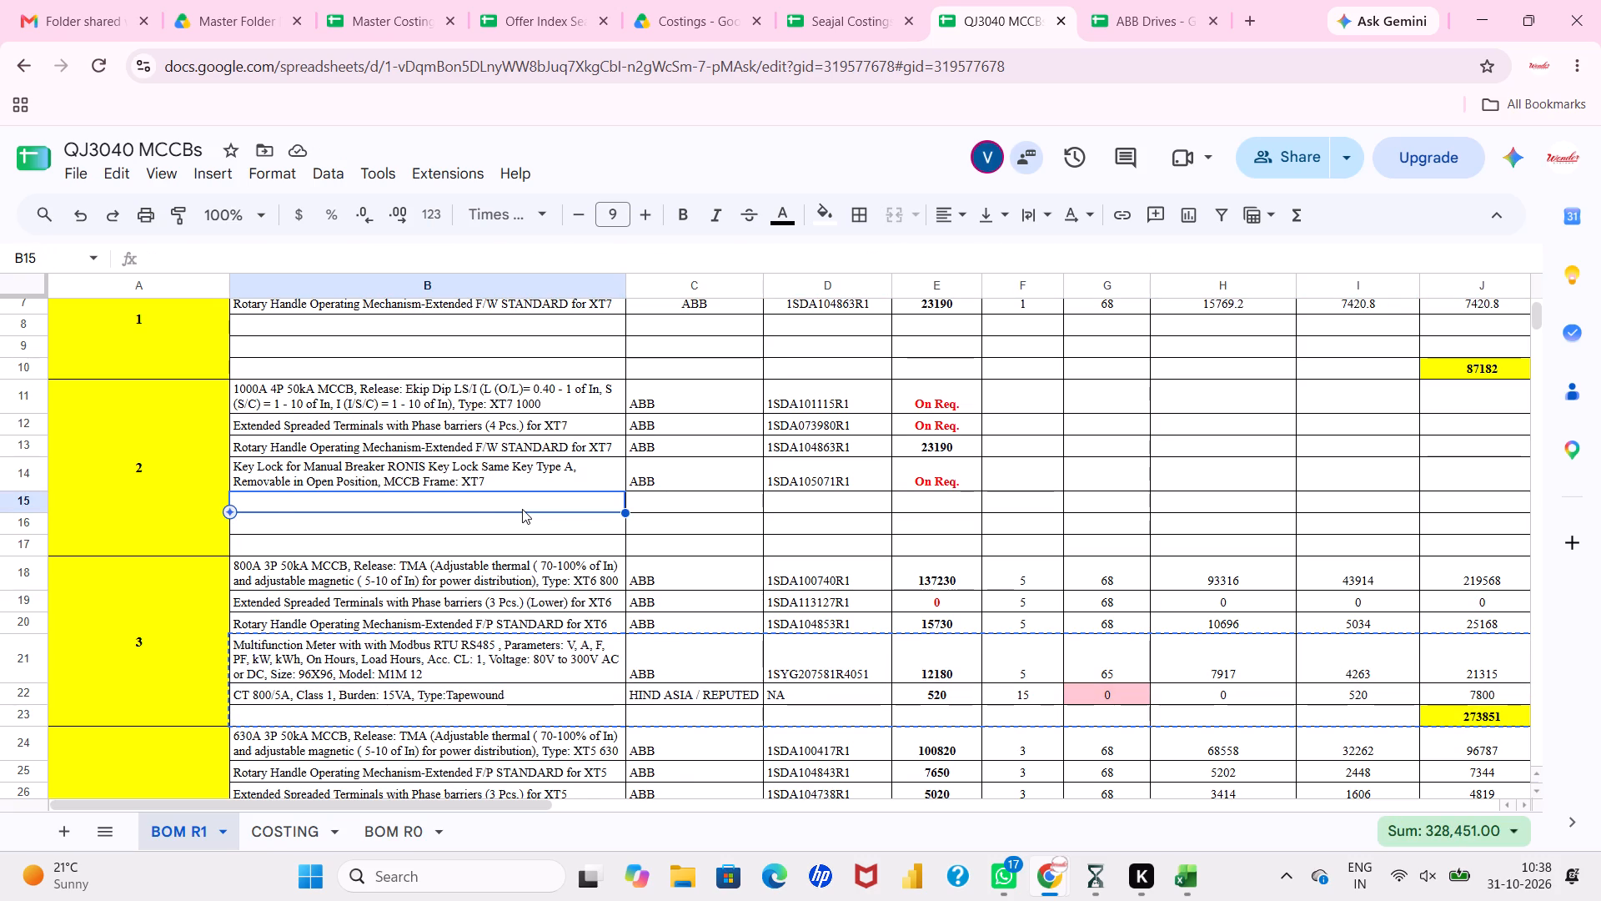
{"action": "key", "text": "ctrl+v"}
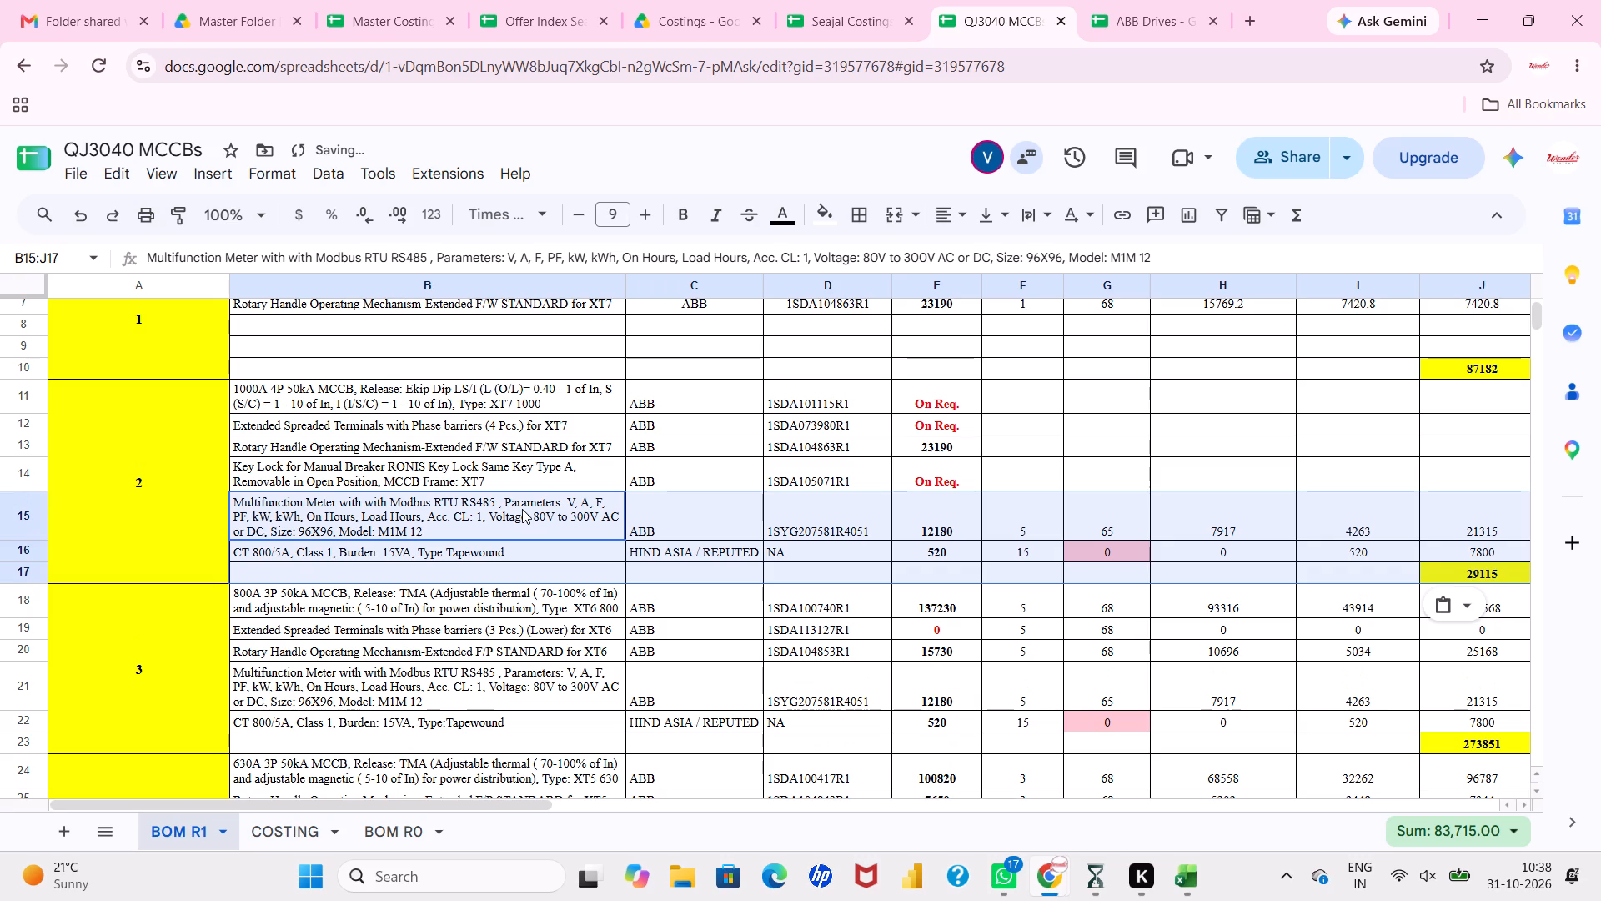
Change the pasted CT in row 16 of block 2 to CT 1000/5A and set its price to 580.
{"action": "left_click", "coordinate": [470, 555]}
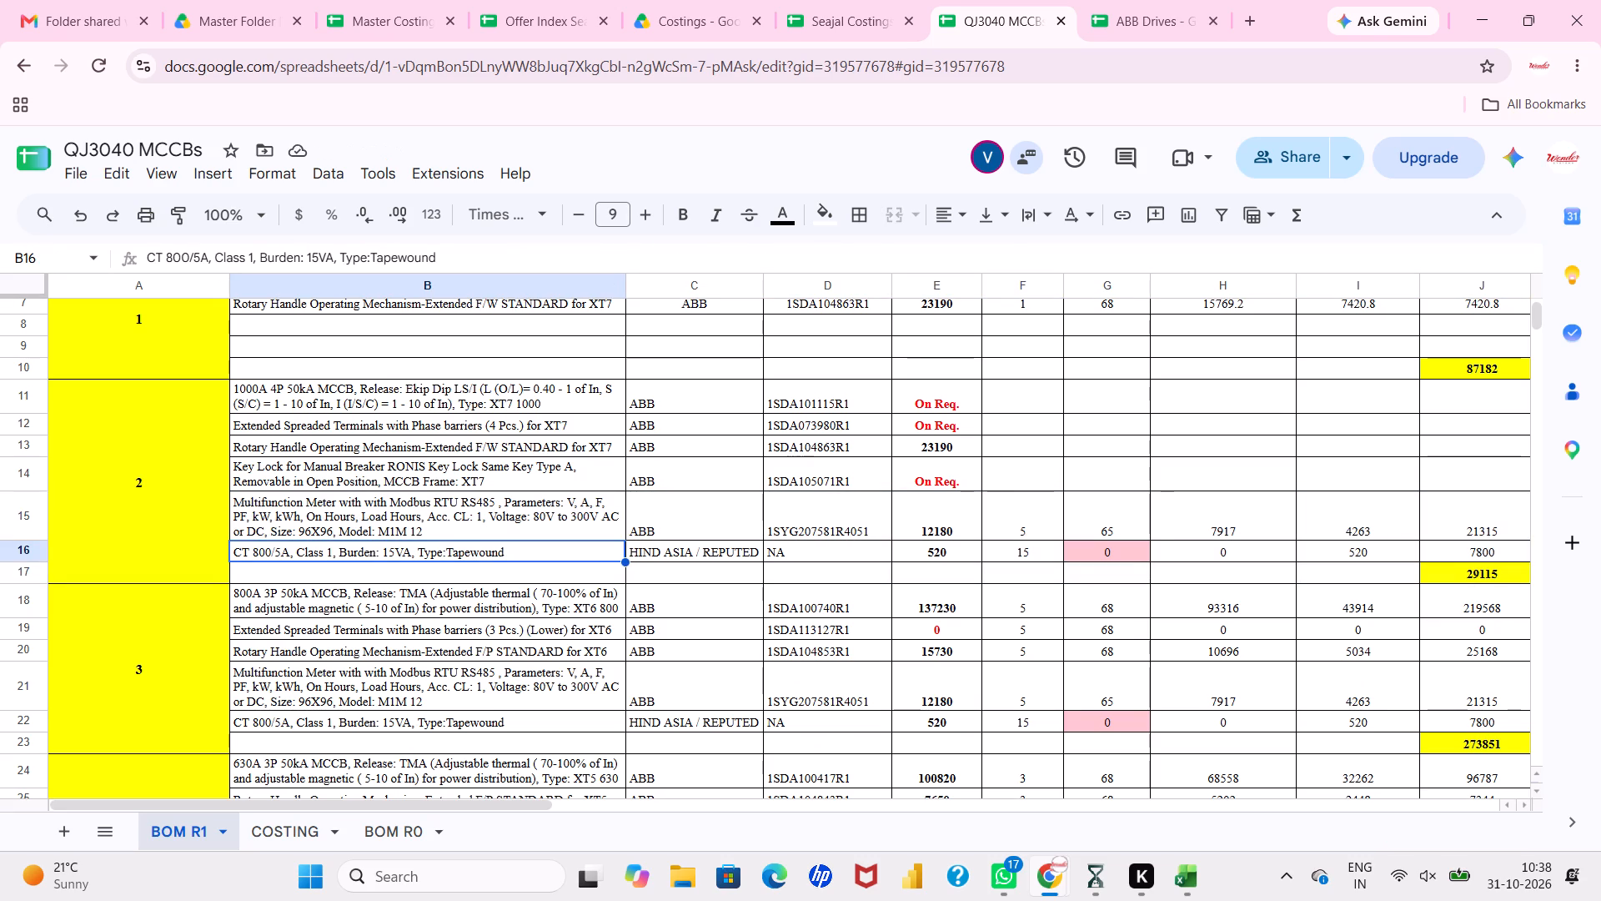
{"action": "left_click", "coordinate": [165, 261]}
{"action": "key", "text": "Delete"}
{"action": "type", "text": "10"}
{"action": "key", "text": "Return"}
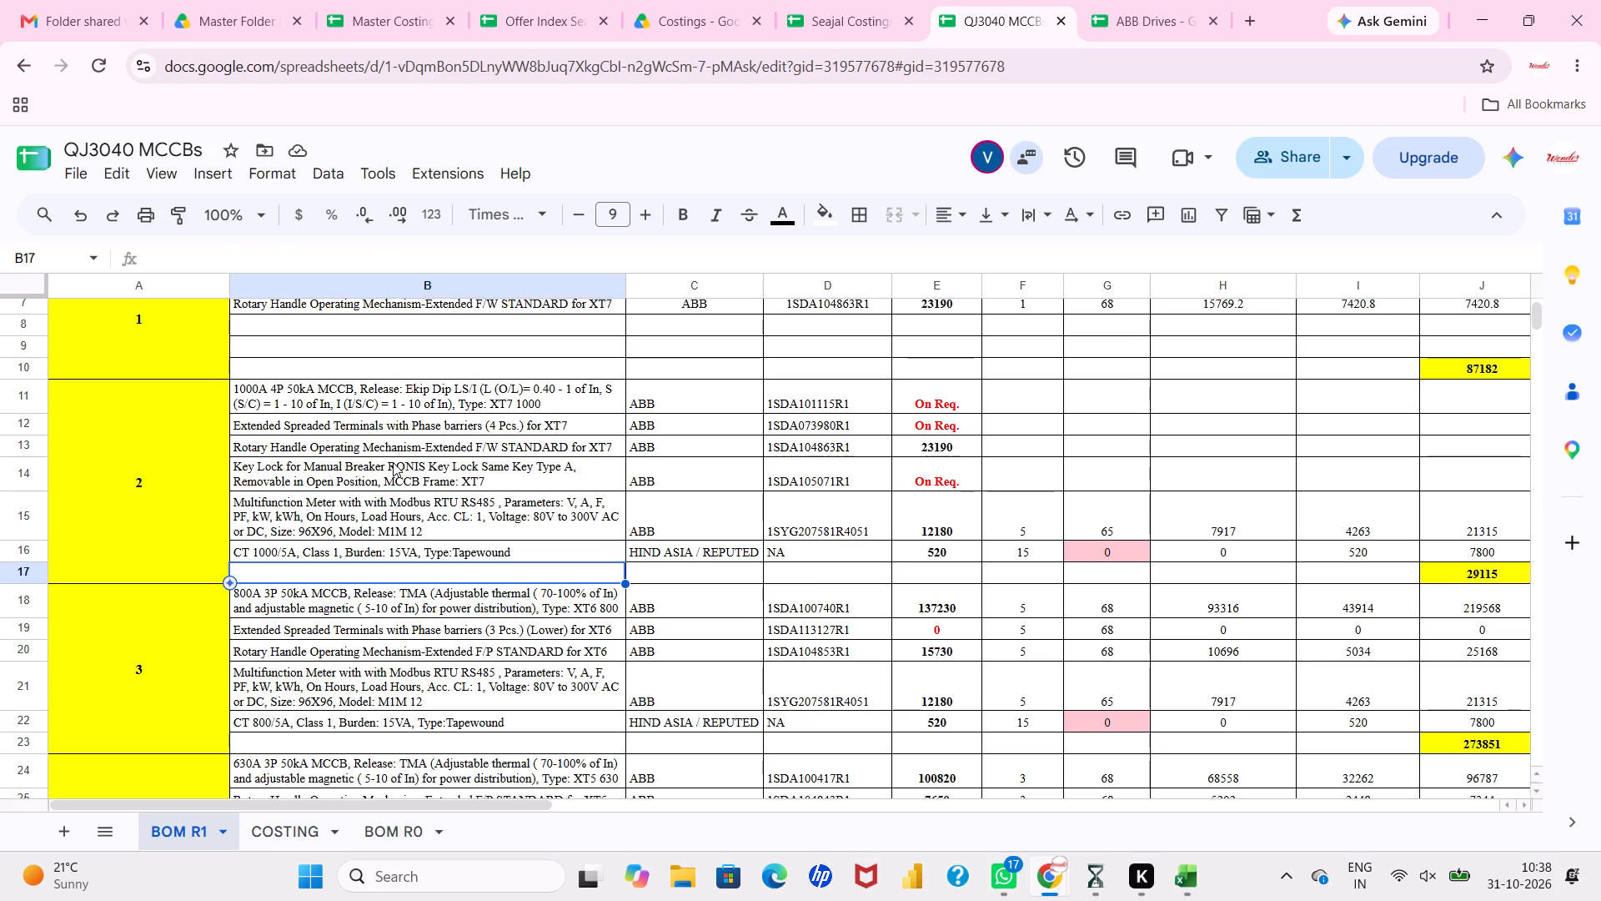
{"action": "left_click", "coordinate": [949, 556]}
{"action": "type", "text": "580"}
{"action": "key", "text": "Return"}
Set the total quantity in block 2 to 4 for the multifunction meter and 12 for the CT.
{"action": "scroll", "coordinate": [949, 556], "scroll_direction": "up", "scroll_amount": 1}
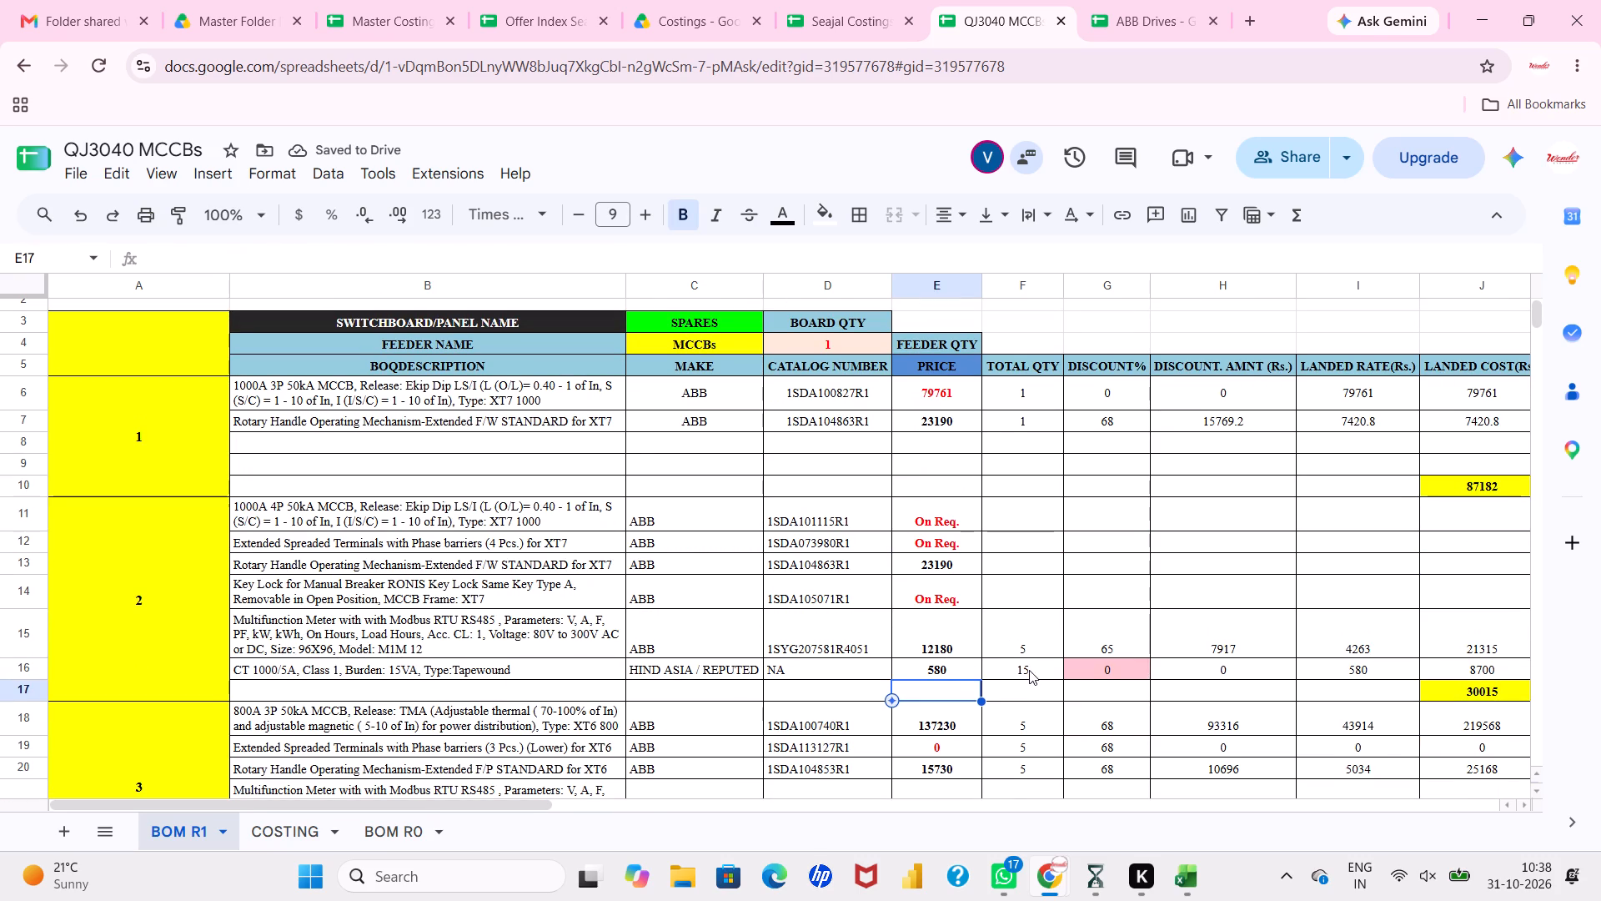
{"action": "left_click", "coordinate": [1028, 650]}
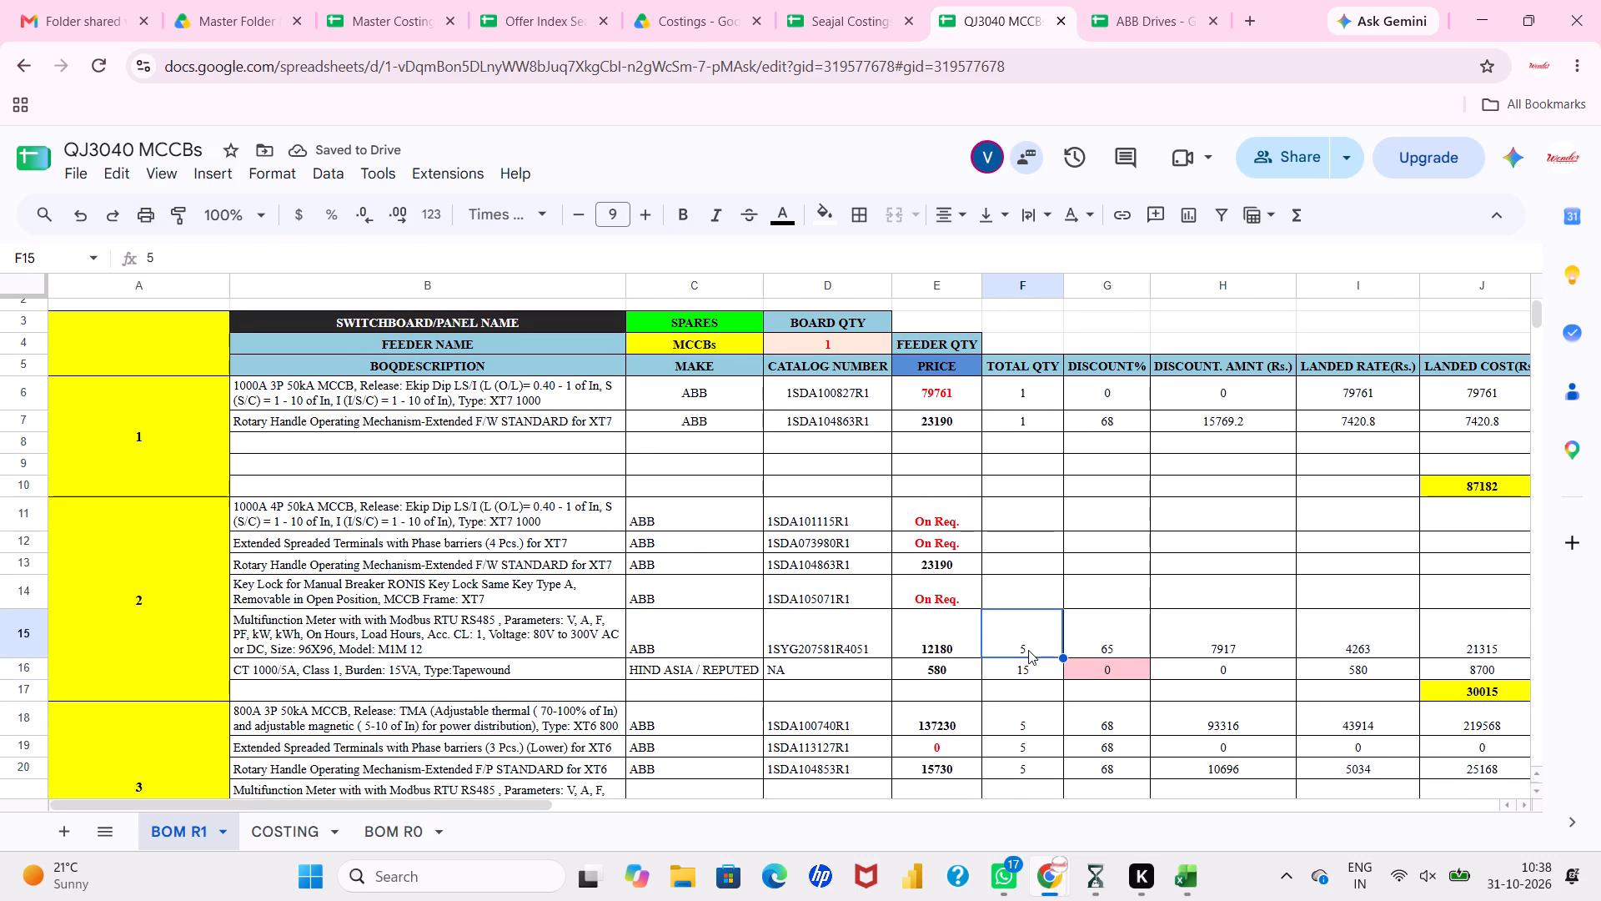
{"action": "key", "text": "4"}
{"action": "key", "text": "Return"}
{"action": "type", "text": "12"}
{"action": "key", "text": "Return"}
Enter a total quantity of 4 for the 1000A 4P MCCB and its accessories in rows 11 to 14.
{"action": "left_click", "coordinate": [1039, 521]}
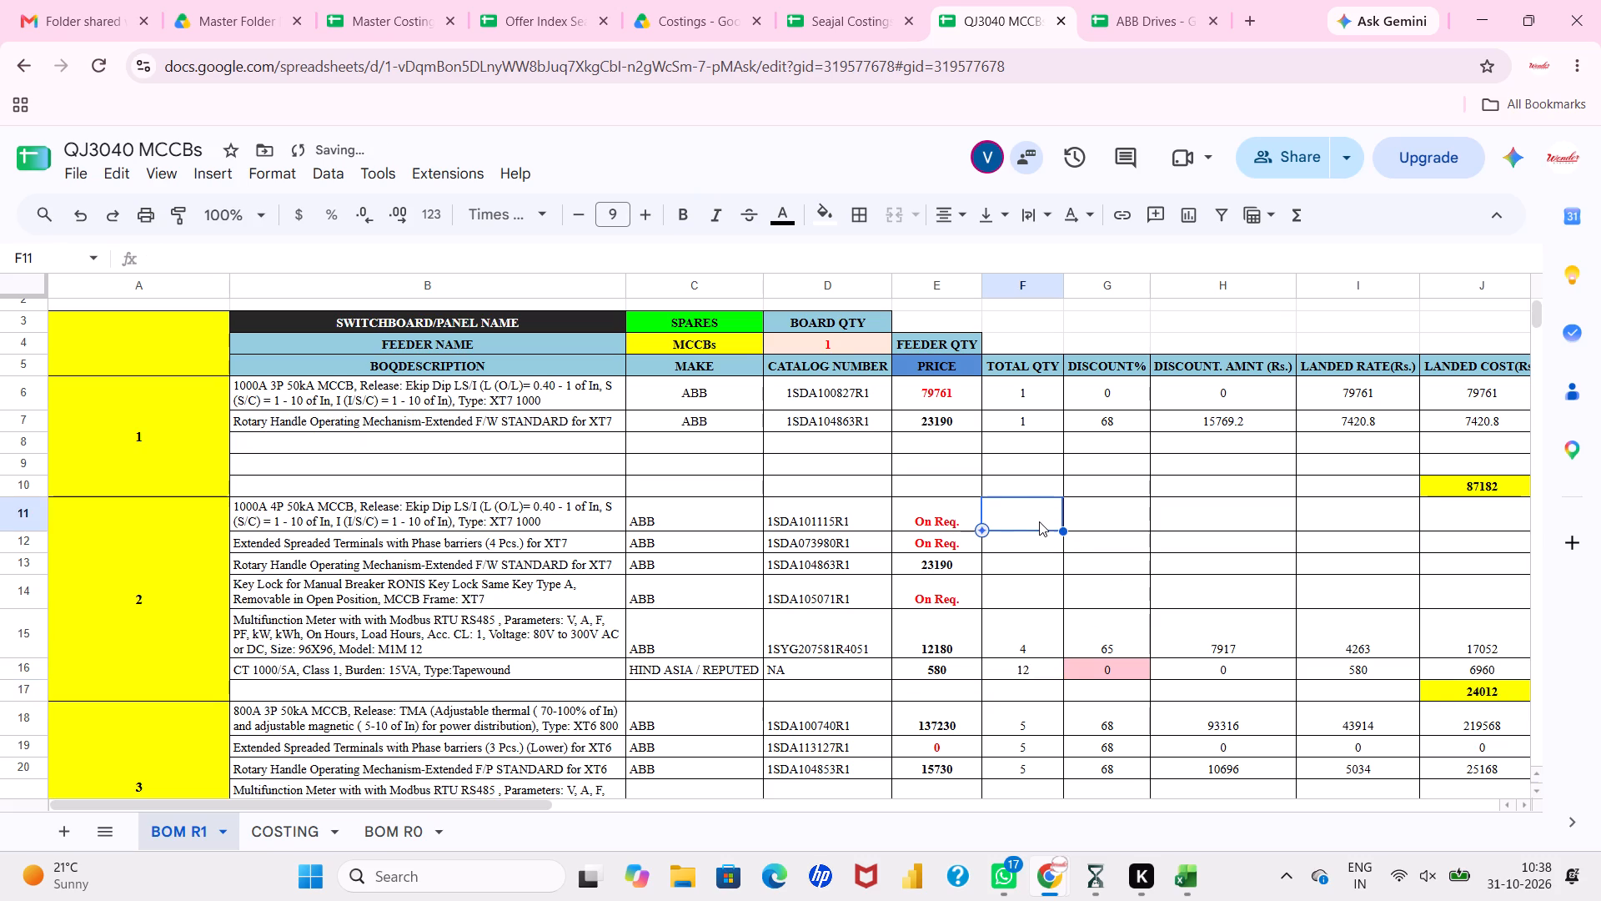
{"action": "key", "text": "4"}
{"action": "key", "text": "Return"}
{"action": "key", "text": "4"}
{"action": "key", "text": "Return"}
{"action": "key", "text": "4"}
{"action": "key", "text": "Return"}
{"action": "key", "text": "4"}
{"action": "key", "text": "Return"}
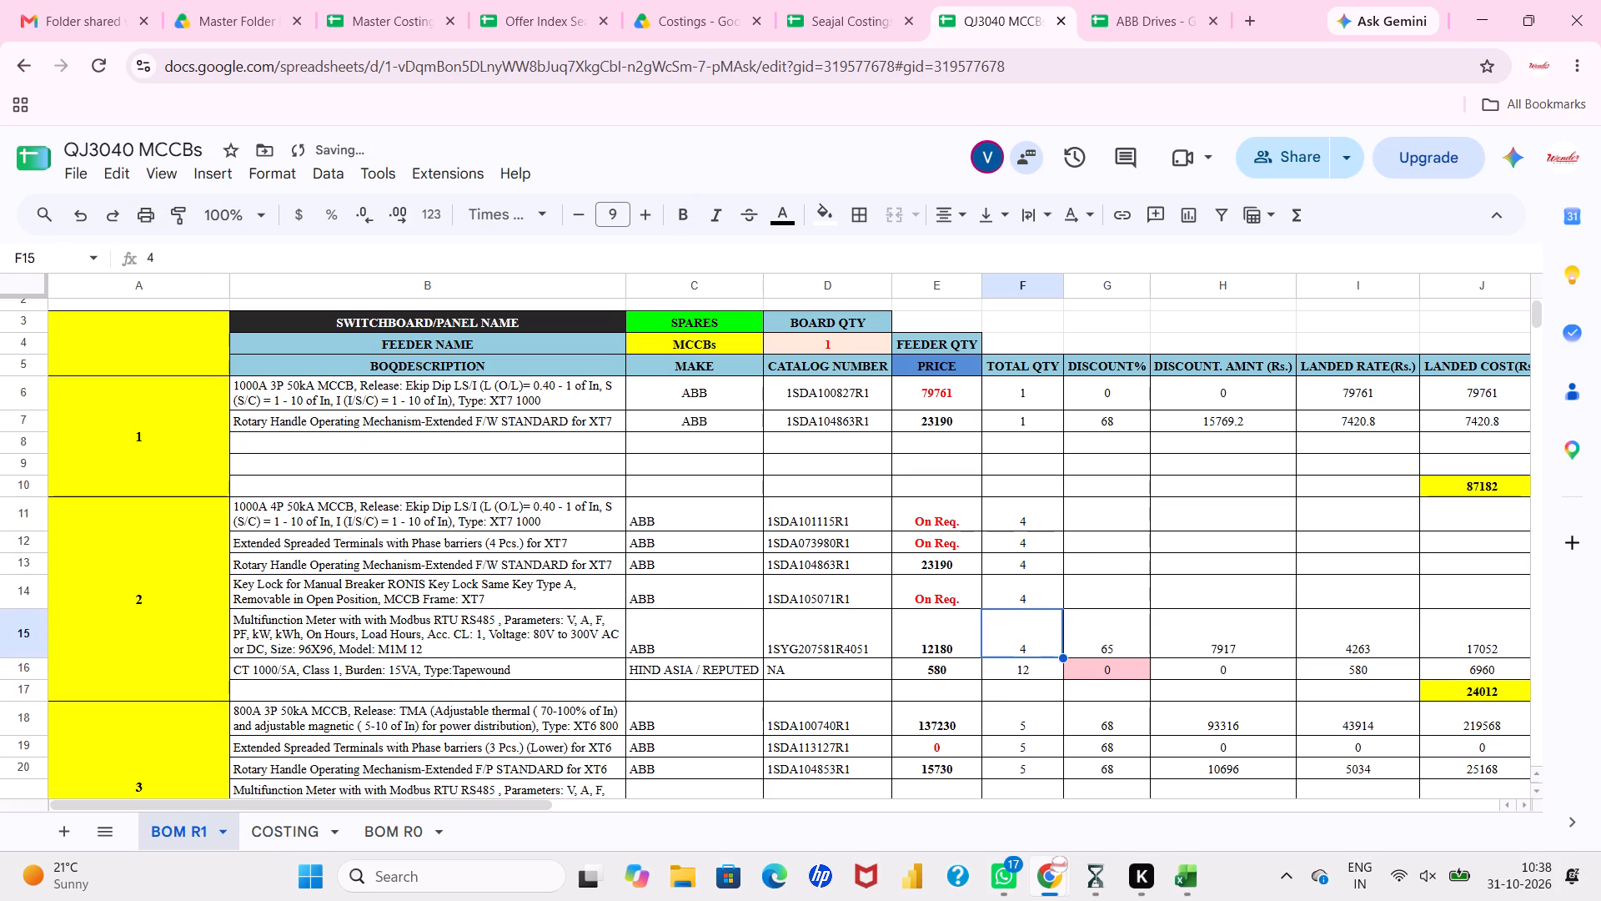
Copy the discount through landed cost cells of row 7 to G11 and fill them down through row 16.
{"action": "scroll", "coordinate": [1140, 517], "scroll_direction": "left", "scroll_amount": 1}
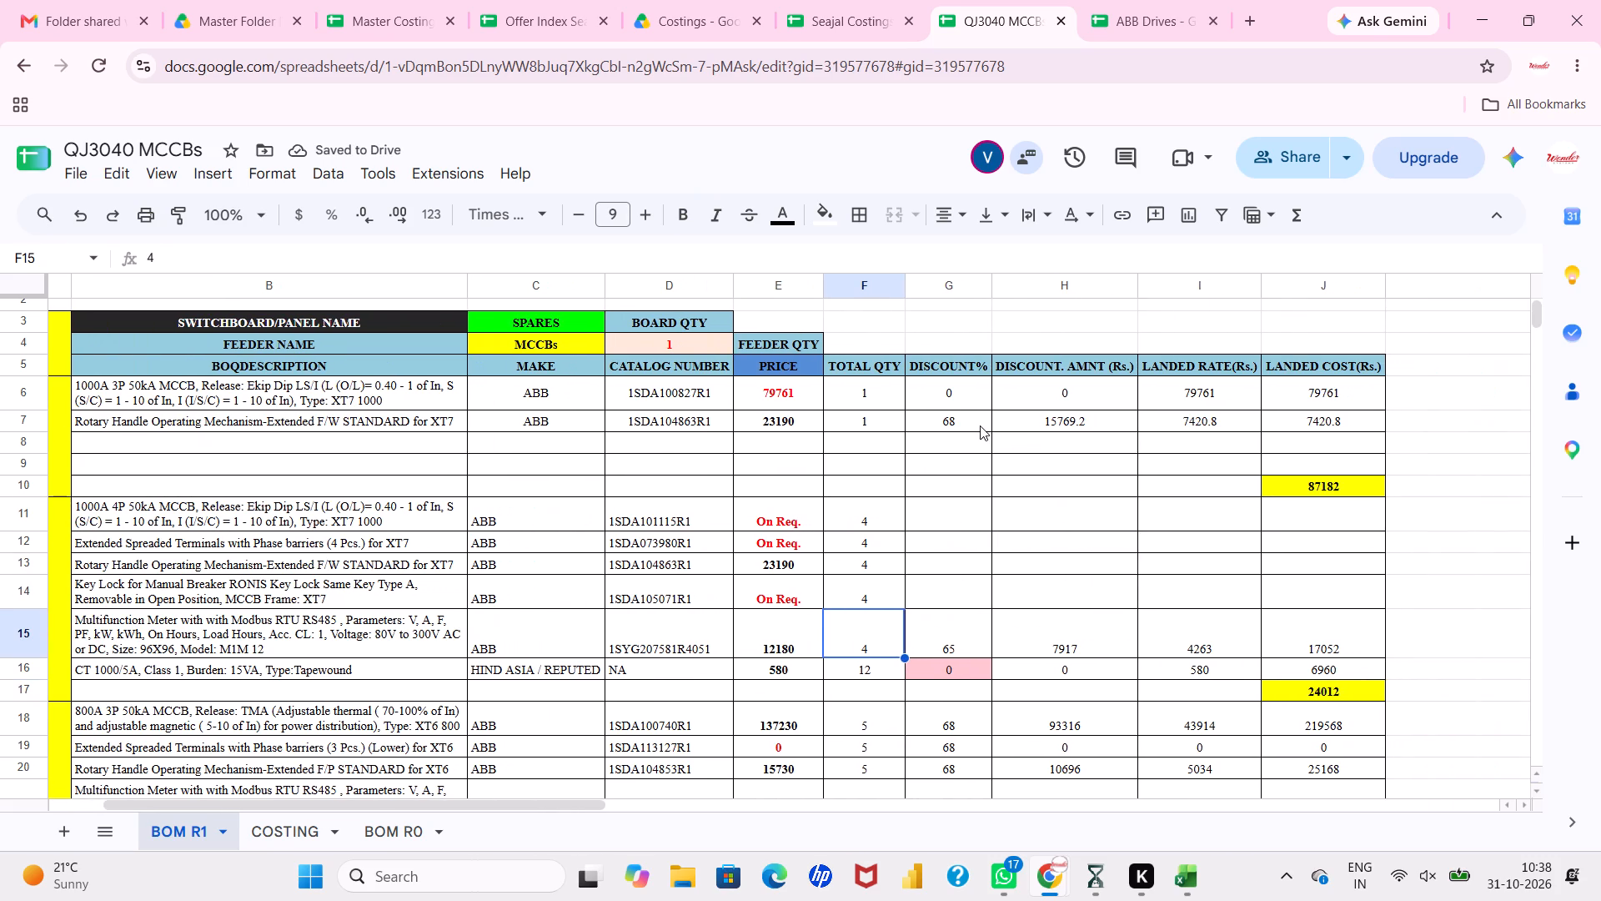
{"action": "left_click_drag", "start_coordinate": [980, 425], "coordinate": [1315, 427]}
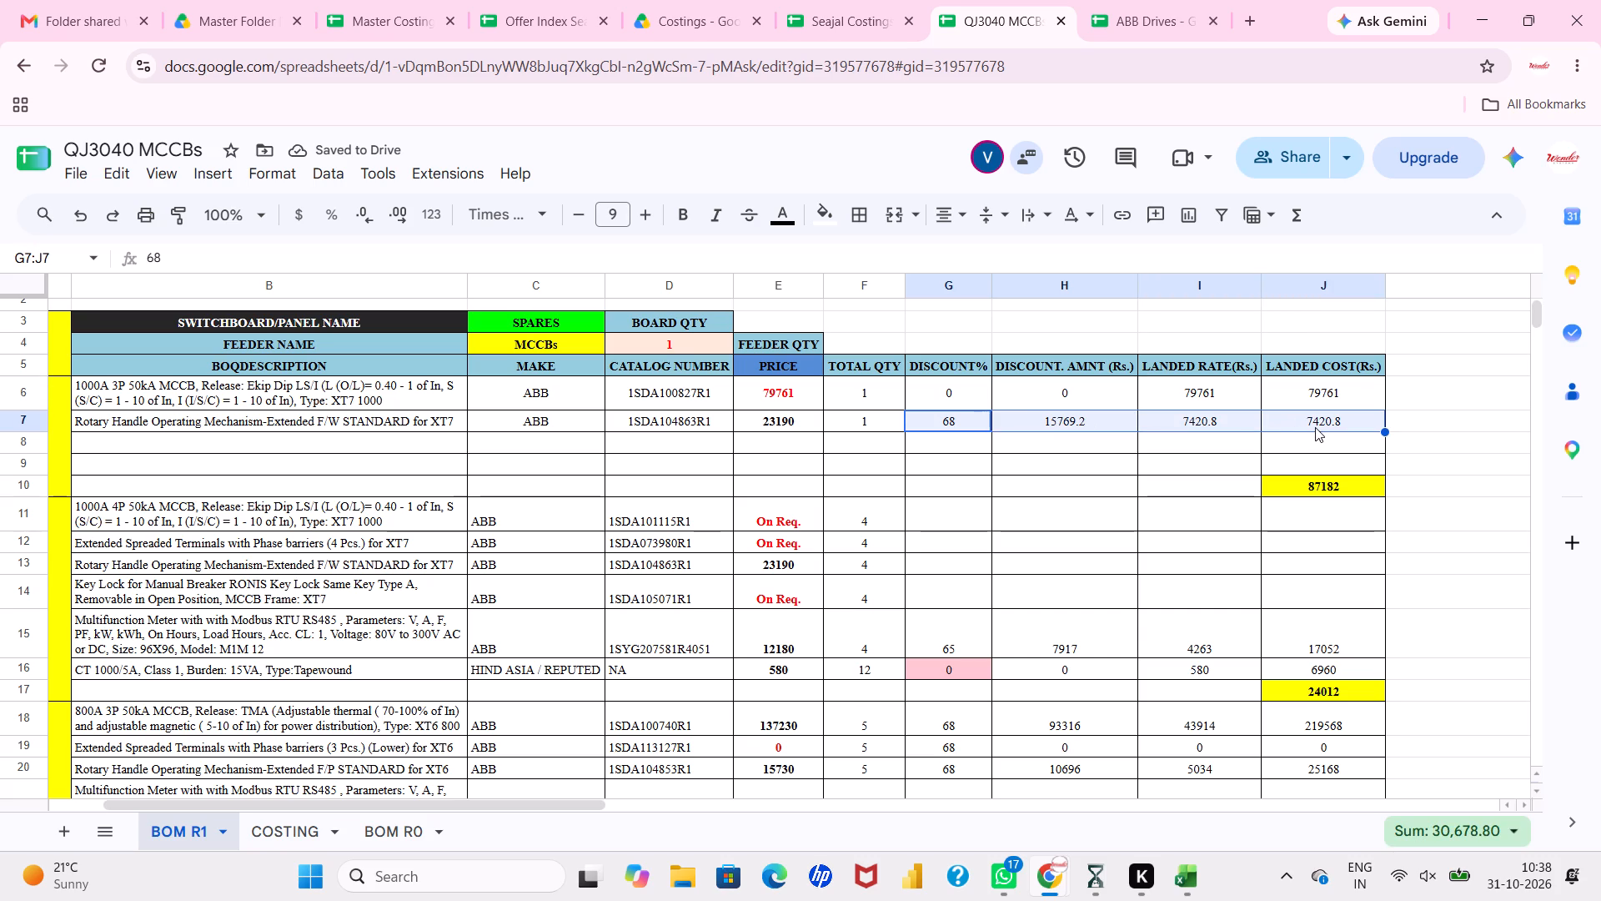
{"action": "key", "text": "ctrl+c"}
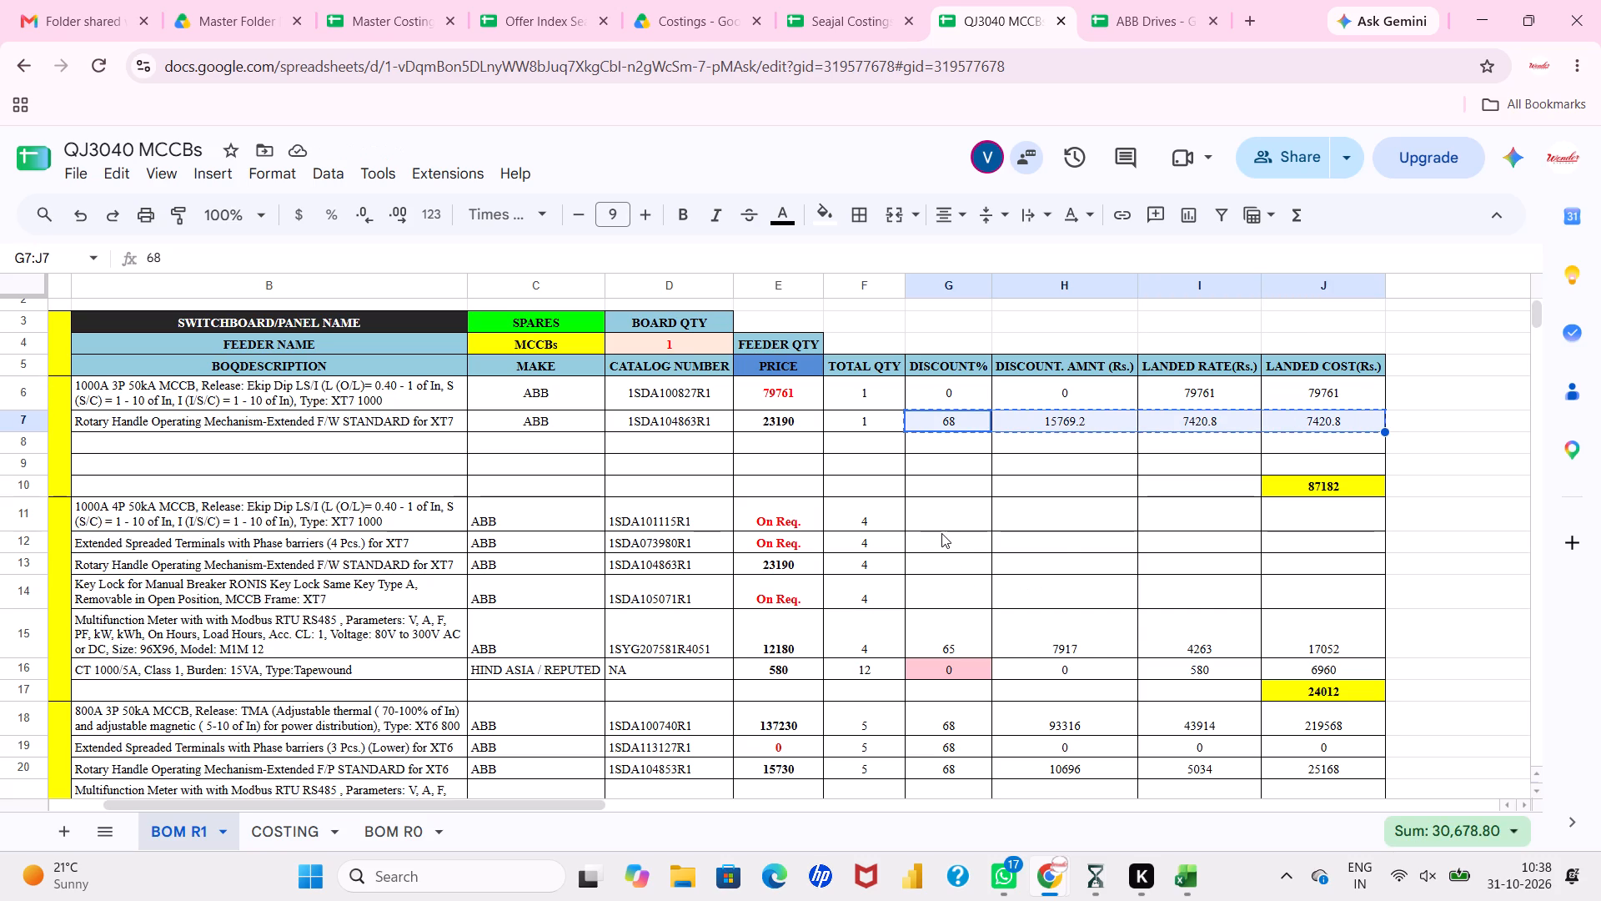
{"action": "left_click", "coordinate": [943, 542]}
{"action": "left_click", "coordinate": [948, 523]}
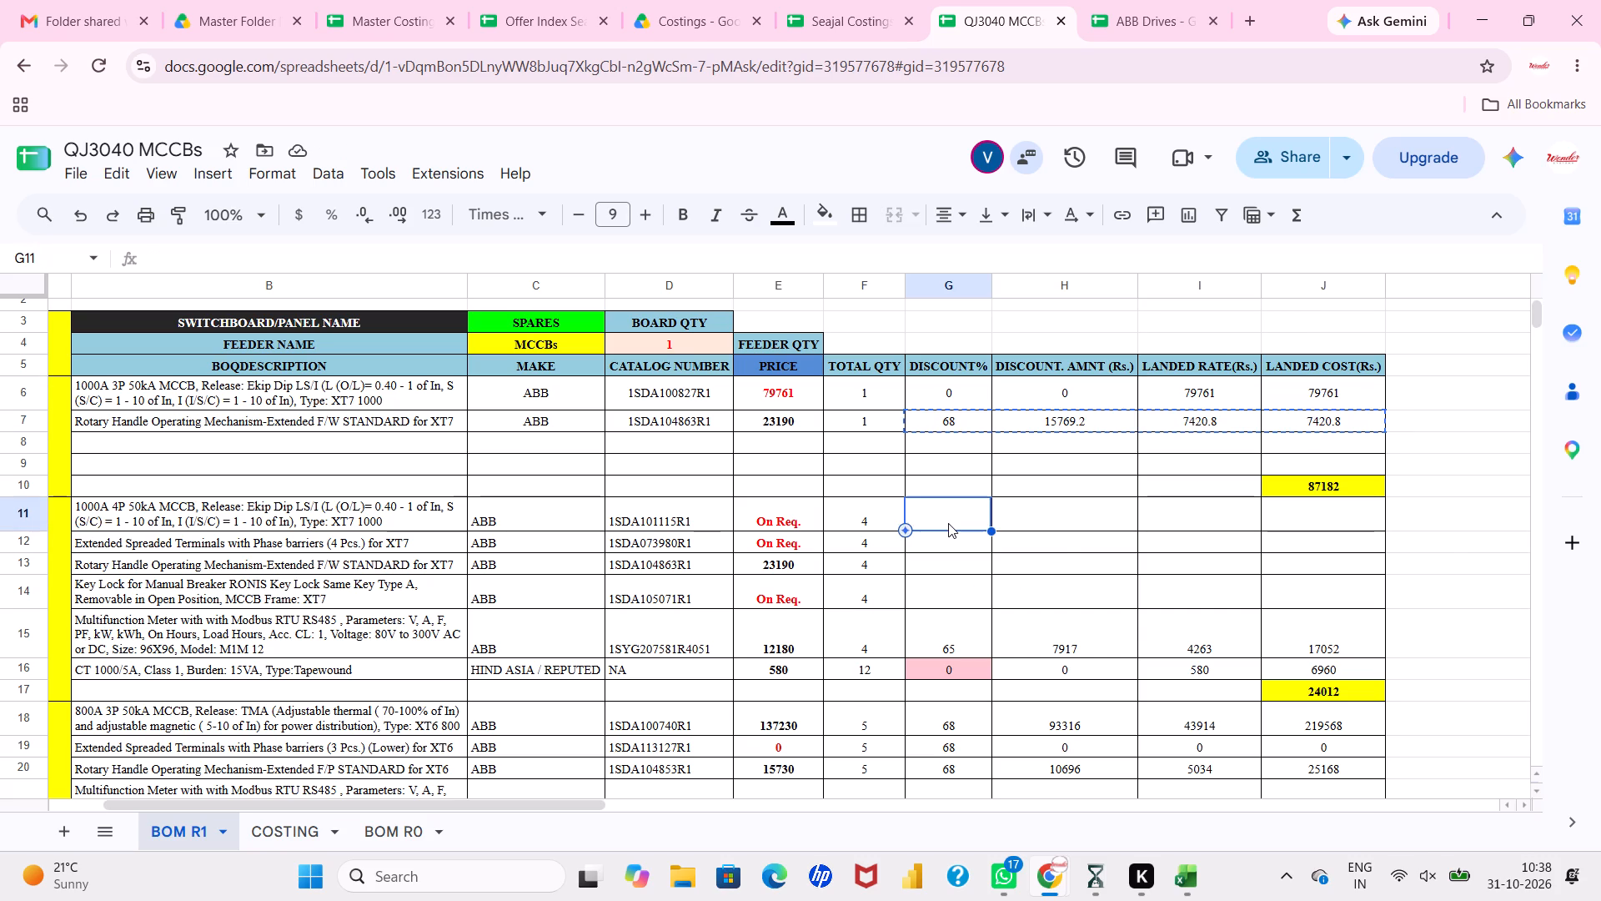
{"action": "key", "text": "ctrl+v"}
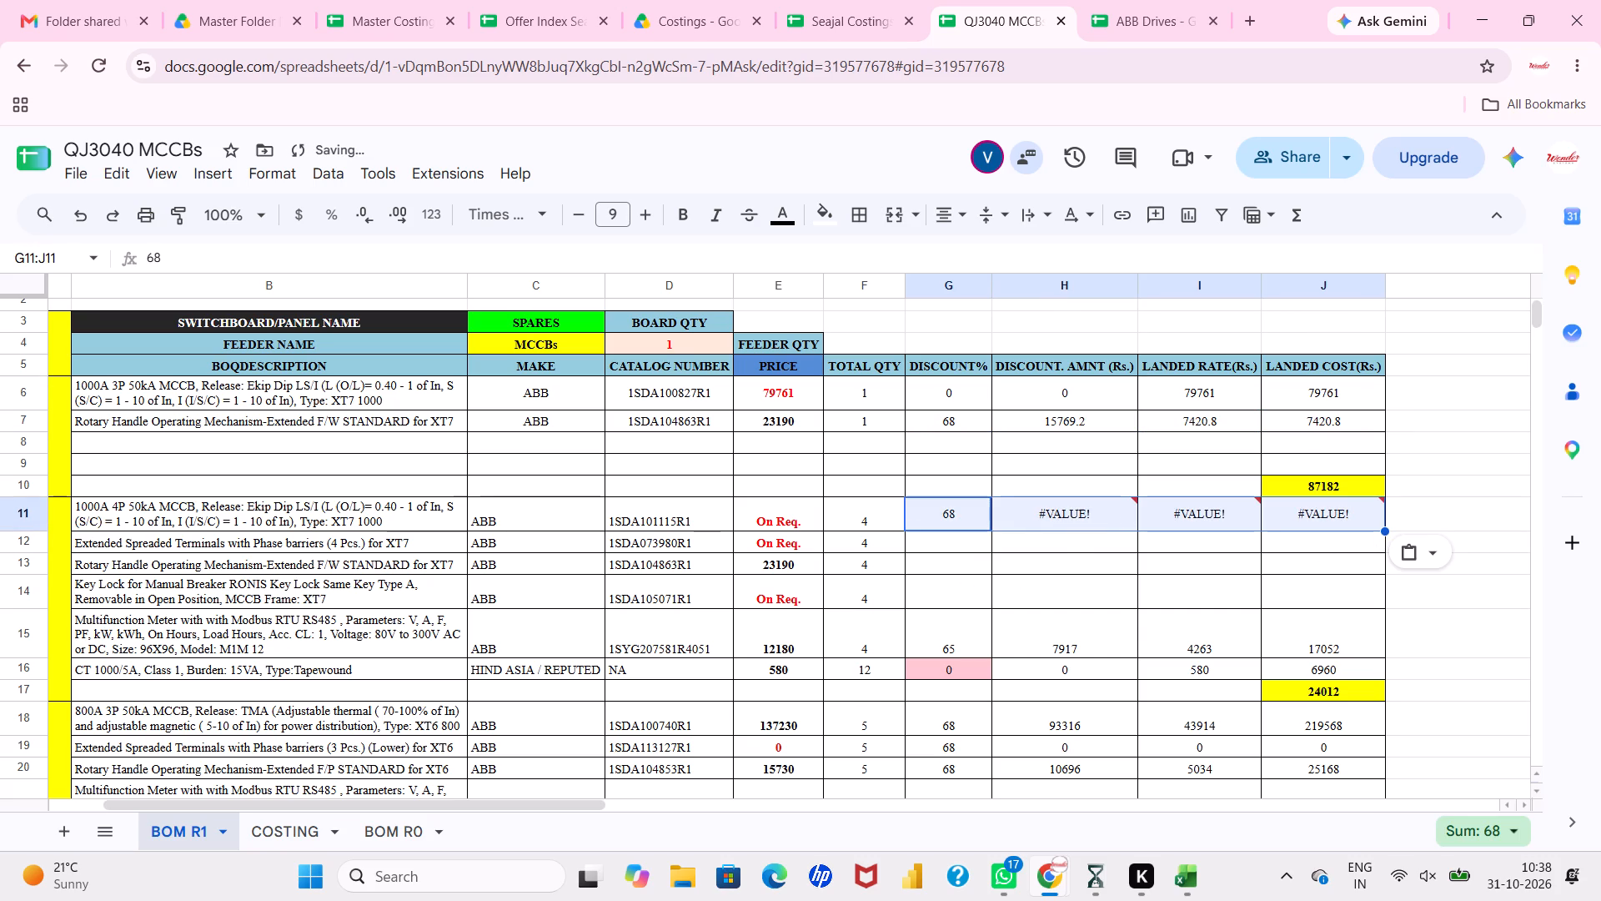
{"action": "left_click_drag", "start_coordinate": [1387, 529], "coordinate": [1384, 602]}
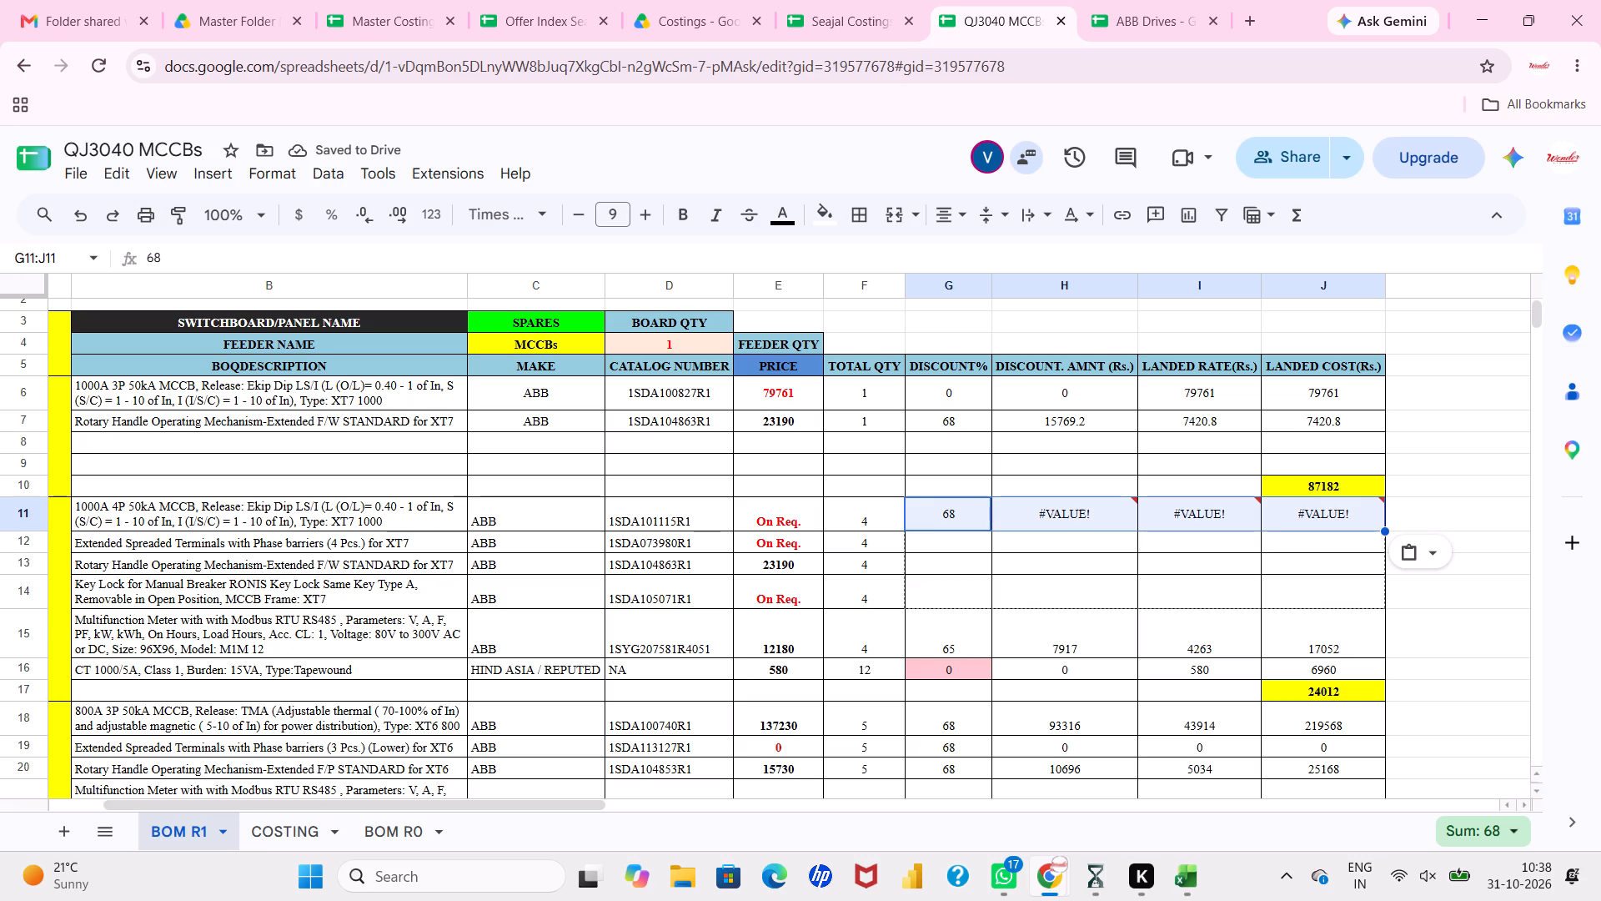
{"action": "left_click_drag", "start_coordinate": [1384, 602], "coordinate": [1388, 672]}
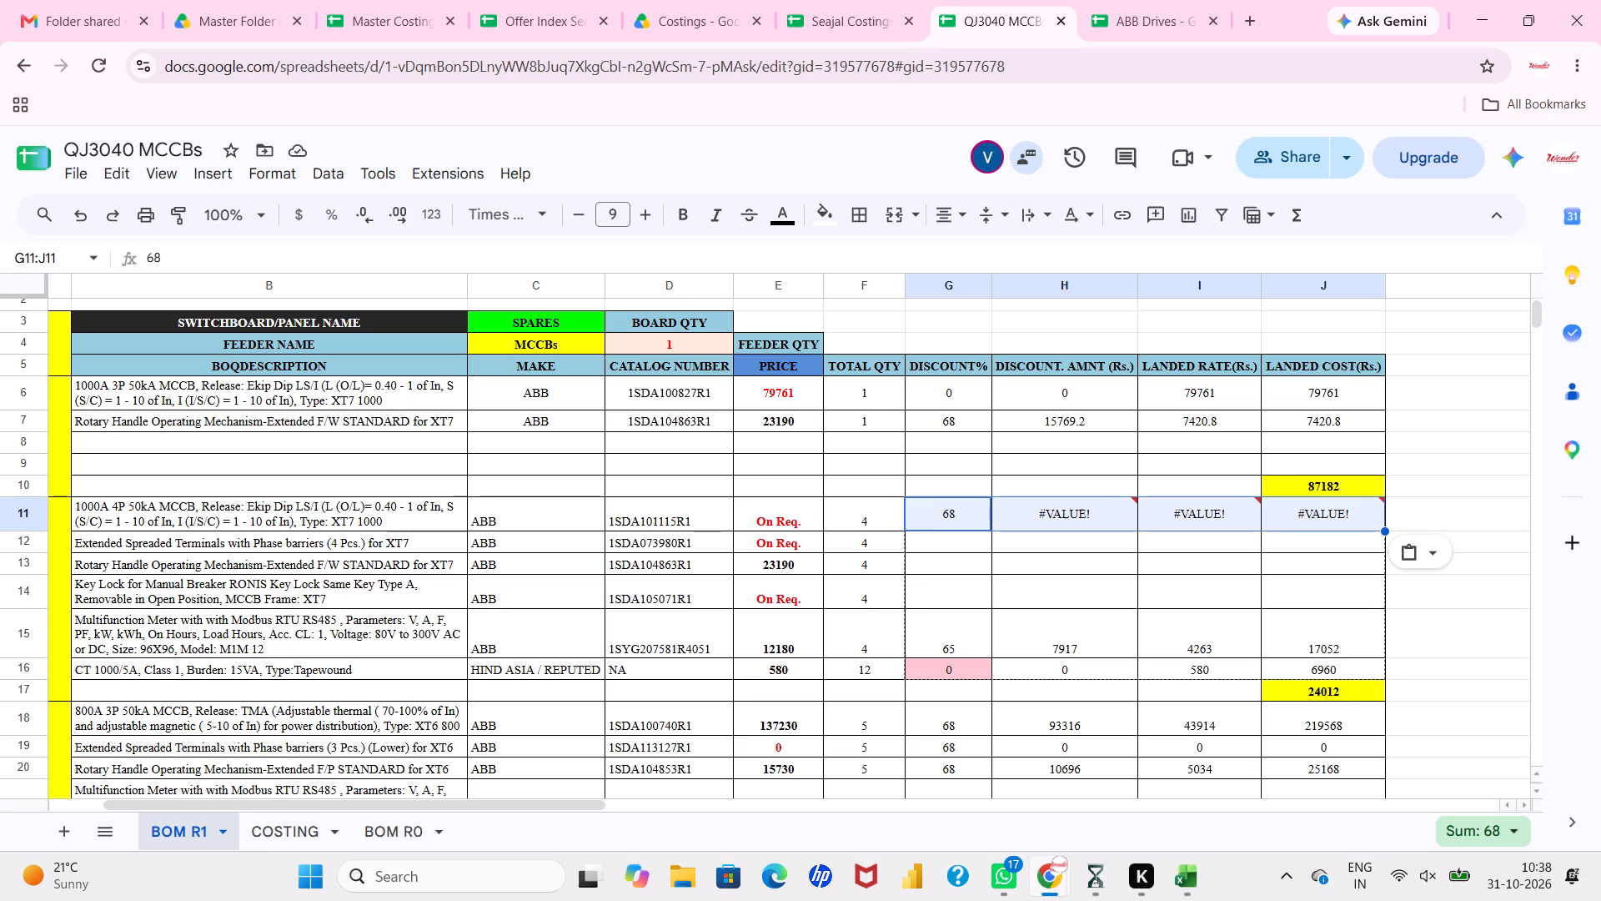
{"action": "left_click_drag", "start_coordinate": [1388, 672], "coordinate": [1388, 674]}
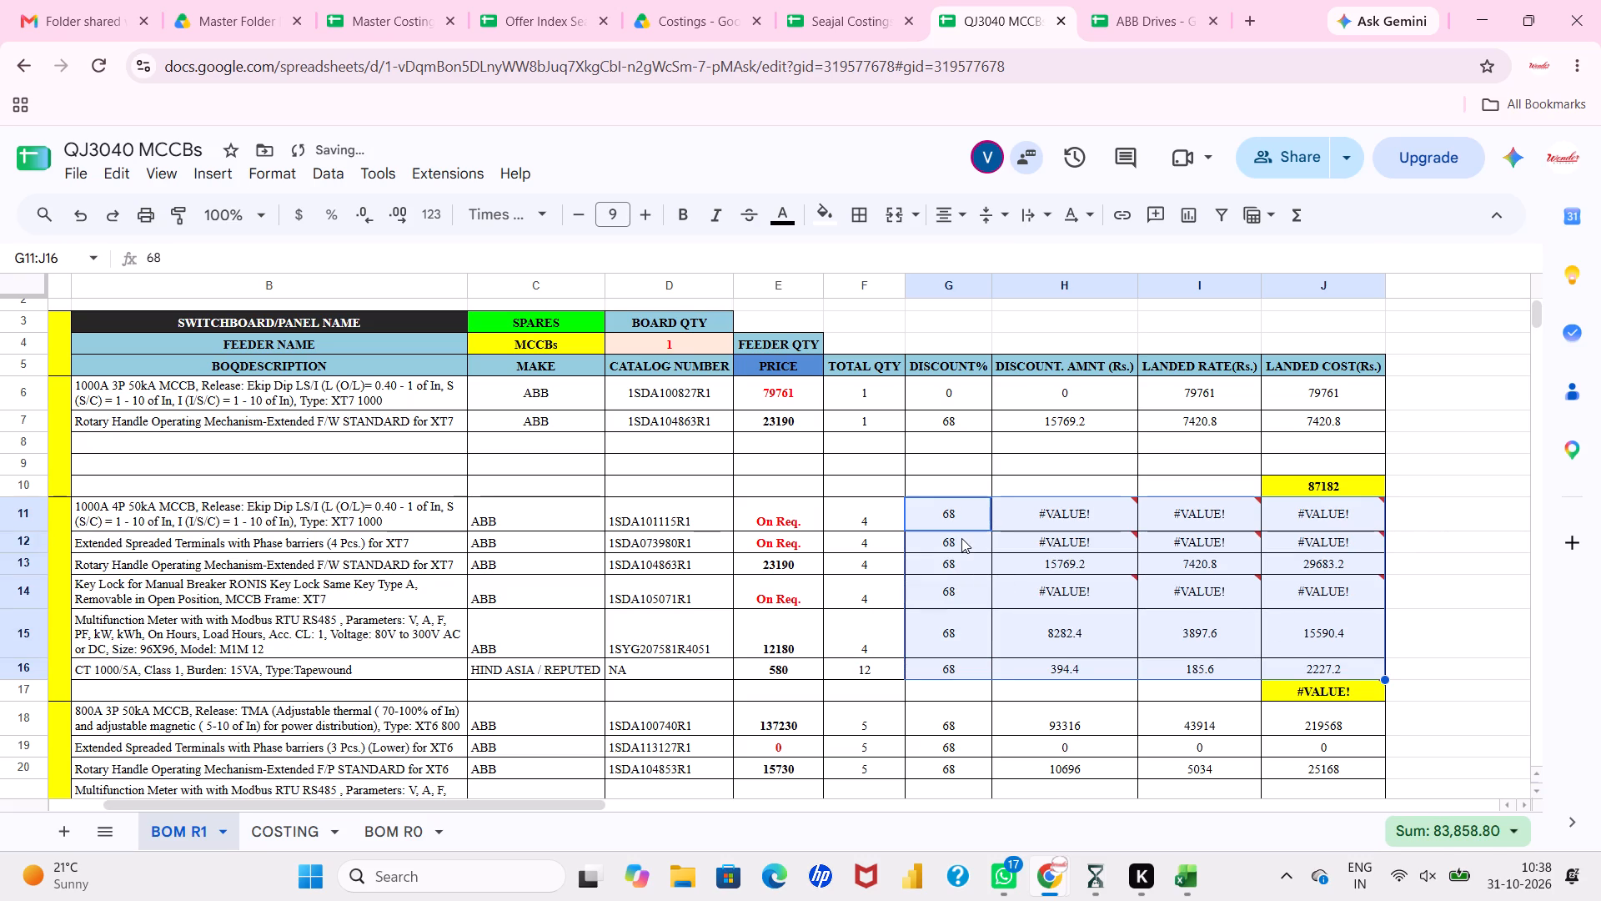
Set block 2 discounts to 0 for the 1000A 4P MCCB, 65 for the multifunction meter and 0 for the CT.
{"action": "left_click", "coordinate": [961, 538]}
{"action": "left_click", "coordinate": [965, 519]}
{"action": "key", "text": "0"}
{"action": "key", "text": "Return"}
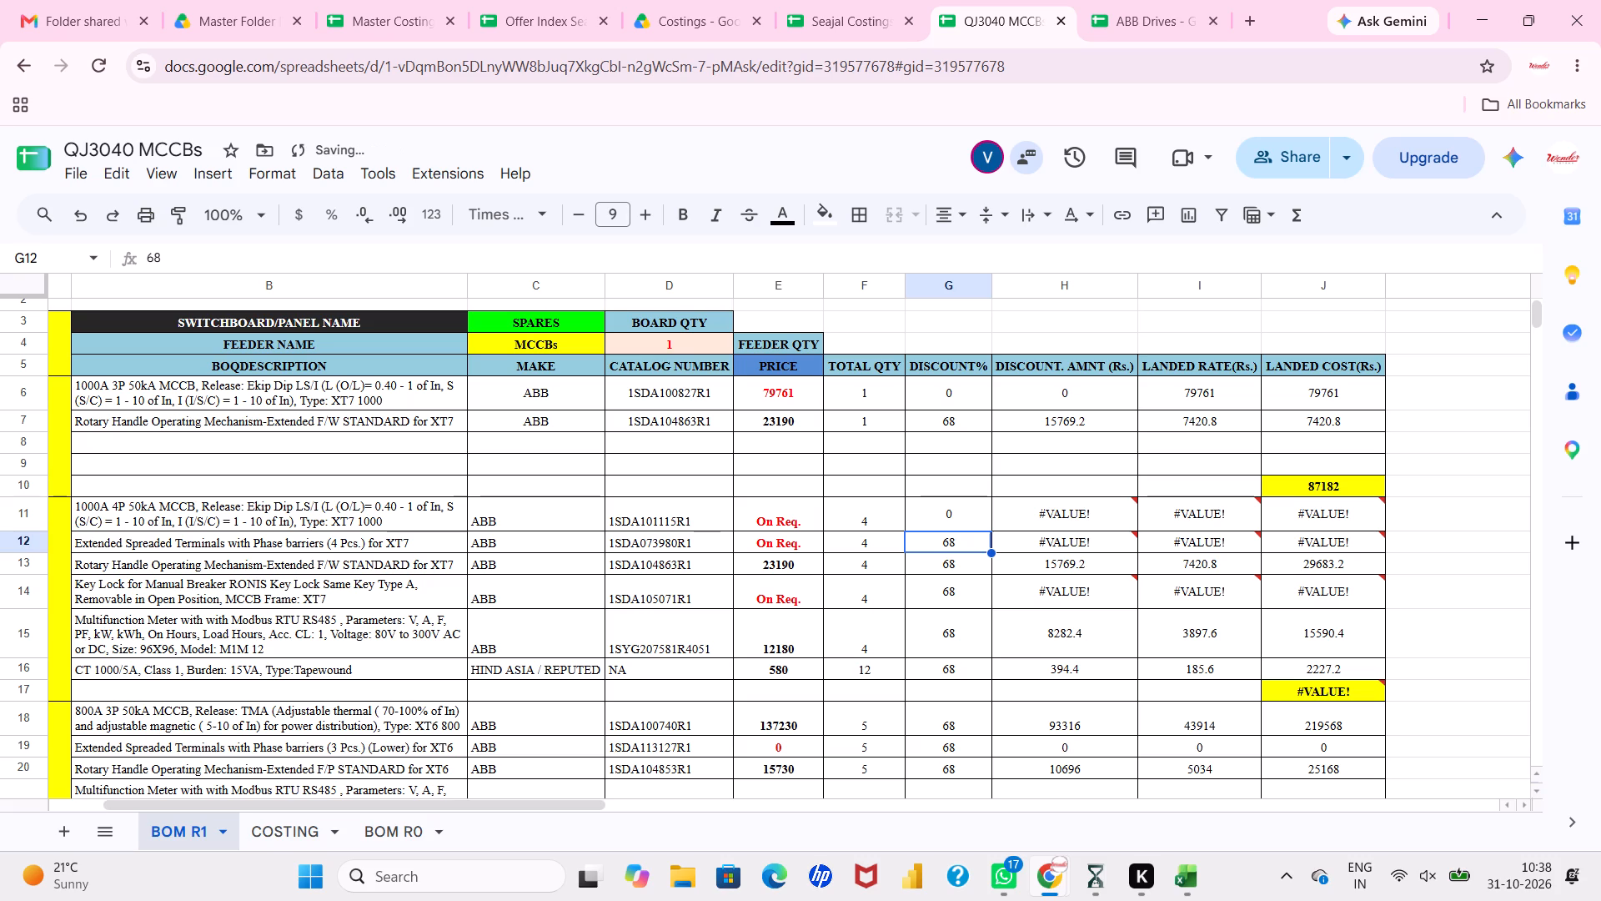
{"action": "key", "text": "Down"}
{"action": "key", "text": "Down"}
{"action": "key", "text": "Down"}
{"action": "type", "text": "65"}
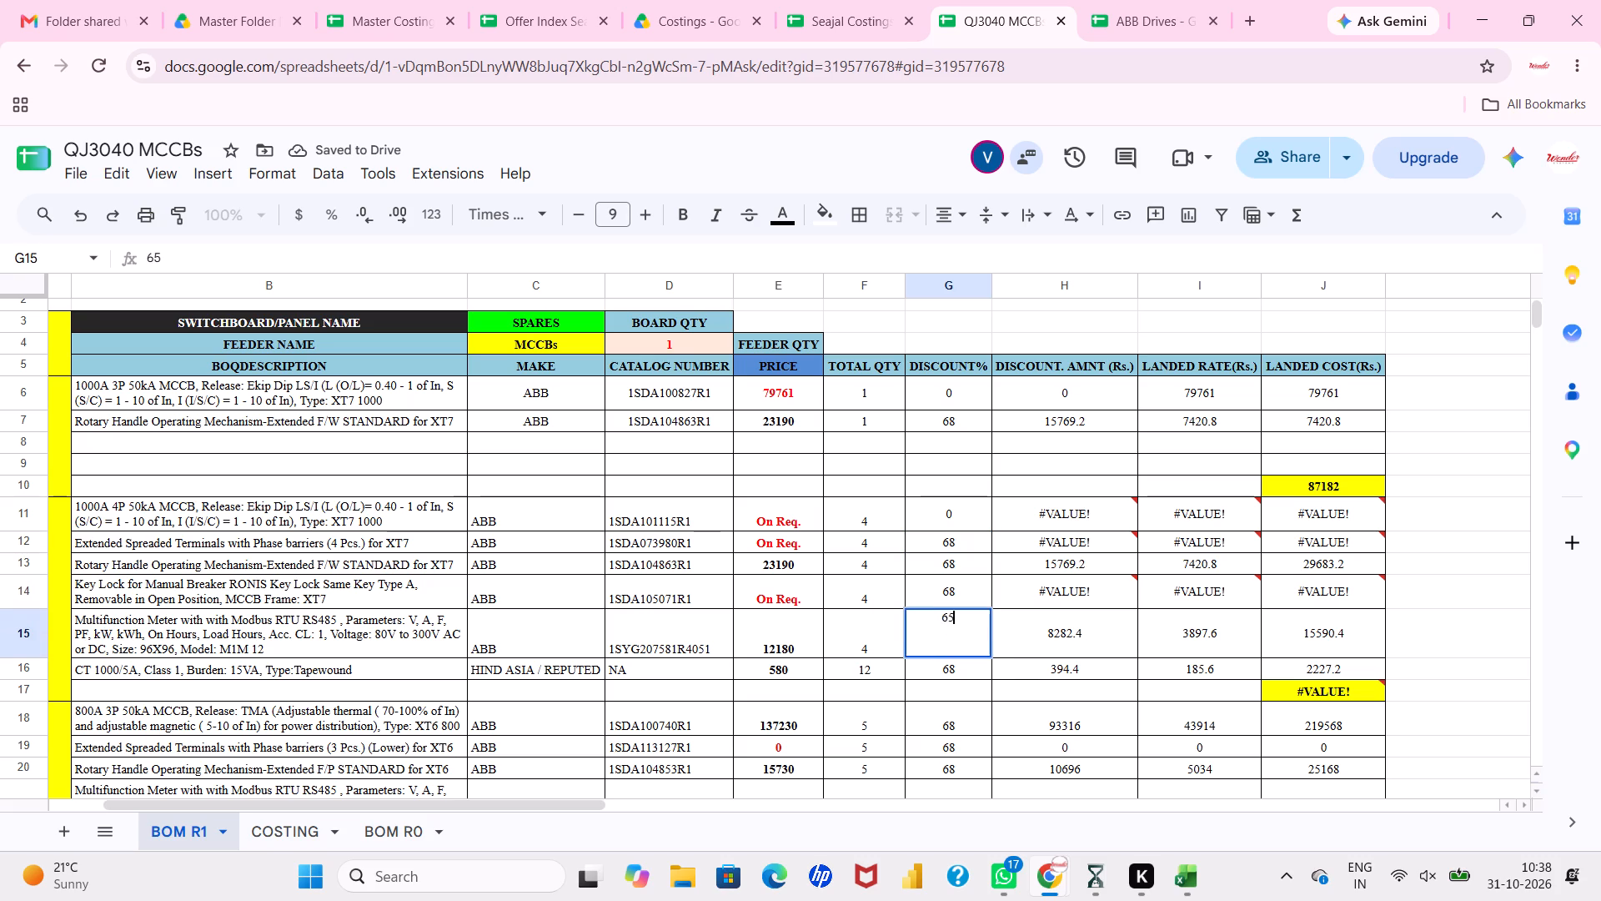
{"action": "key", "text": "Return"}
{"action": "key", "text": "0"}
{"action": "key", "text": "Return"}
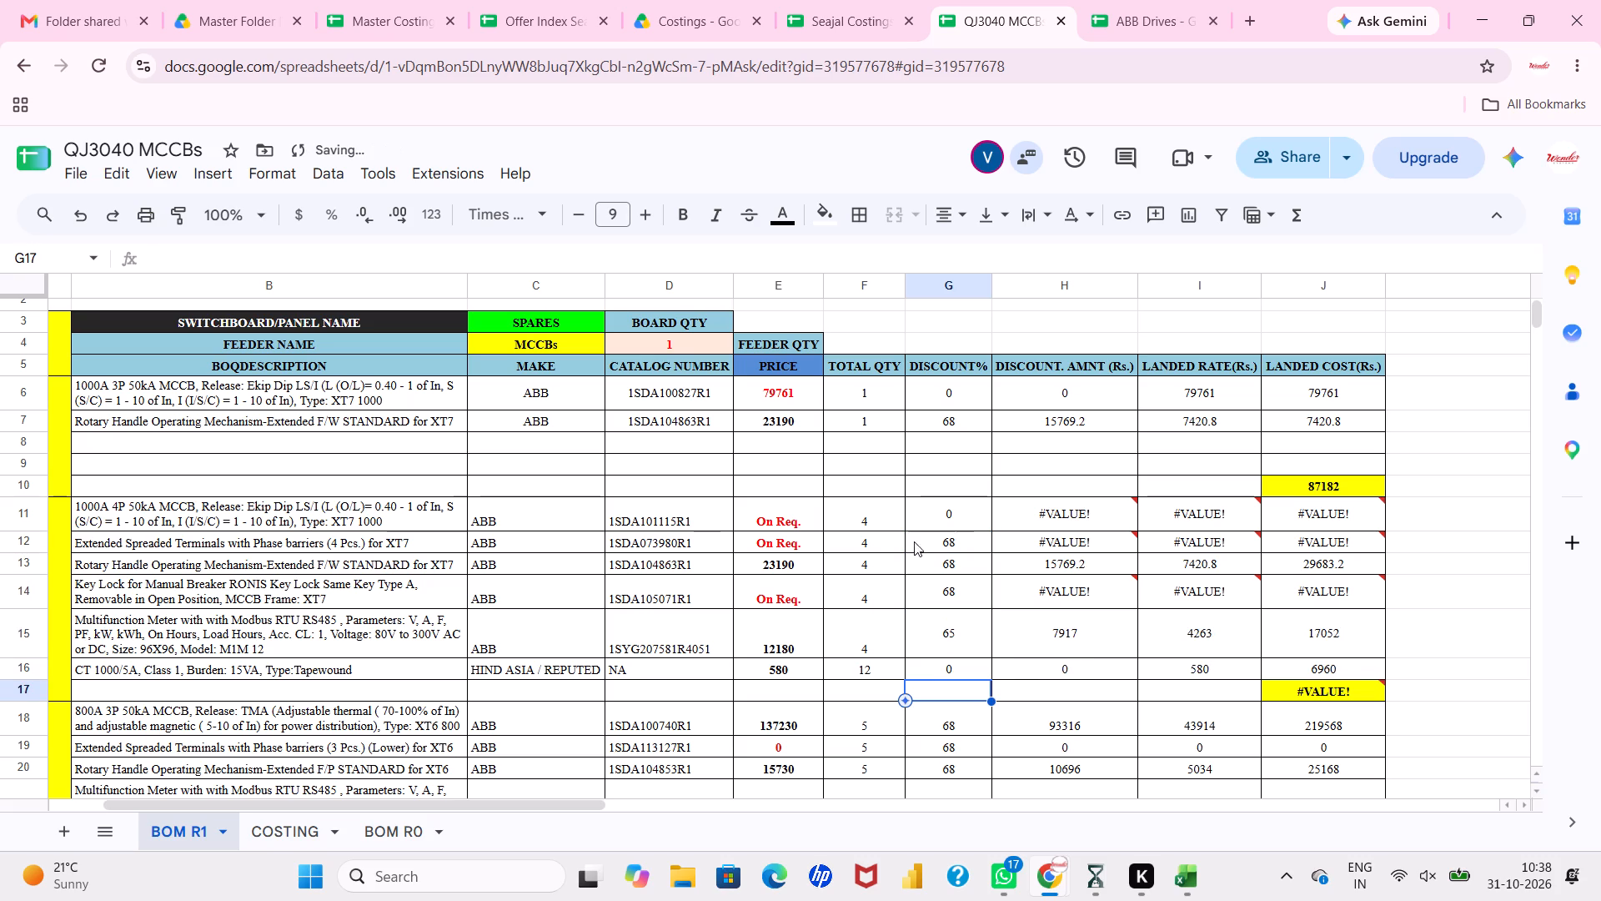
Replace the On Req. prices of the MCCB, spreaded terminals and key lock in block 2 with 0.
{"action": "left_click", "coordinate": [786, 518]}
{"action": "key", "text": "0"}
{"action": "key", "text": "Return"}
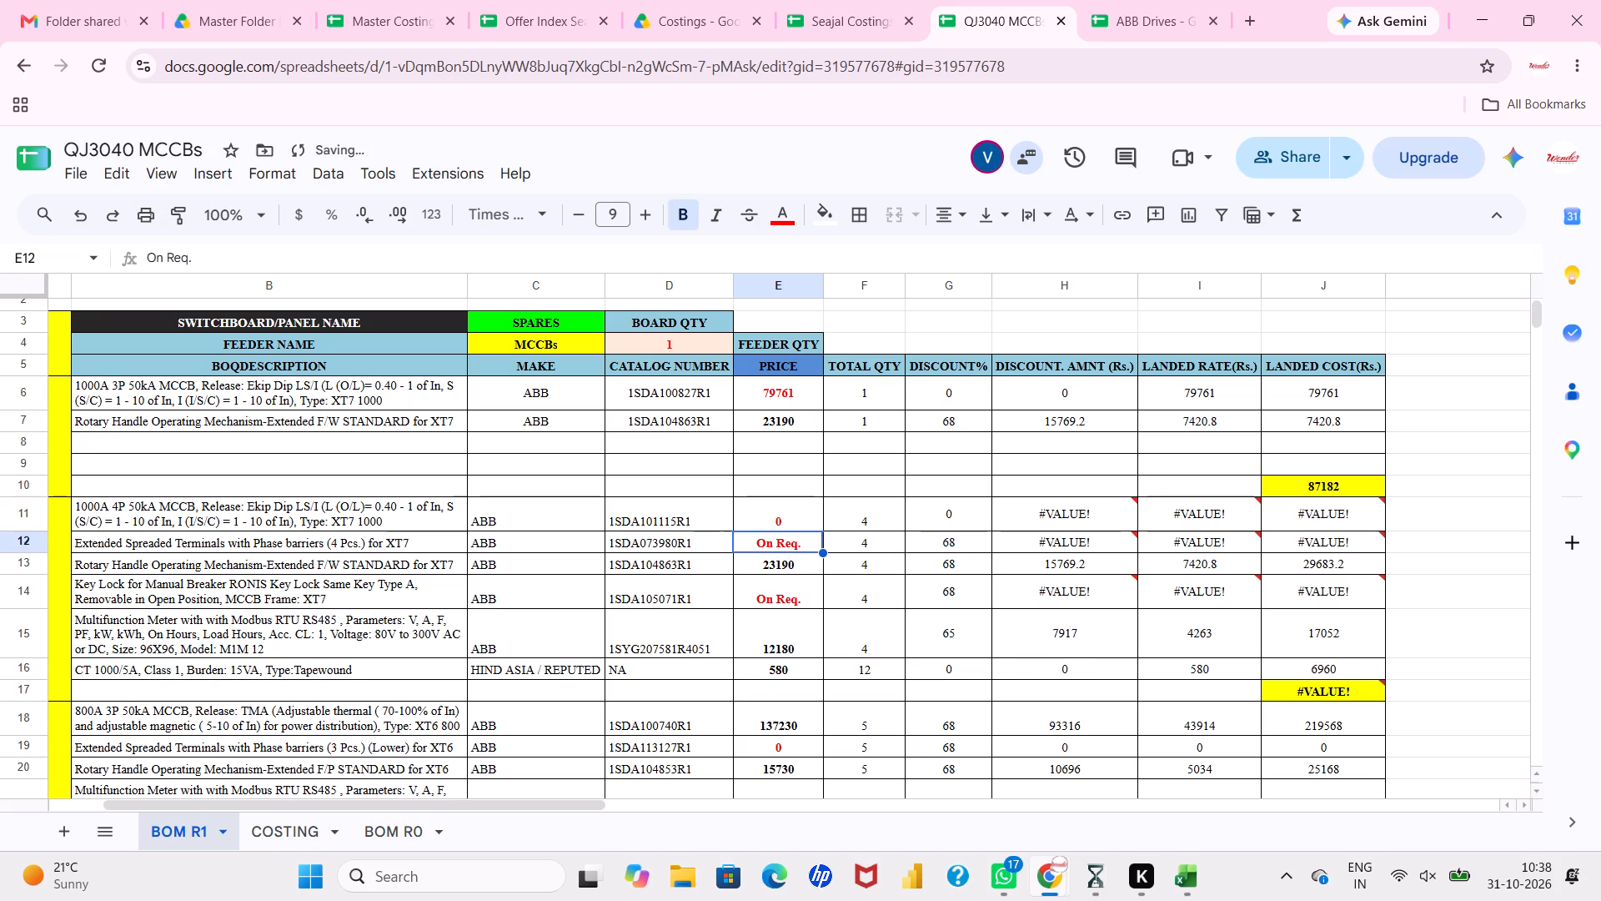
{"action": "key", "text": "0"}
{"action": "key", "text": "Return"}
{"action": "key", "text": "Return"}
{"action": "key", "text": "Return"}
{"action": "key", "text": "0"}
{"action": "key", "text": "Return"}
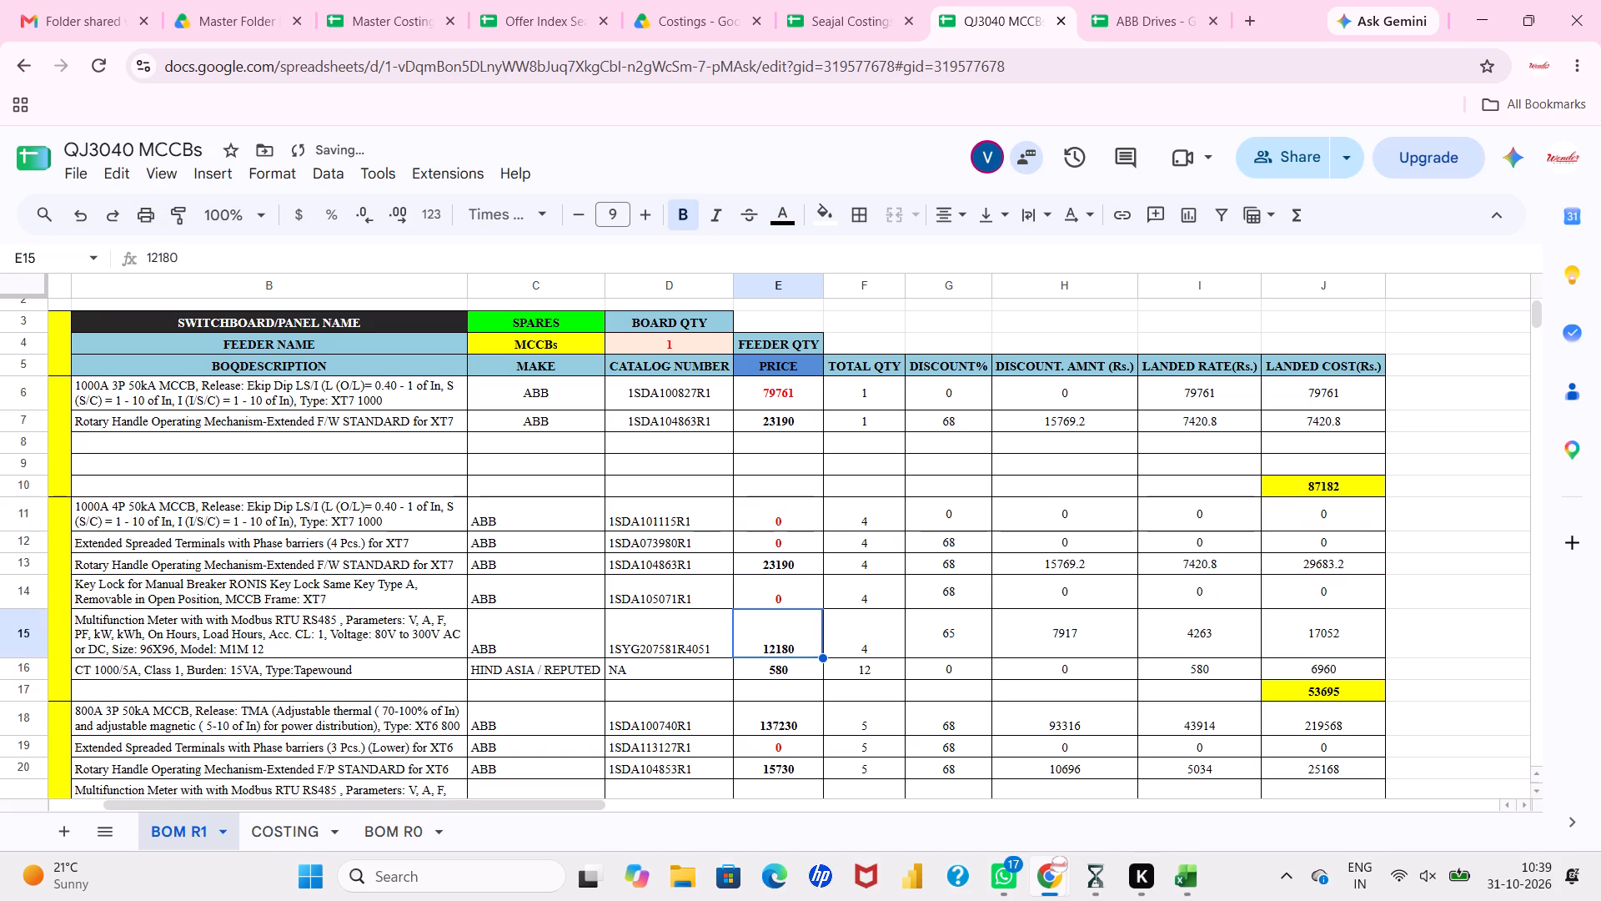
Copy block 2's multifunction meter and CT rows (B15:J16) and paste them into the blank rows of block 1 at B8.
{"action": "scroll", "coordinate": [605, 544], "scroll_direction": "right", "scroll_amount": 1}
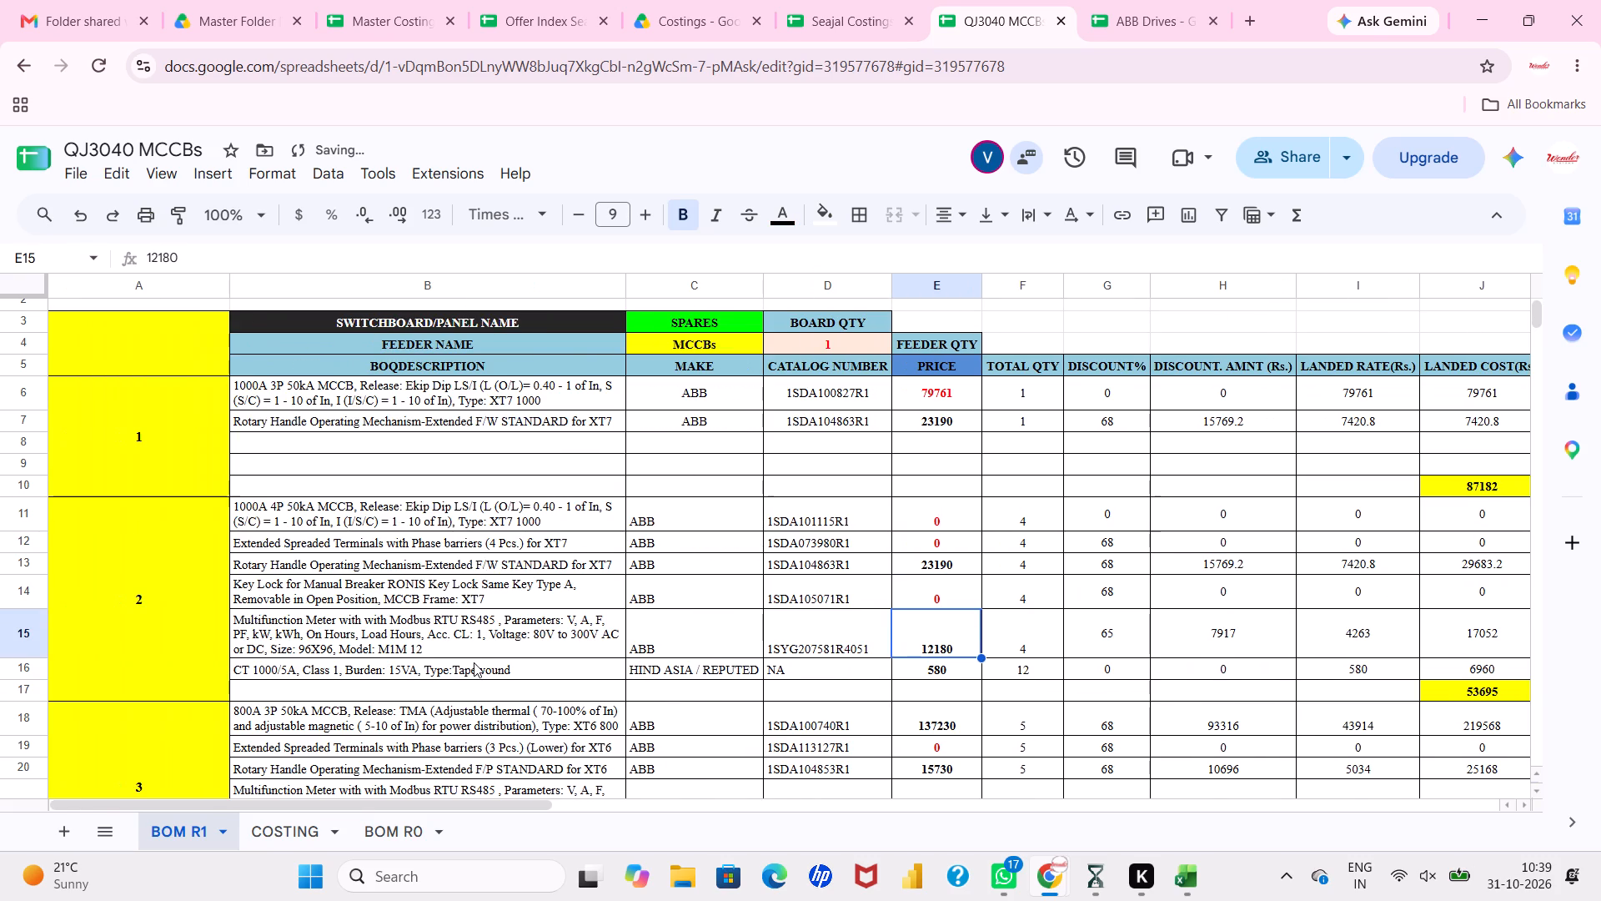
{"action": "left_click_drag", "start_coordinate": [487, 639], "coordinate": [1499, 660]}
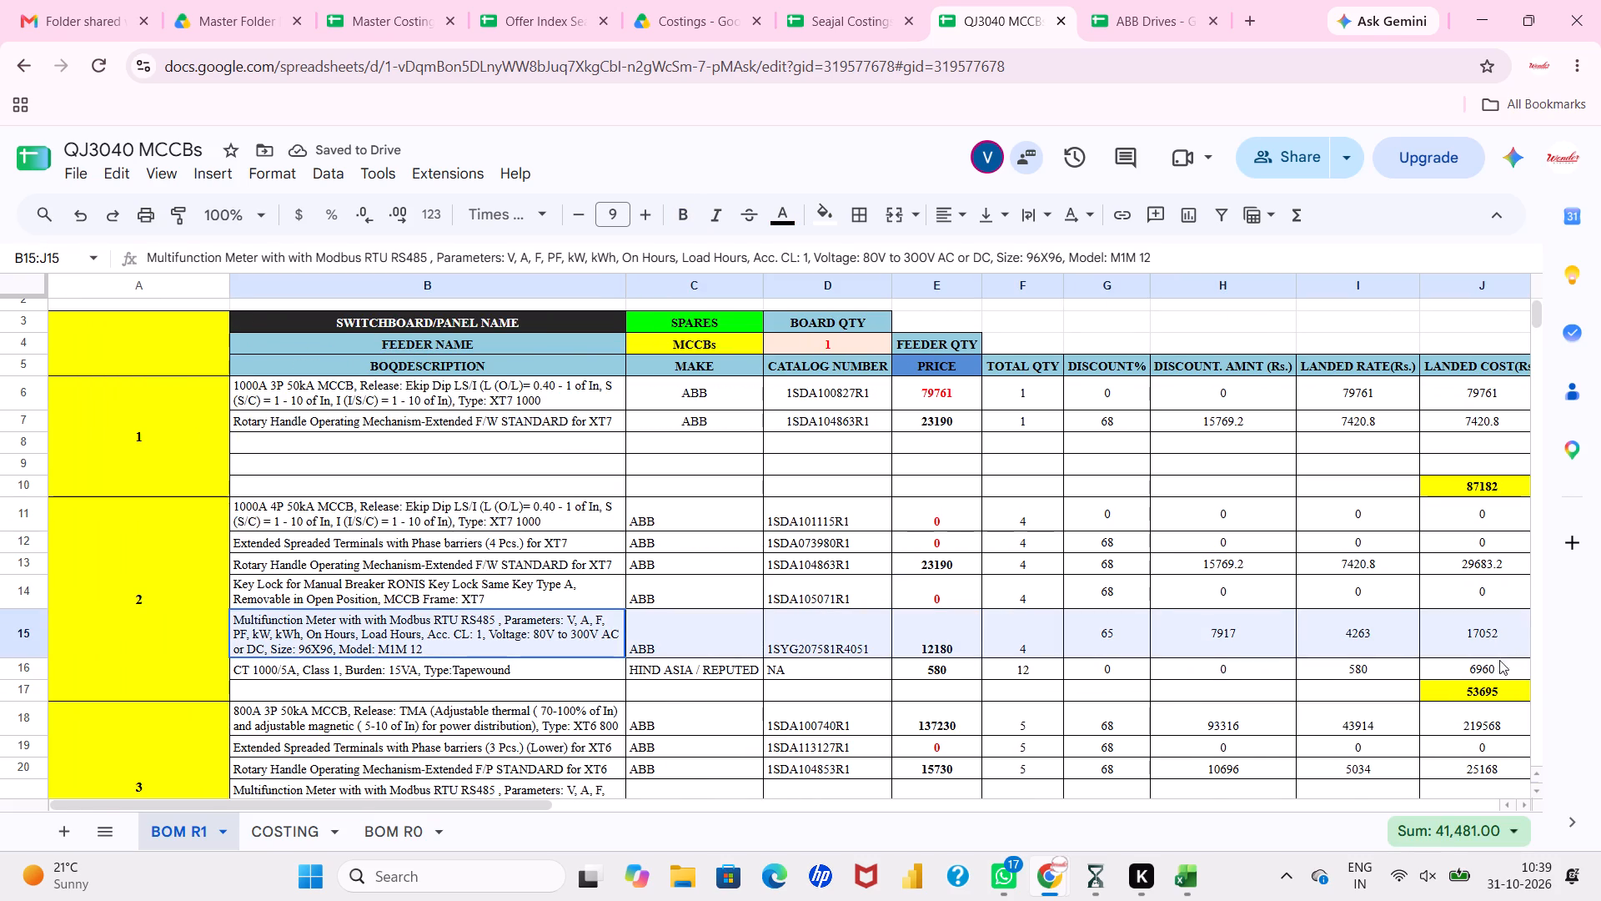
{"action": "left_click_drag", "start_coordinate": [1499, 660], "coordinate": [1480, 669]}
{"action": "key", "text": "ctrl+c"}
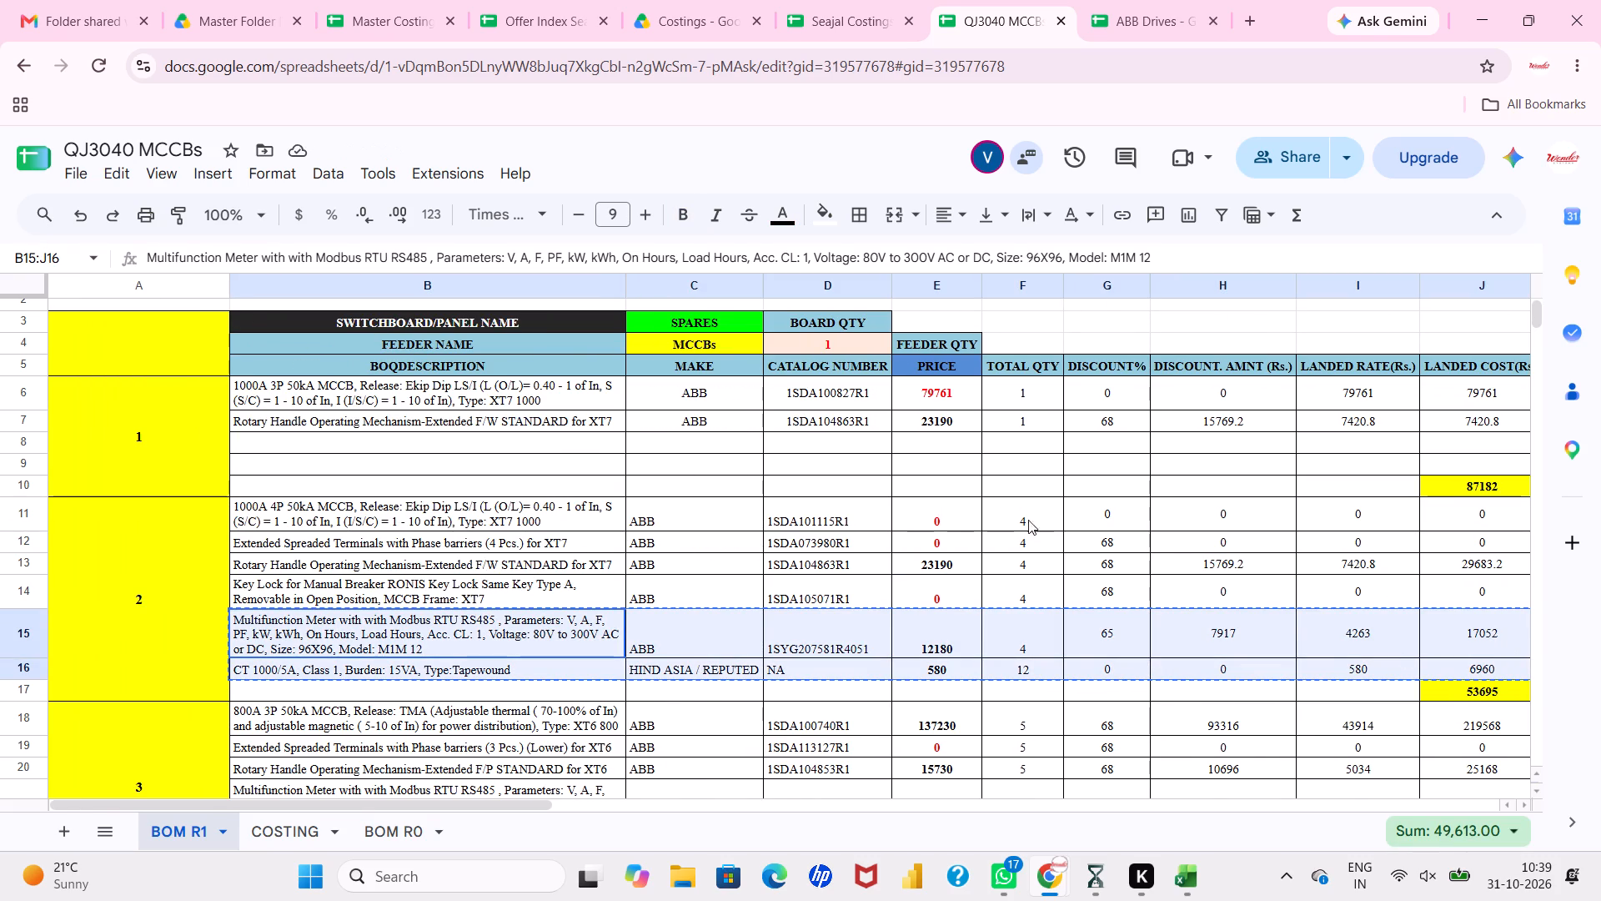
{"action": "left_click", "coordinate": [514, 436]}
{"action": "key", "text": "ctrl+v"}
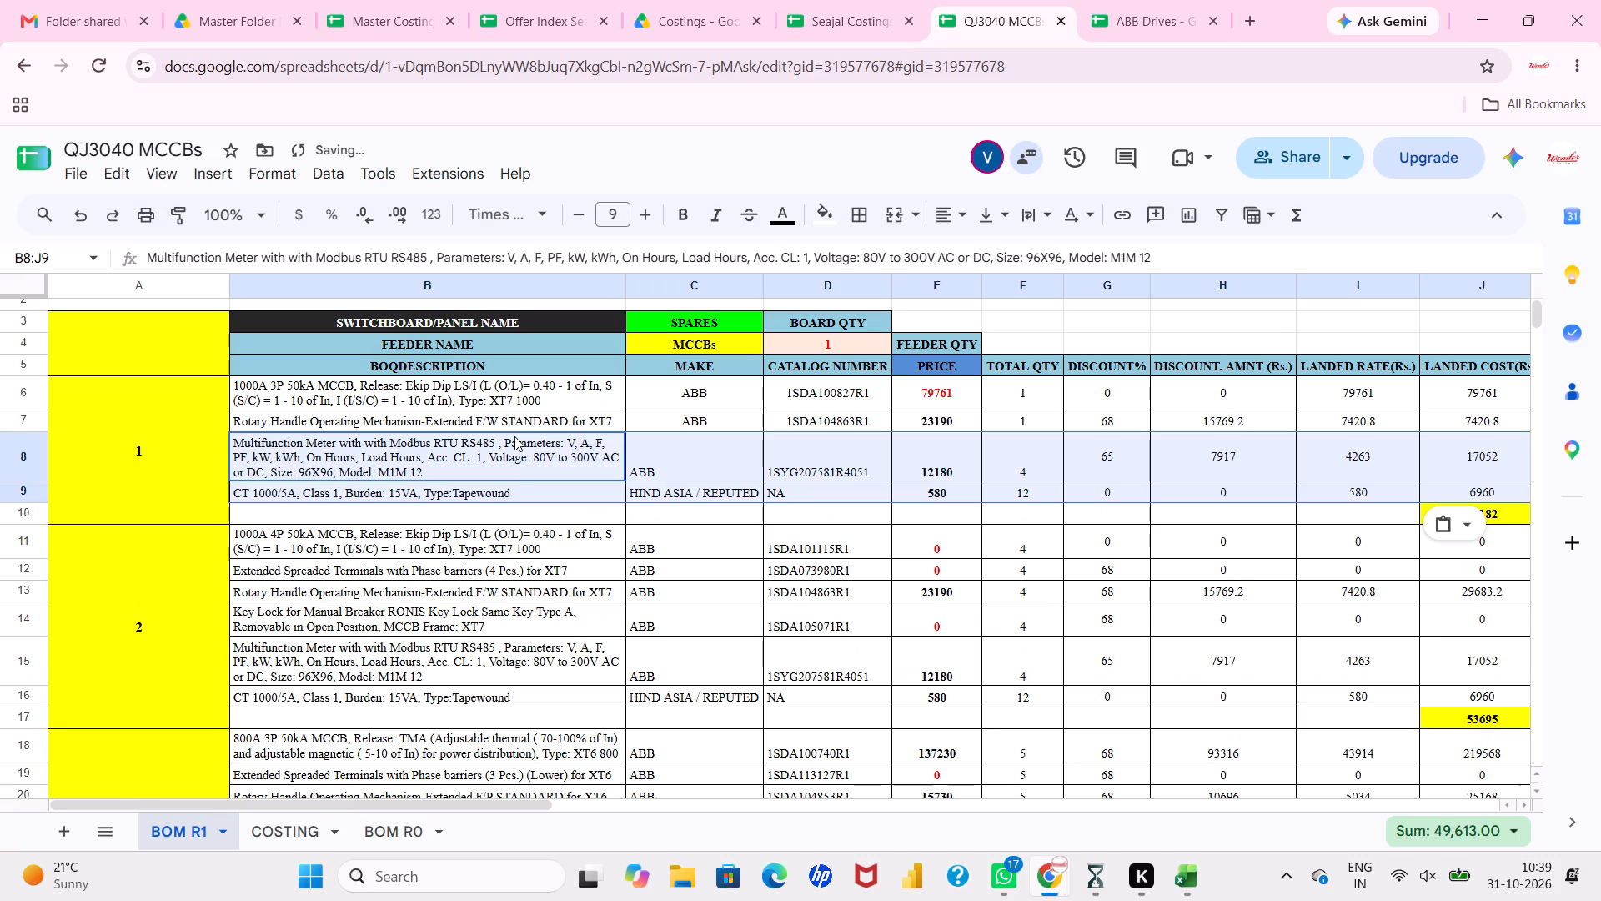
{"action": "left_click", "coordinate": [519, 538]}
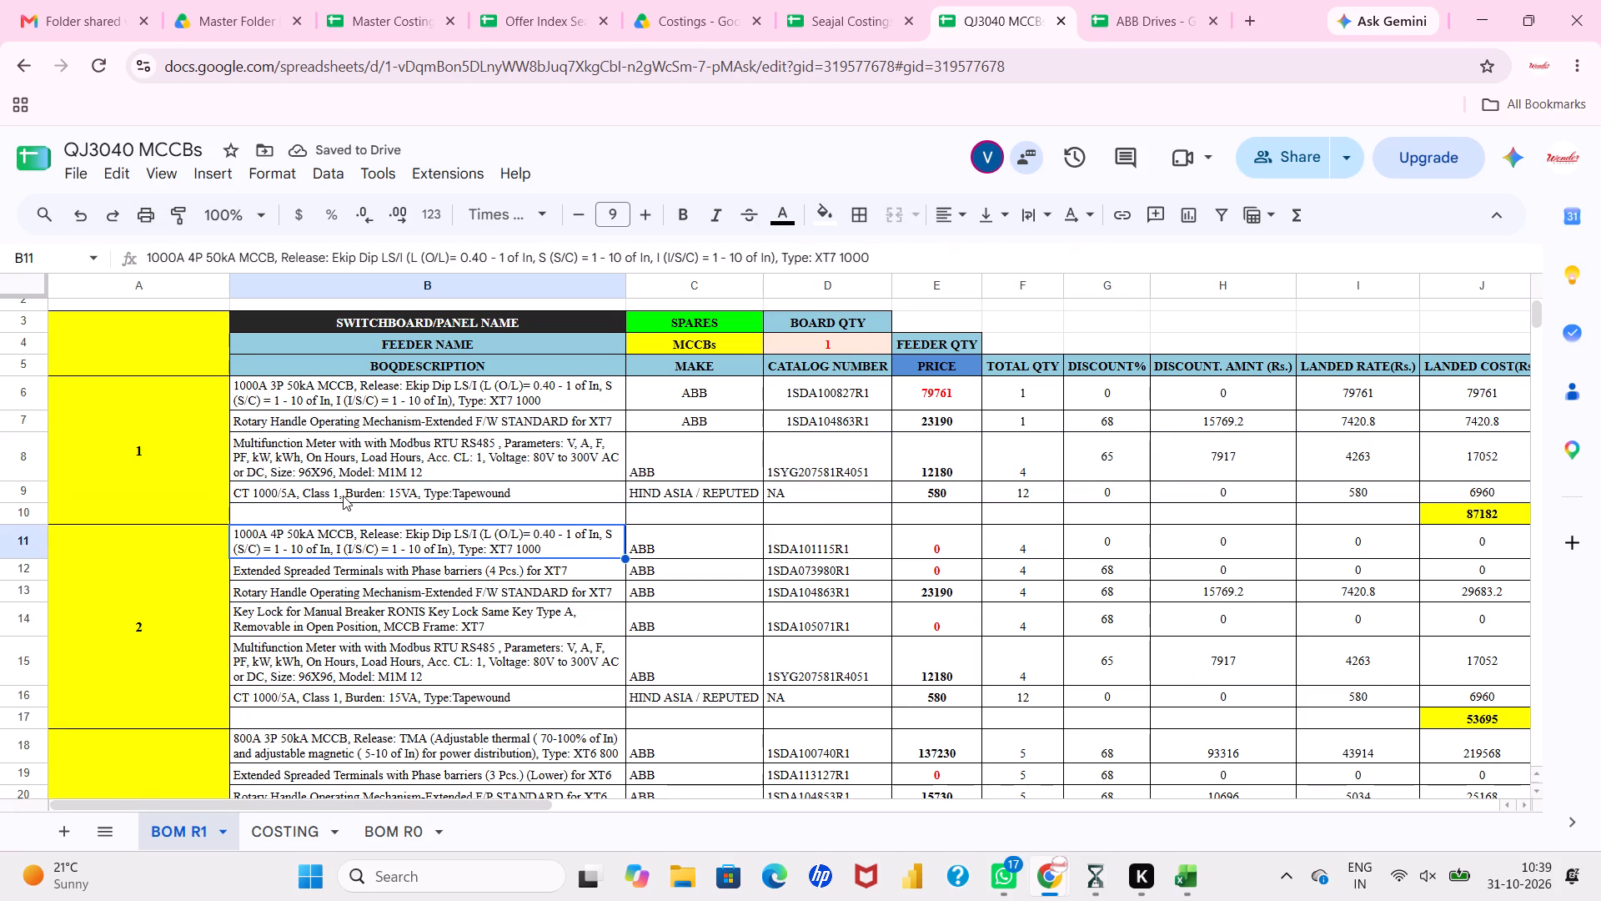
{"action": "scroll", "coordinate": [343, 496], "scroll_direction": "left", "scroll_amount": 3}
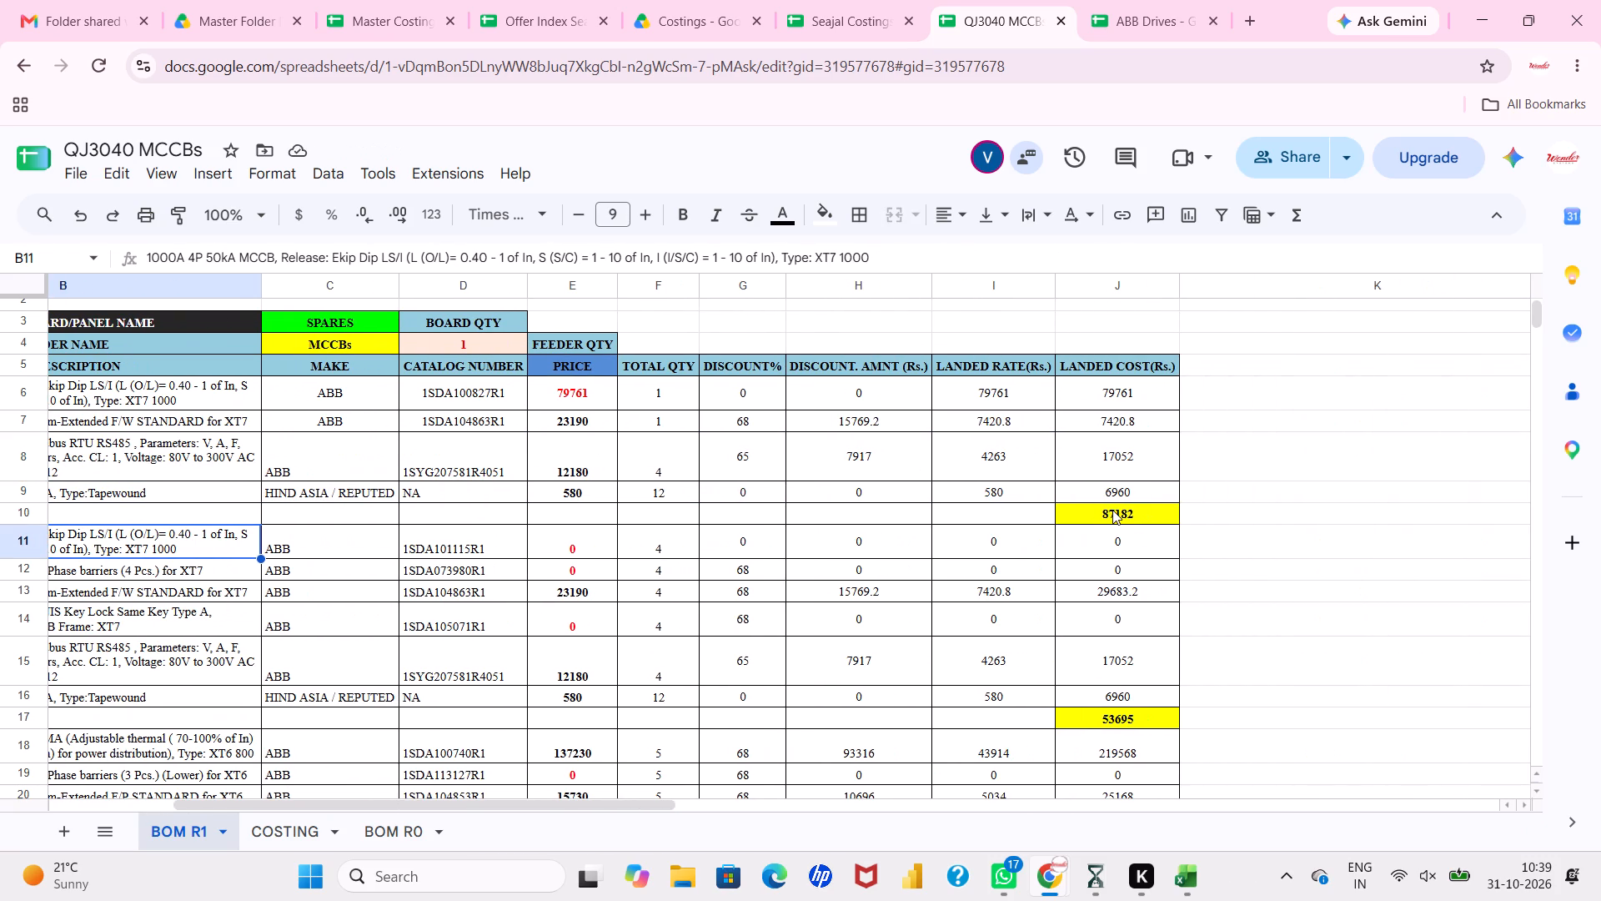
Change the block 1 landed cost total in J10 to sum J6:J9, covering the meter and CT rows.
{"action": "double_click", "coordinate": [1112, 510]}
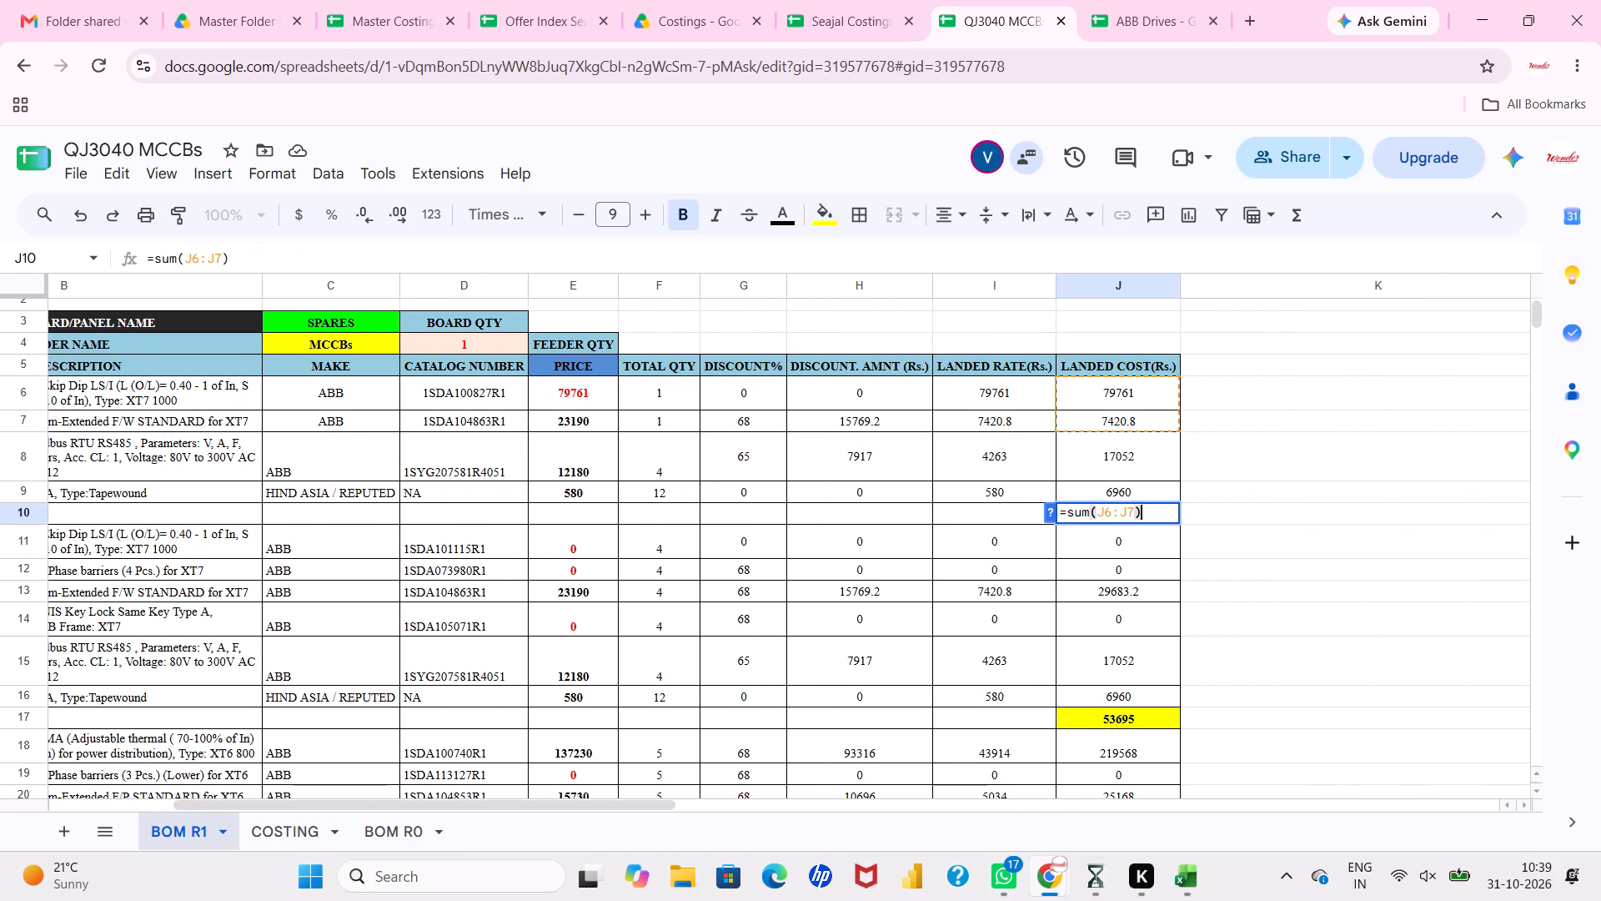
{"action": "left_click", "coordinate": [1133, 515]}
{"action": "key", "text": "BackSpace"}
{"action": "key", "text": "BackSpace"}
{"action": "key", "text": "BackSpace"}
{"action": "key", "text": "BackSpace"}
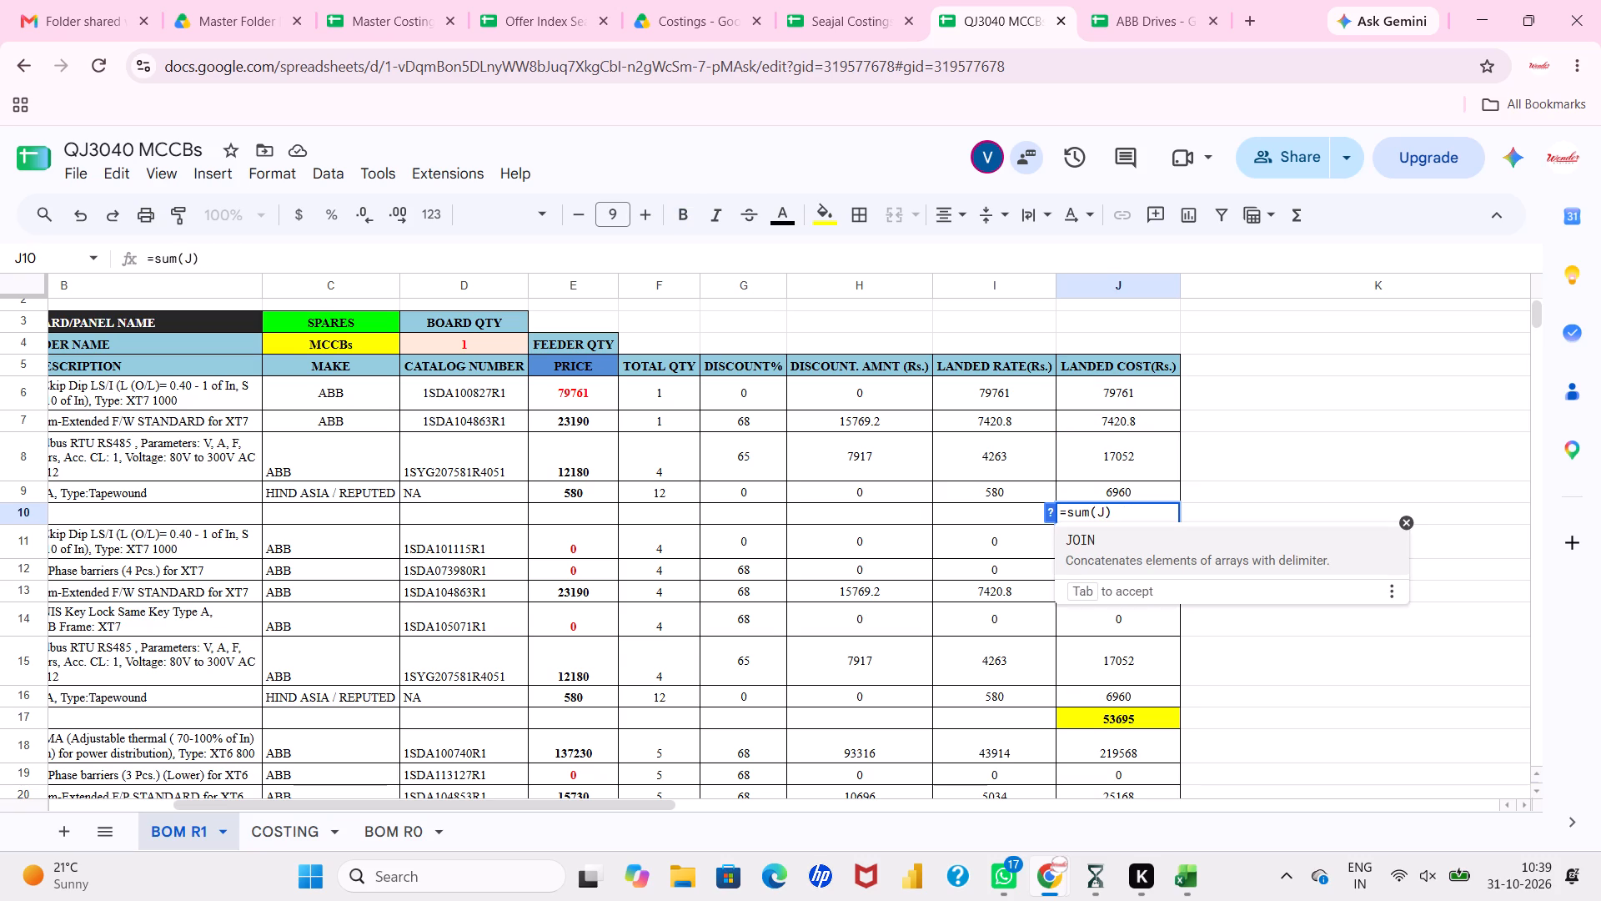
{"action": "key", "text": "BackSpace"}
{"action": "left_click_drag", "start_coordinate": [1133, 391], "coordinate": [1130, 500]}
{"action": "key", "text": "Return"}
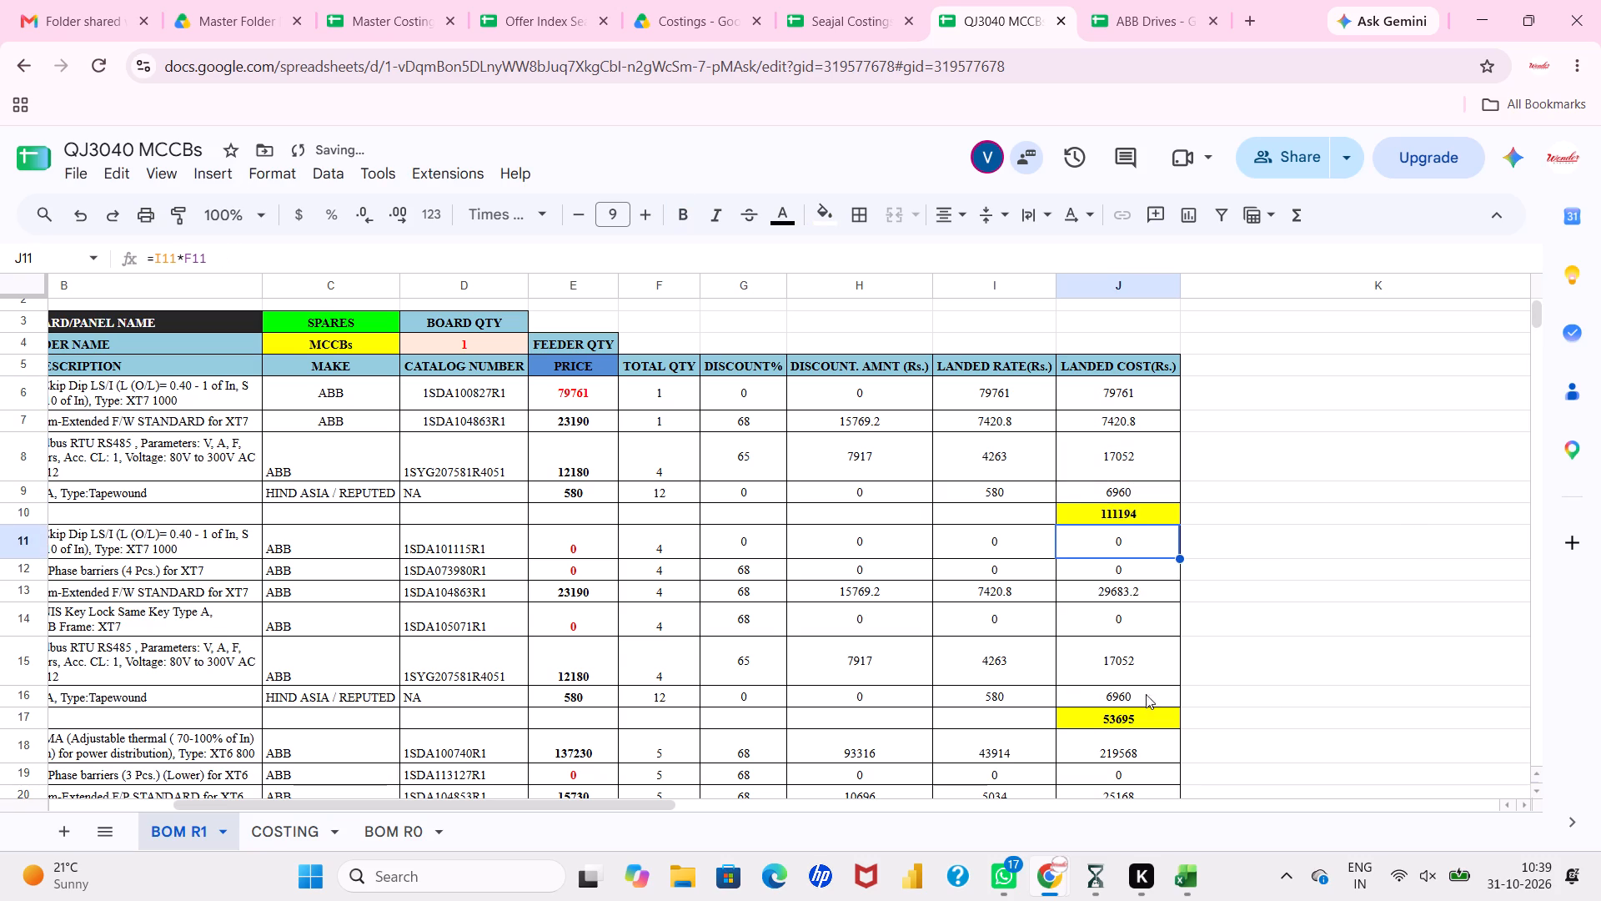
Check the sum ranges of the landed cost totals in blocks 2 and 3 and review the first blocks' rows.
{"action": "double_click", "coordinate": [1143, 719]}
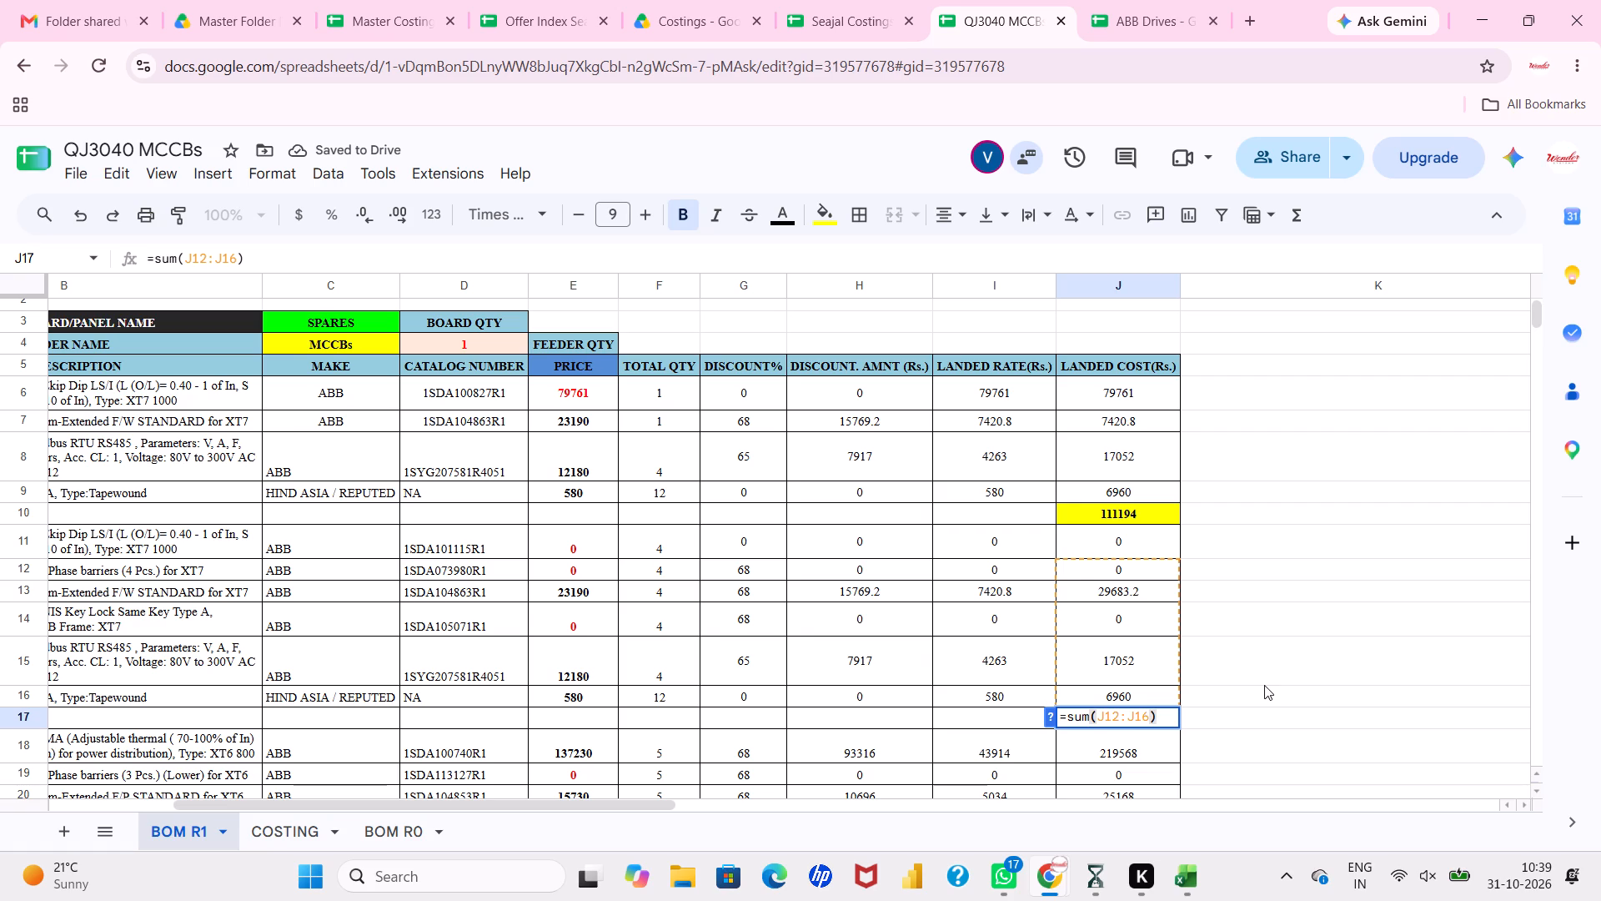
{"action": "key", "text": "Return"}
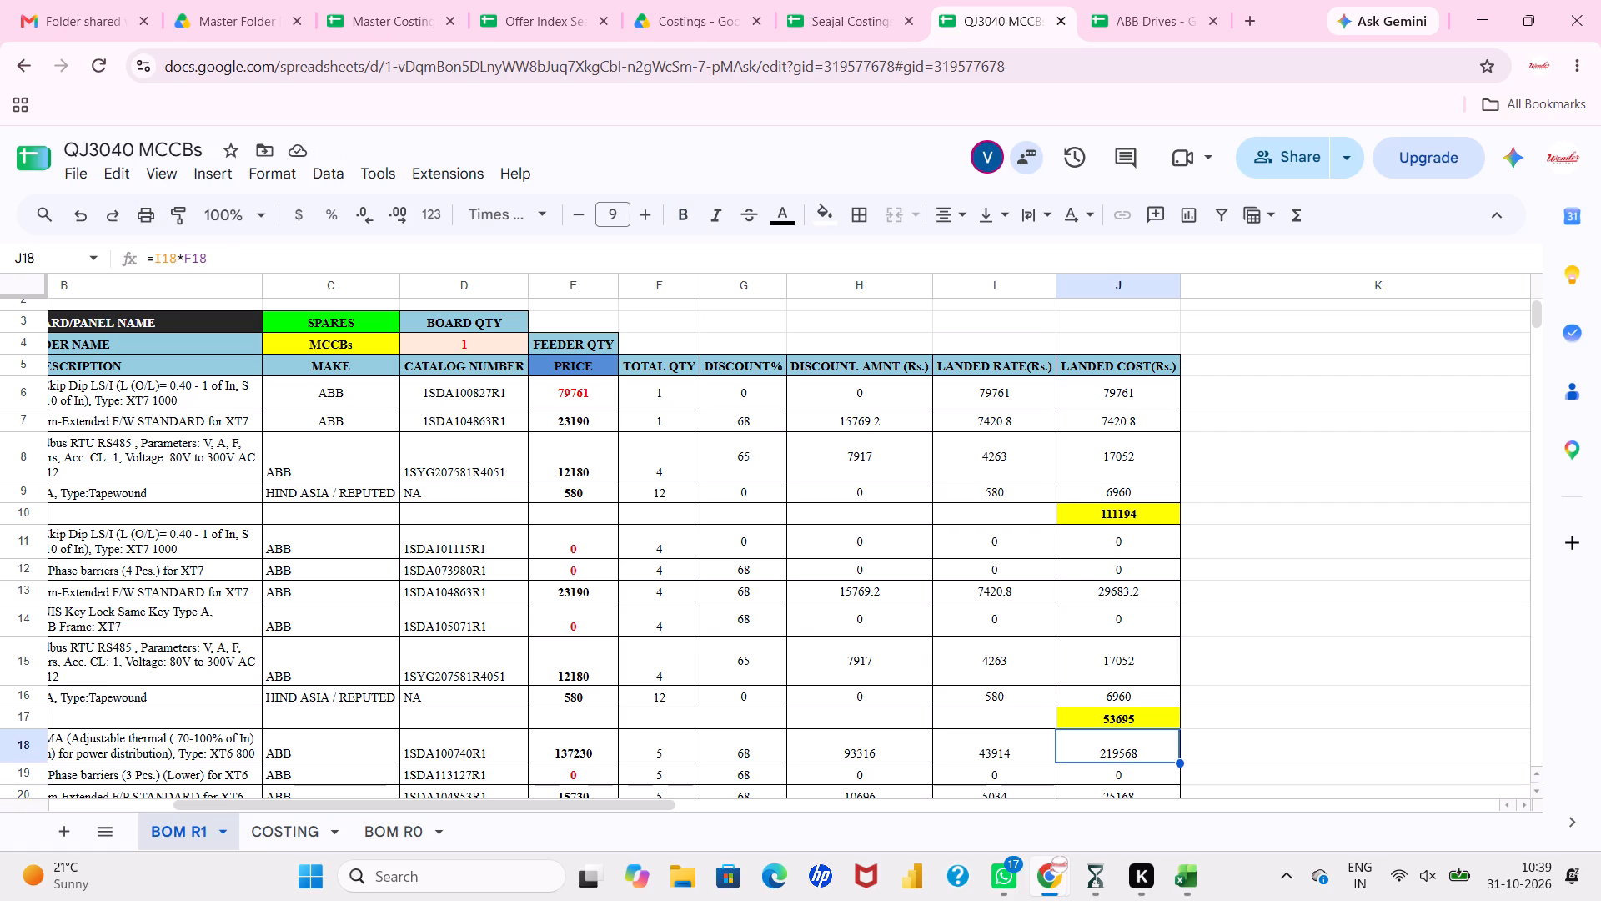
{"action": "scroll", "coordinate": [1264, 685], "scroll_direction": "down", "scroll_amount": 2}
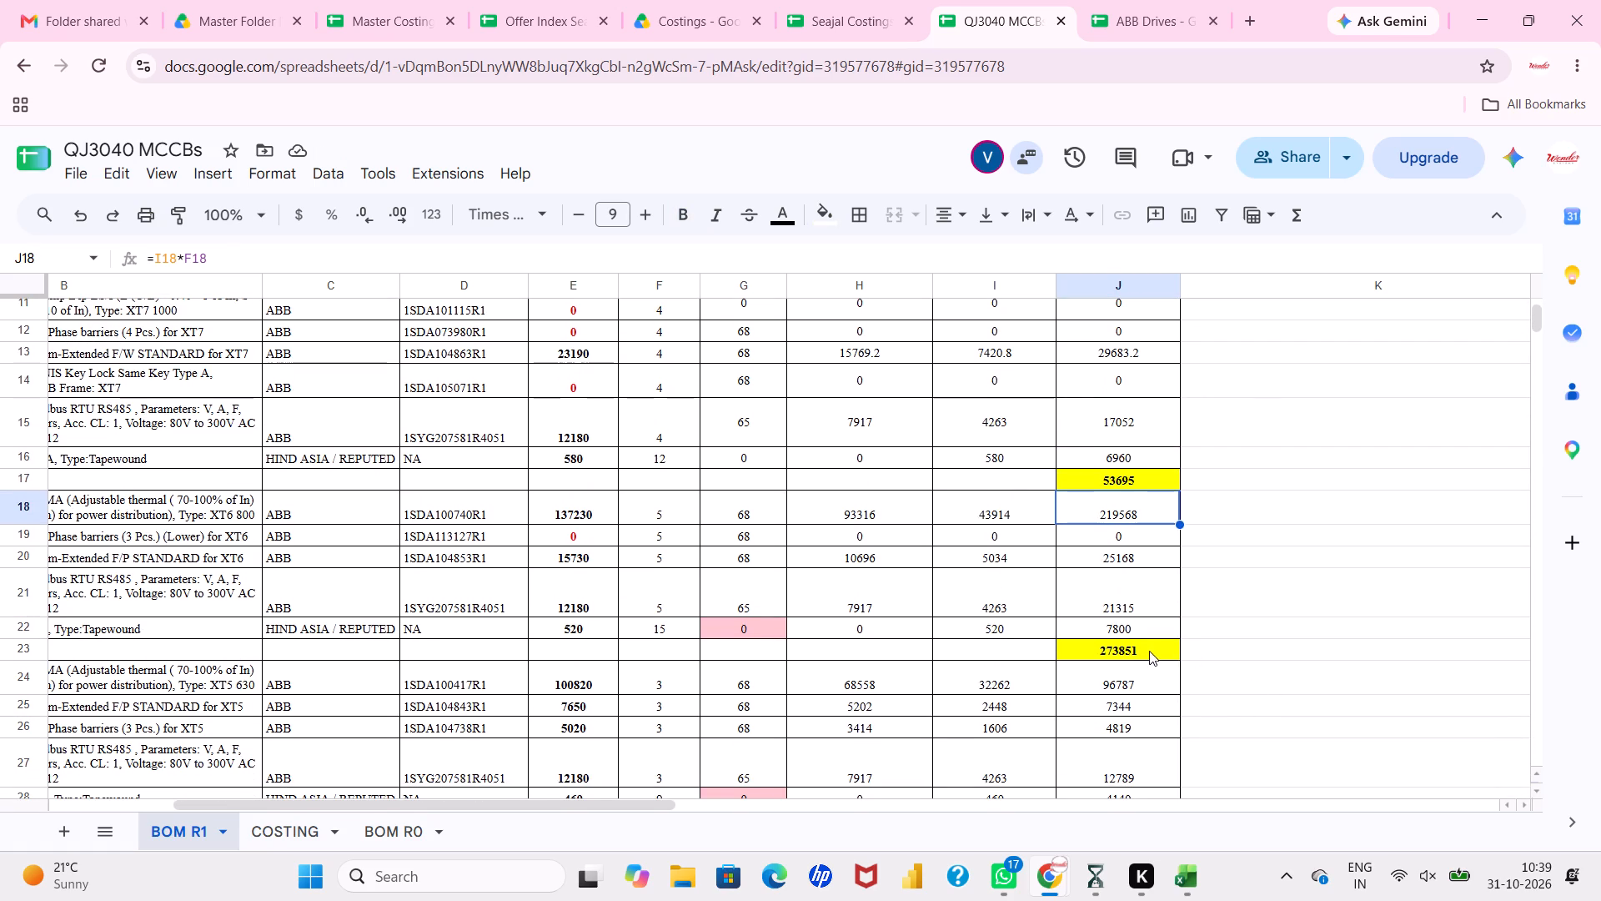
{"action": "double_click", "coordinate": [1149, 651]}
{"action": "left_click", "coordinate": [1216, 657]}
{"action": "scroll", "coordinate": [1216, 657], "scroll_direction": "right", "scroll_amount": 2}
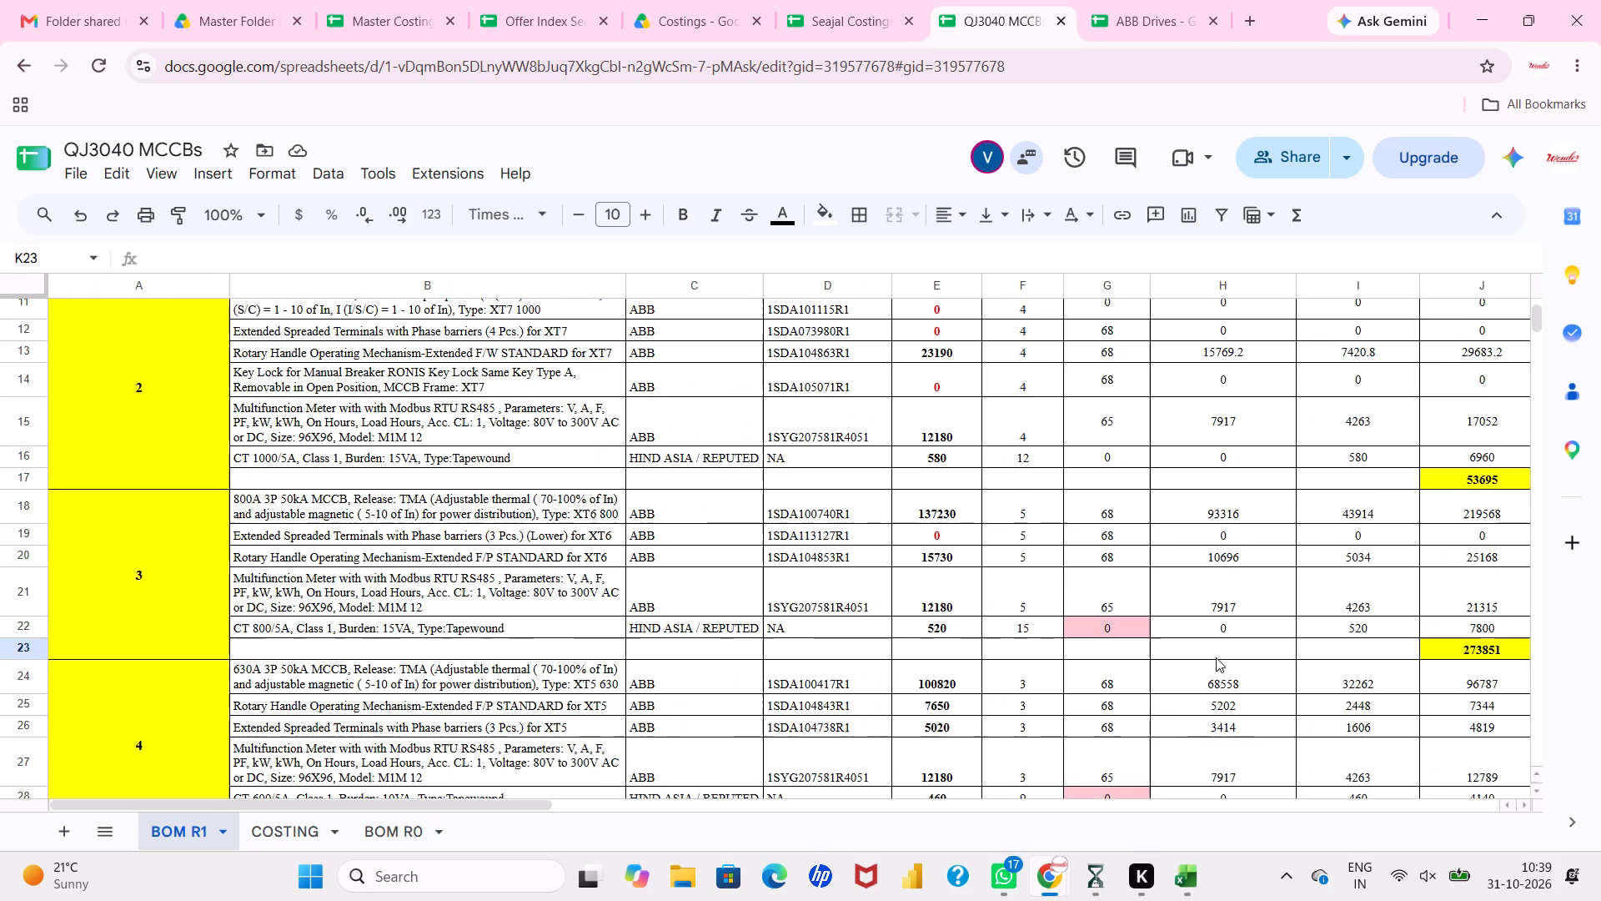
{"action": "scroll", "coordinate": [971, 630], "scroll_direction": "up", "scroll_amount": 3}
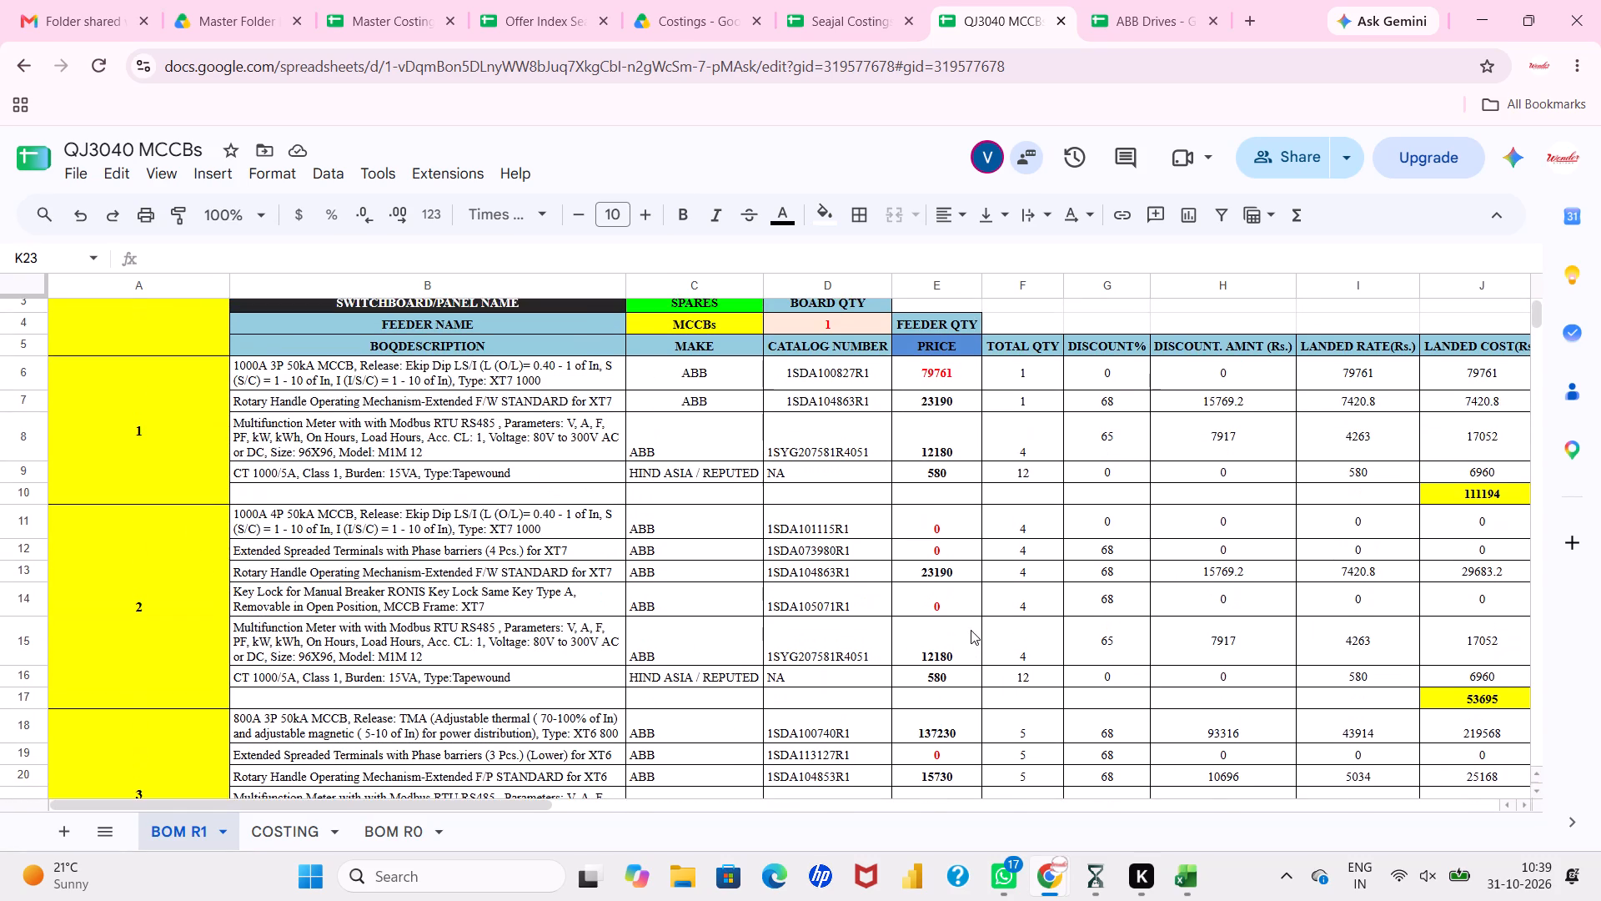
{"action": "scroll", "coordinate": [971, 630], "scroll_direction": "up", "scroll_amount": 3}
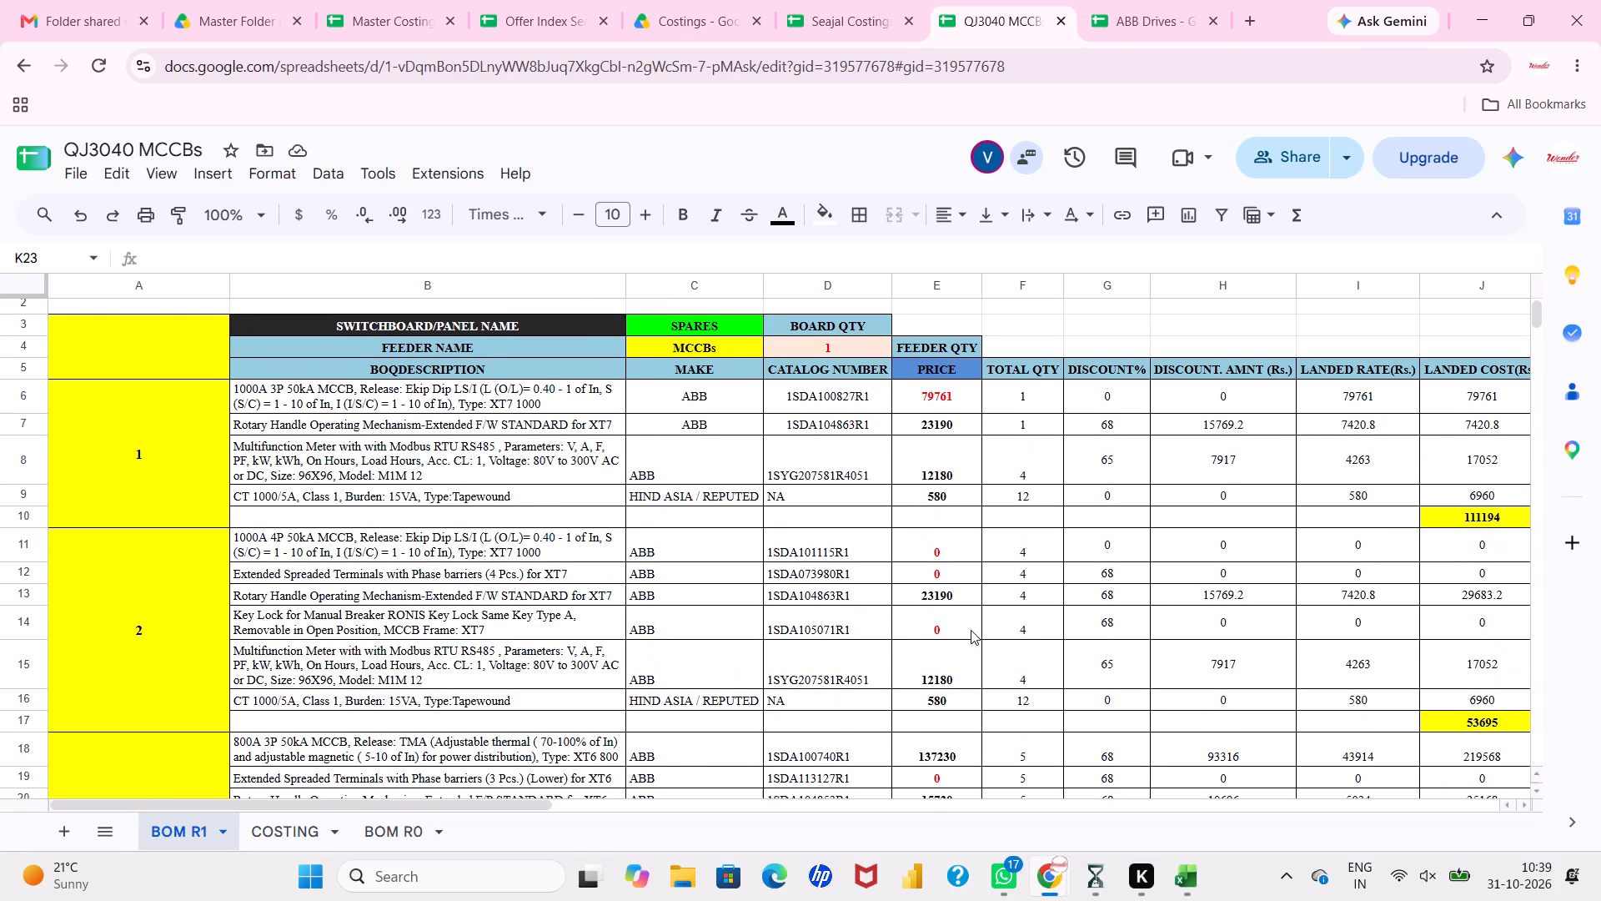
{"action": "scroll", "coordinate": [971, 630], "scroll_direction": "up", "scroll_amount": 1}
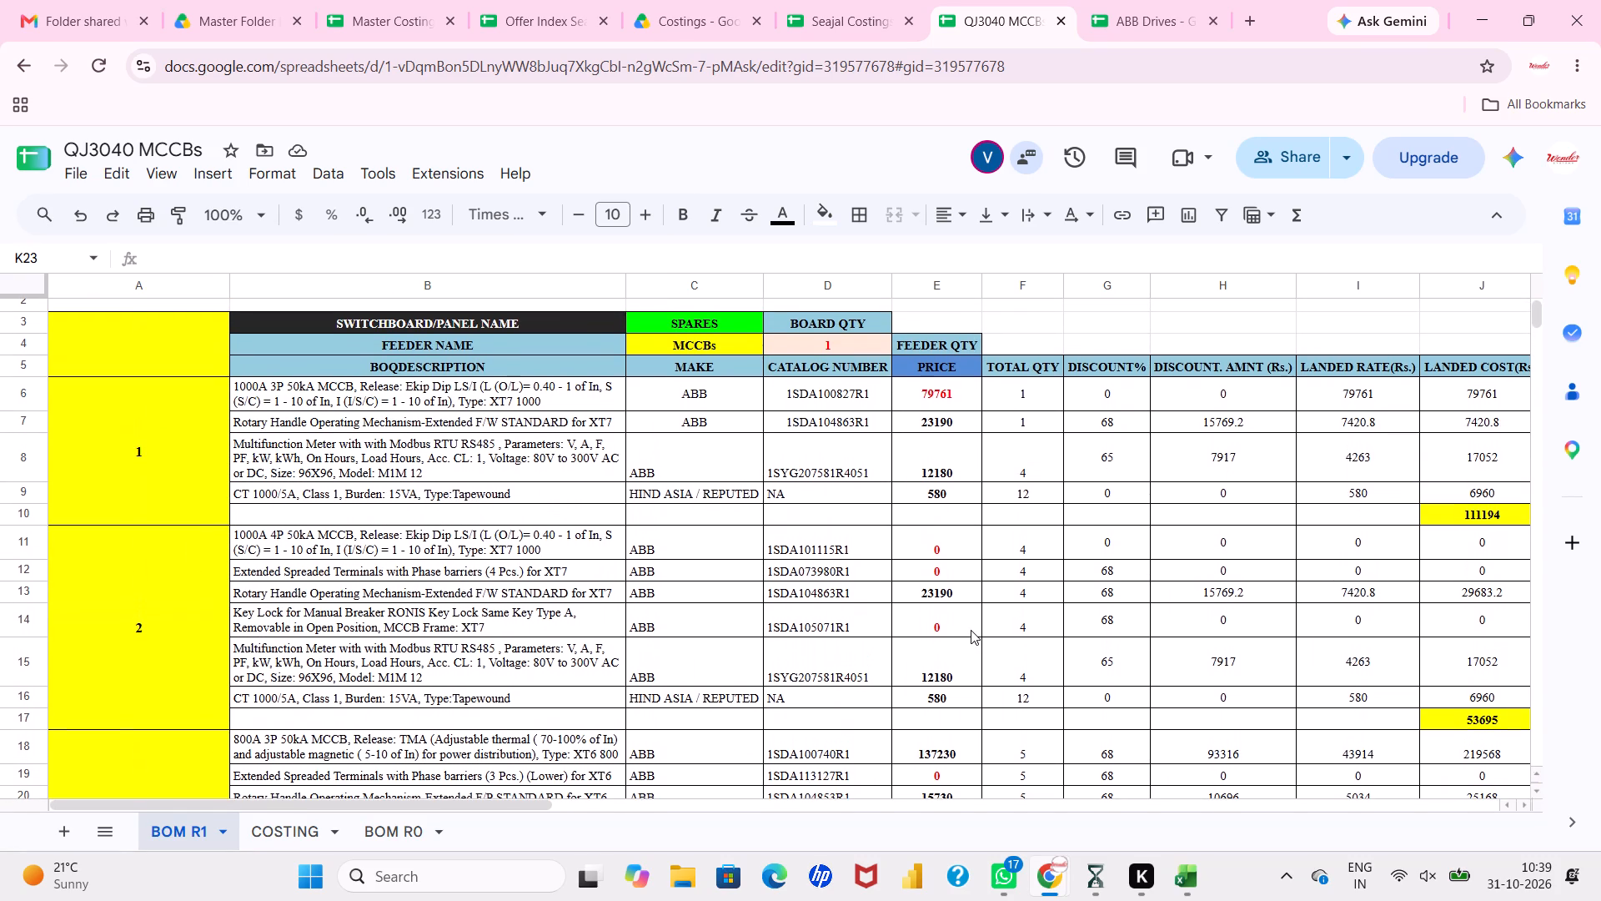
{"action": "scroll", "coordinate": [971, 630], "scroll_direction": "up", "scroll_amount": 2}
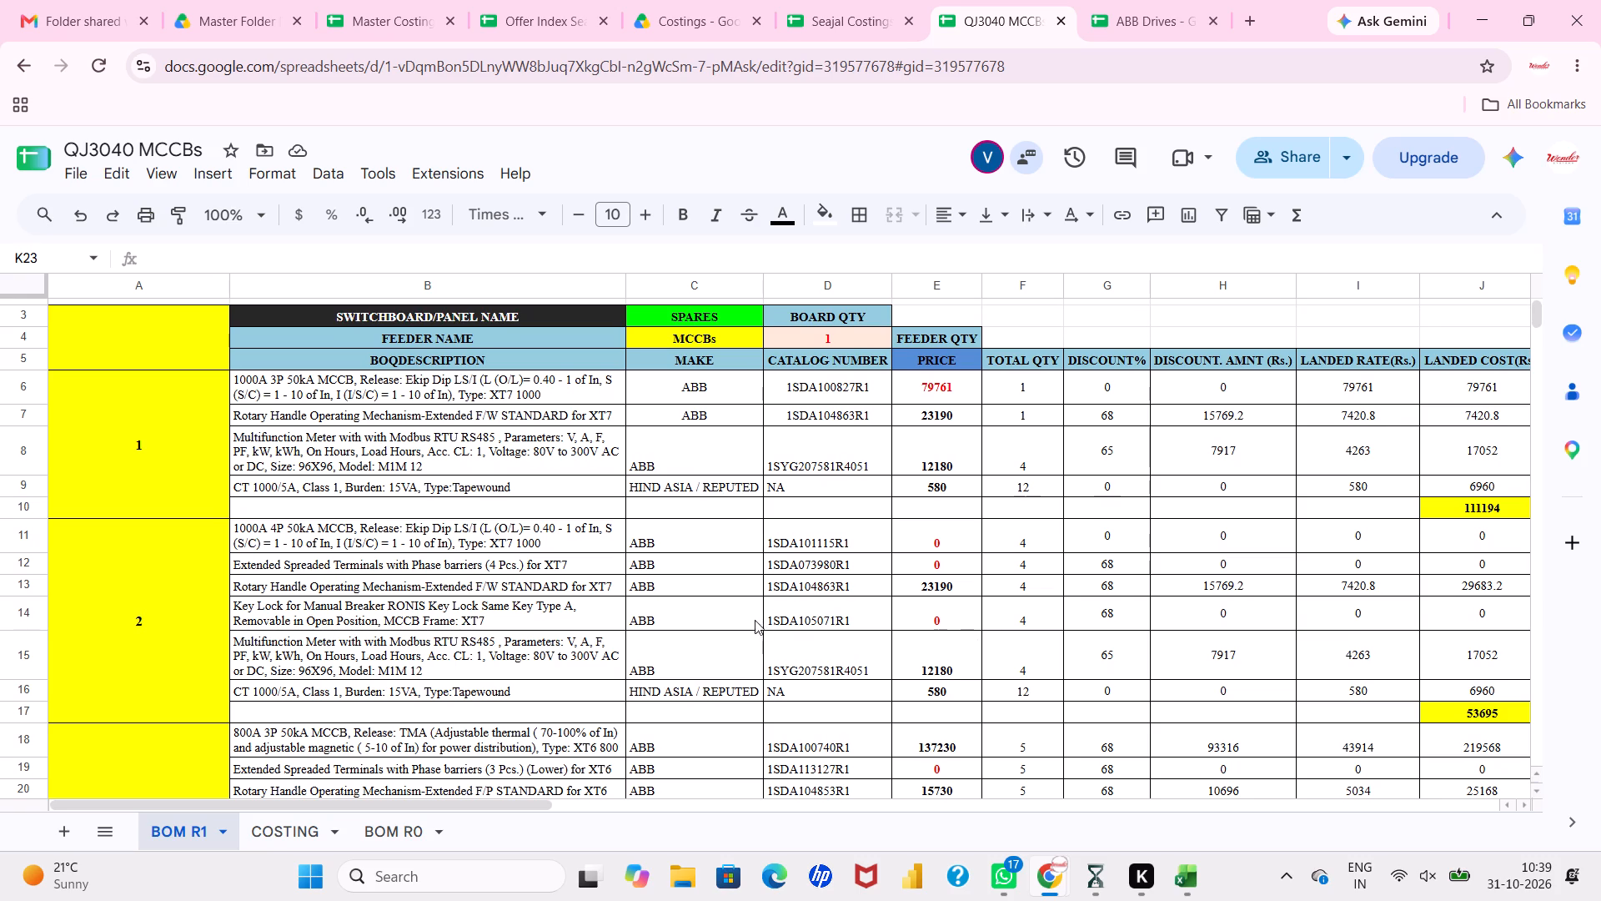
Delete row 12, the Extended Spreaded Terminals with Phase barriers (4 Pcs.) for XT7, from block 2.
{"action": "left_click", "coordinate": [33, 570]}
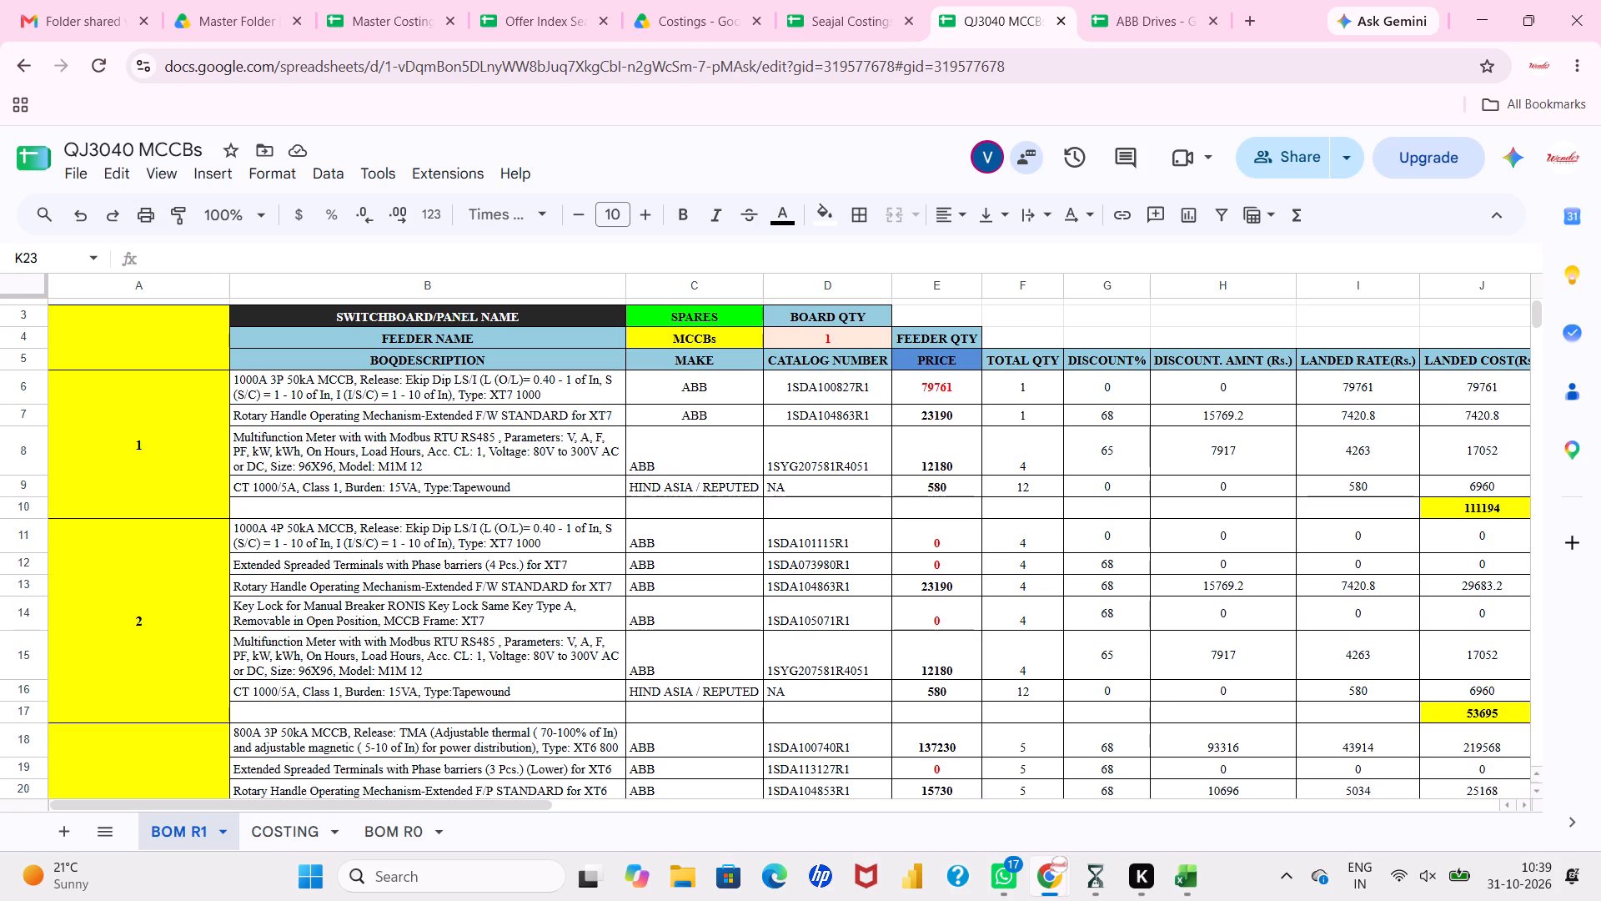
{"action": "right_click", "coordinate": [33, 570]}
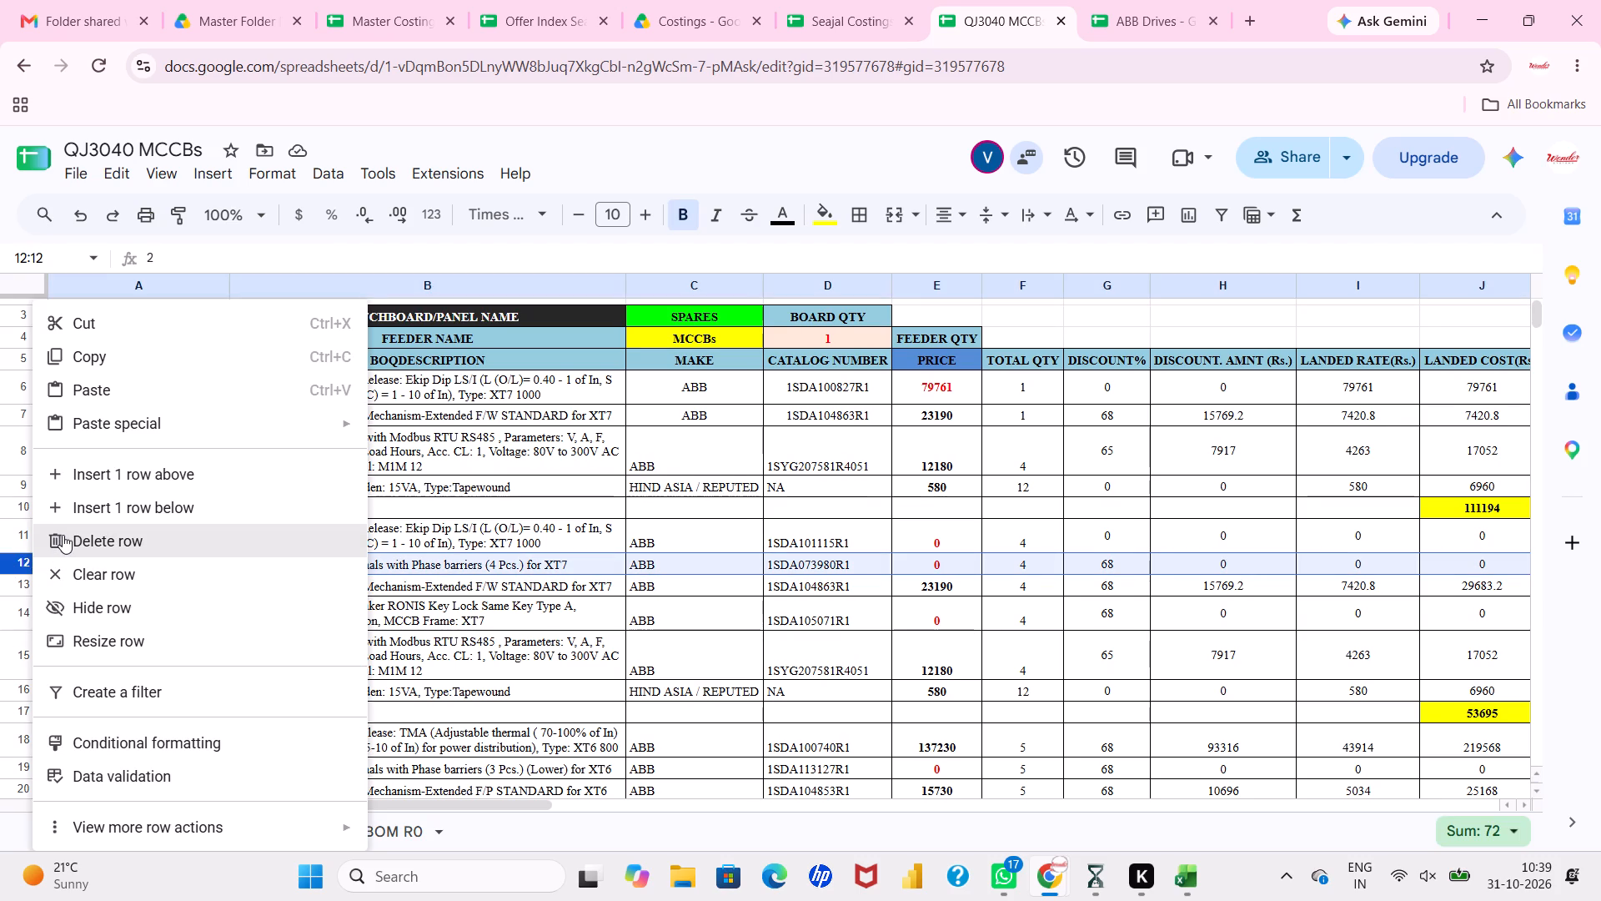
{"action": "left_click", "coordinate": [63, 535]}
{"action": "left_click", "coordinate": [362, 602]}
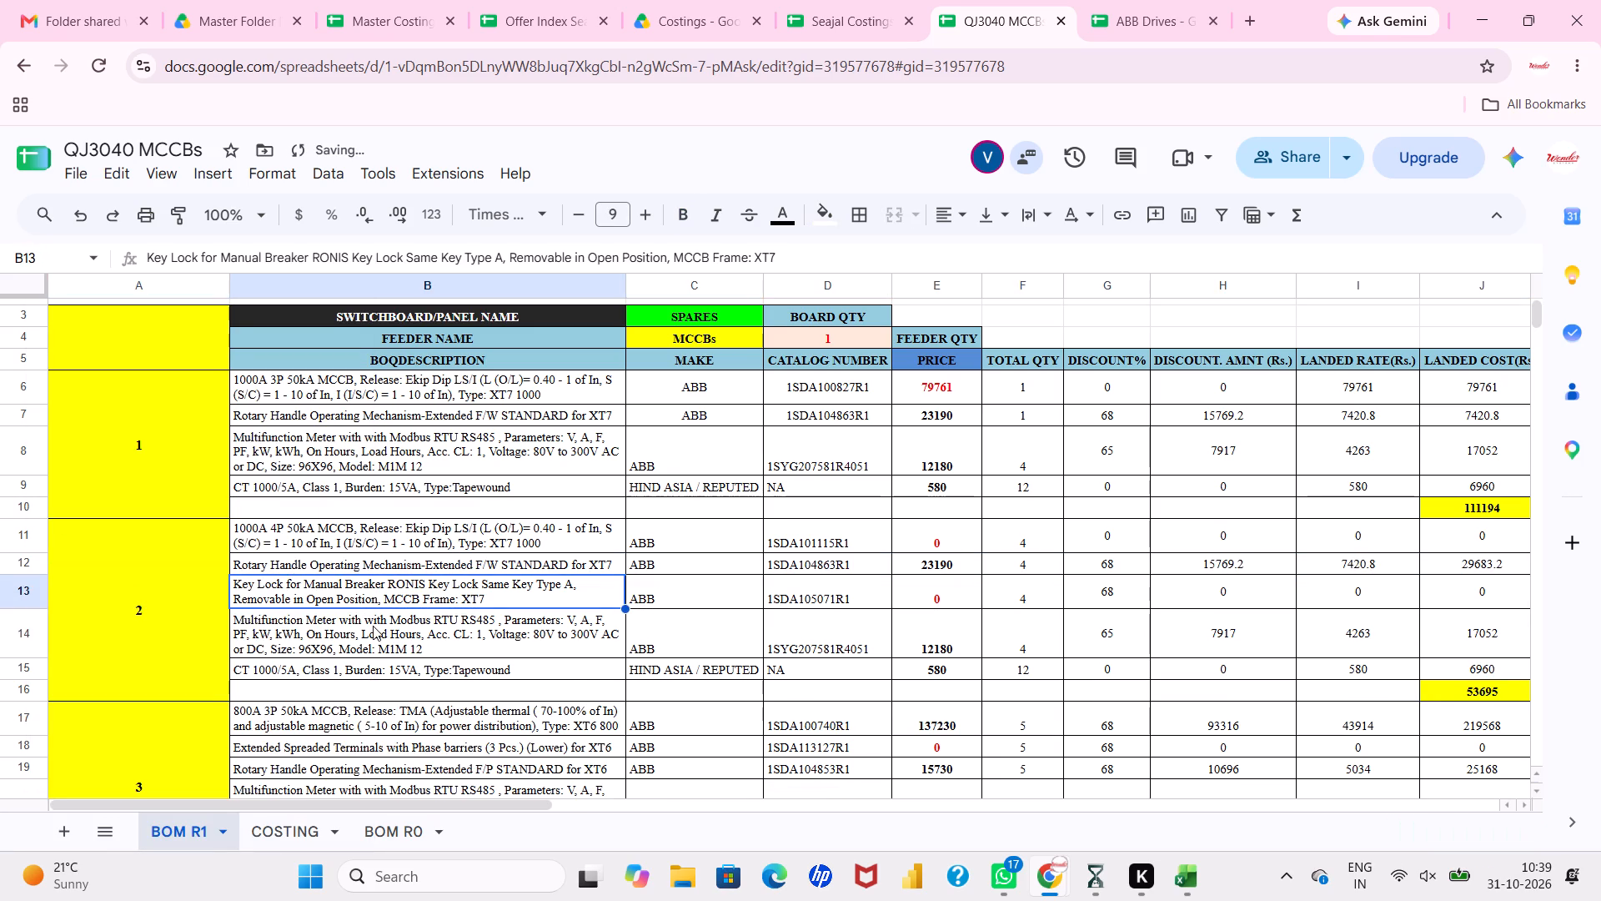
{"action": "left_click", "coordinate": [373, 626]}
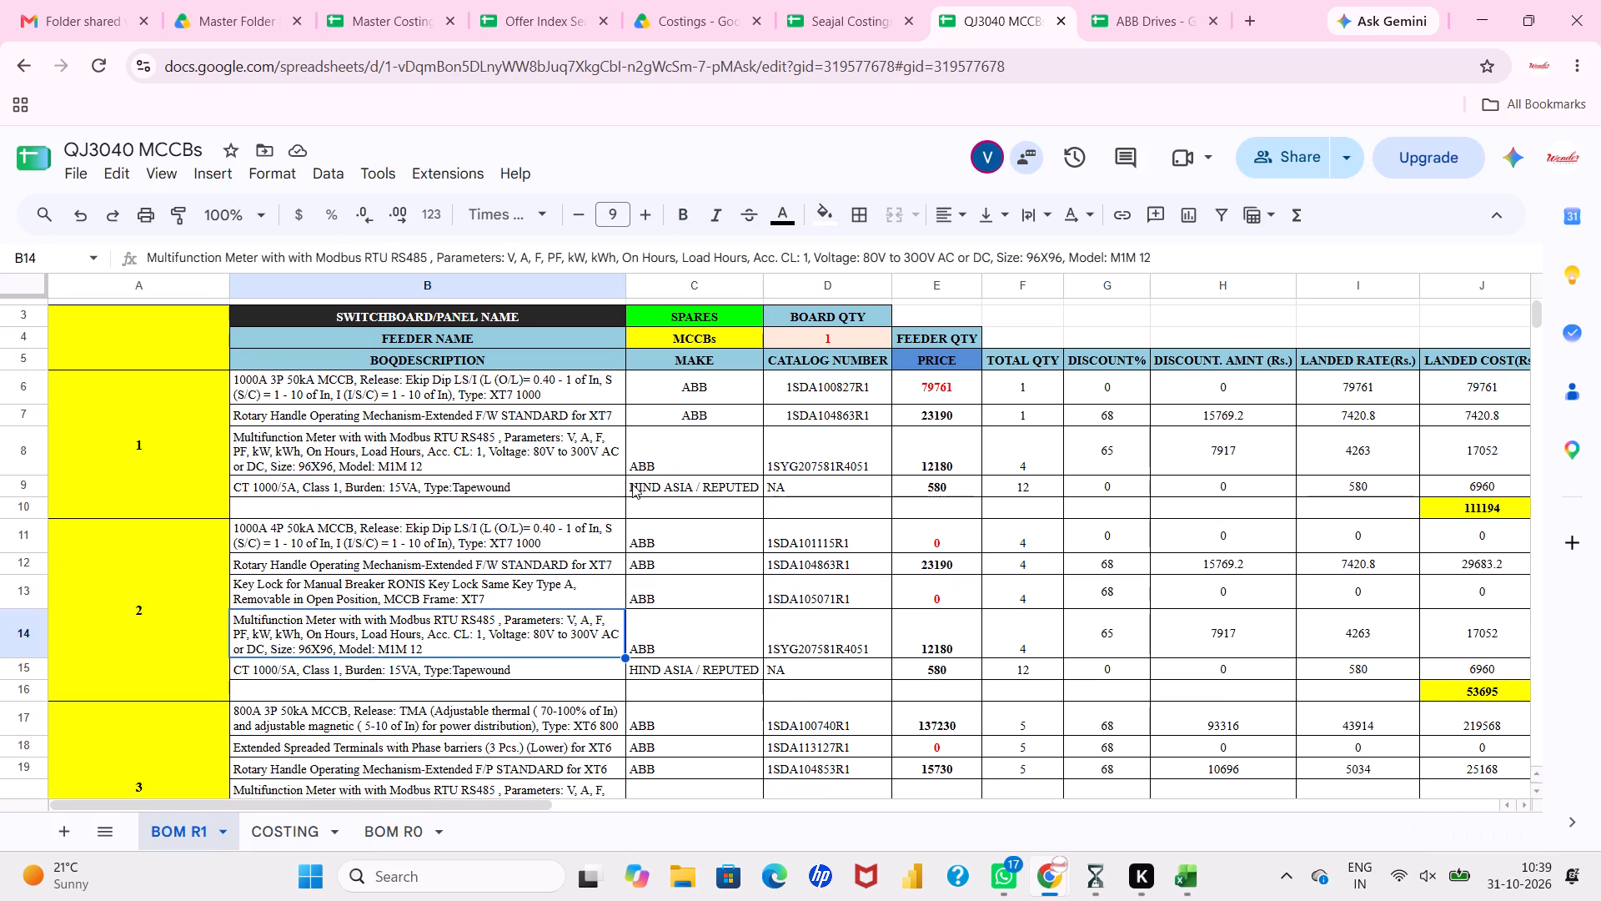
Centre-align the Make and Catalog Number columns (C:D) horizontally.
{"action": "left_click_drag", "start_coordinate": [696, 287], "coordinate": [817, 289]}
{"action": "left_click", "coordinate": [964, 224]}
{"action": "left_click", "coordinate": [977, 249]}
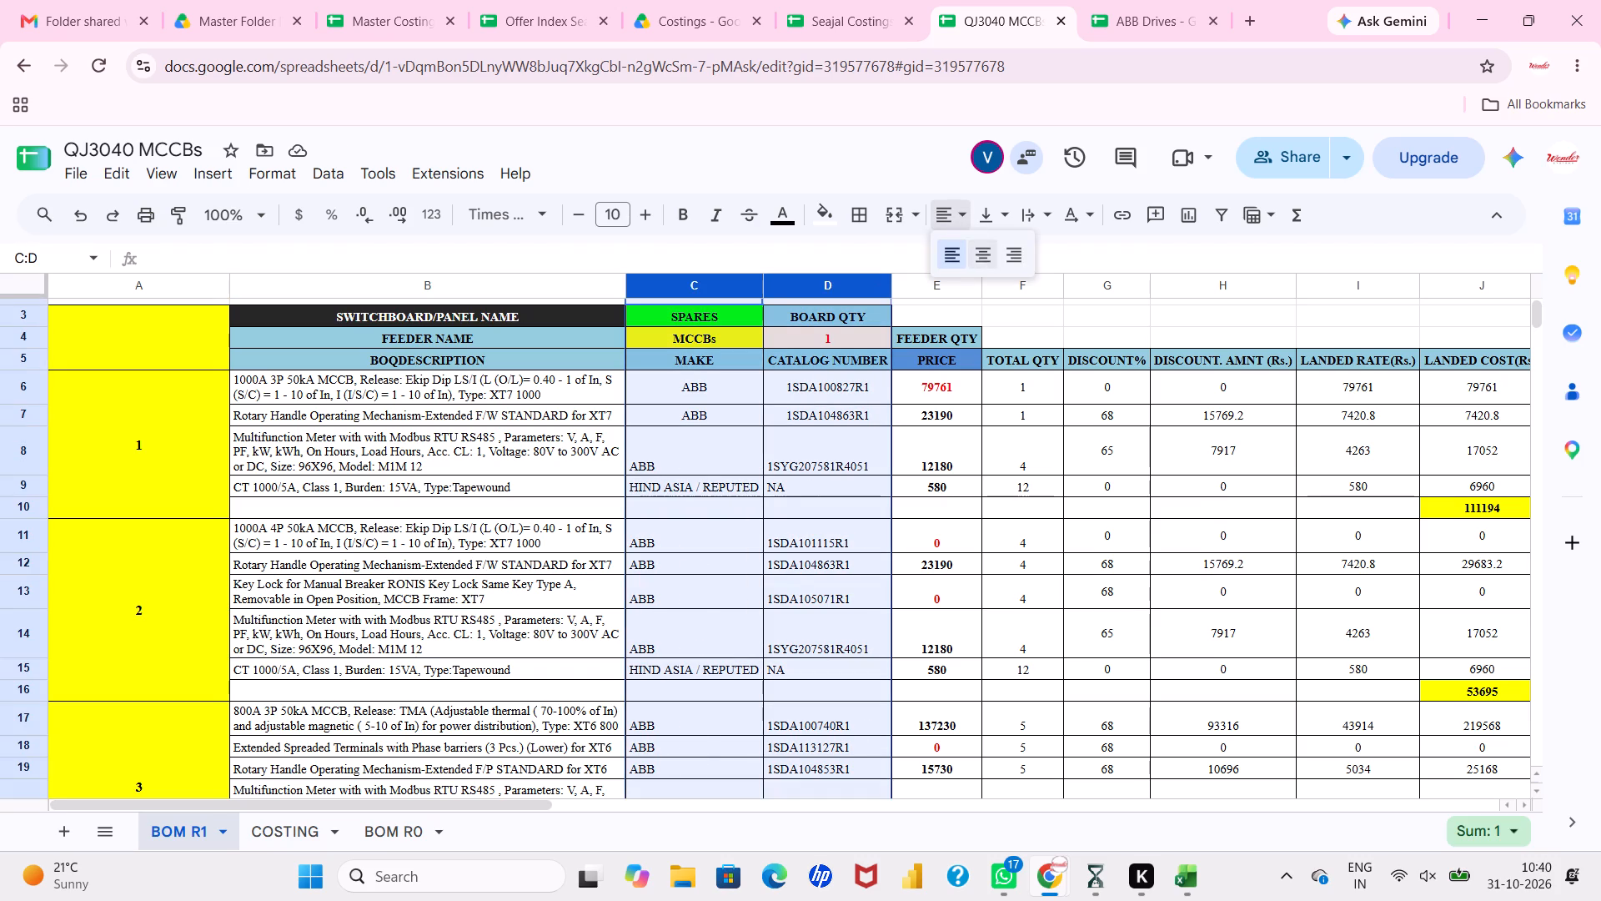
{"action": "left_click", "coordinate": [849, 466]}
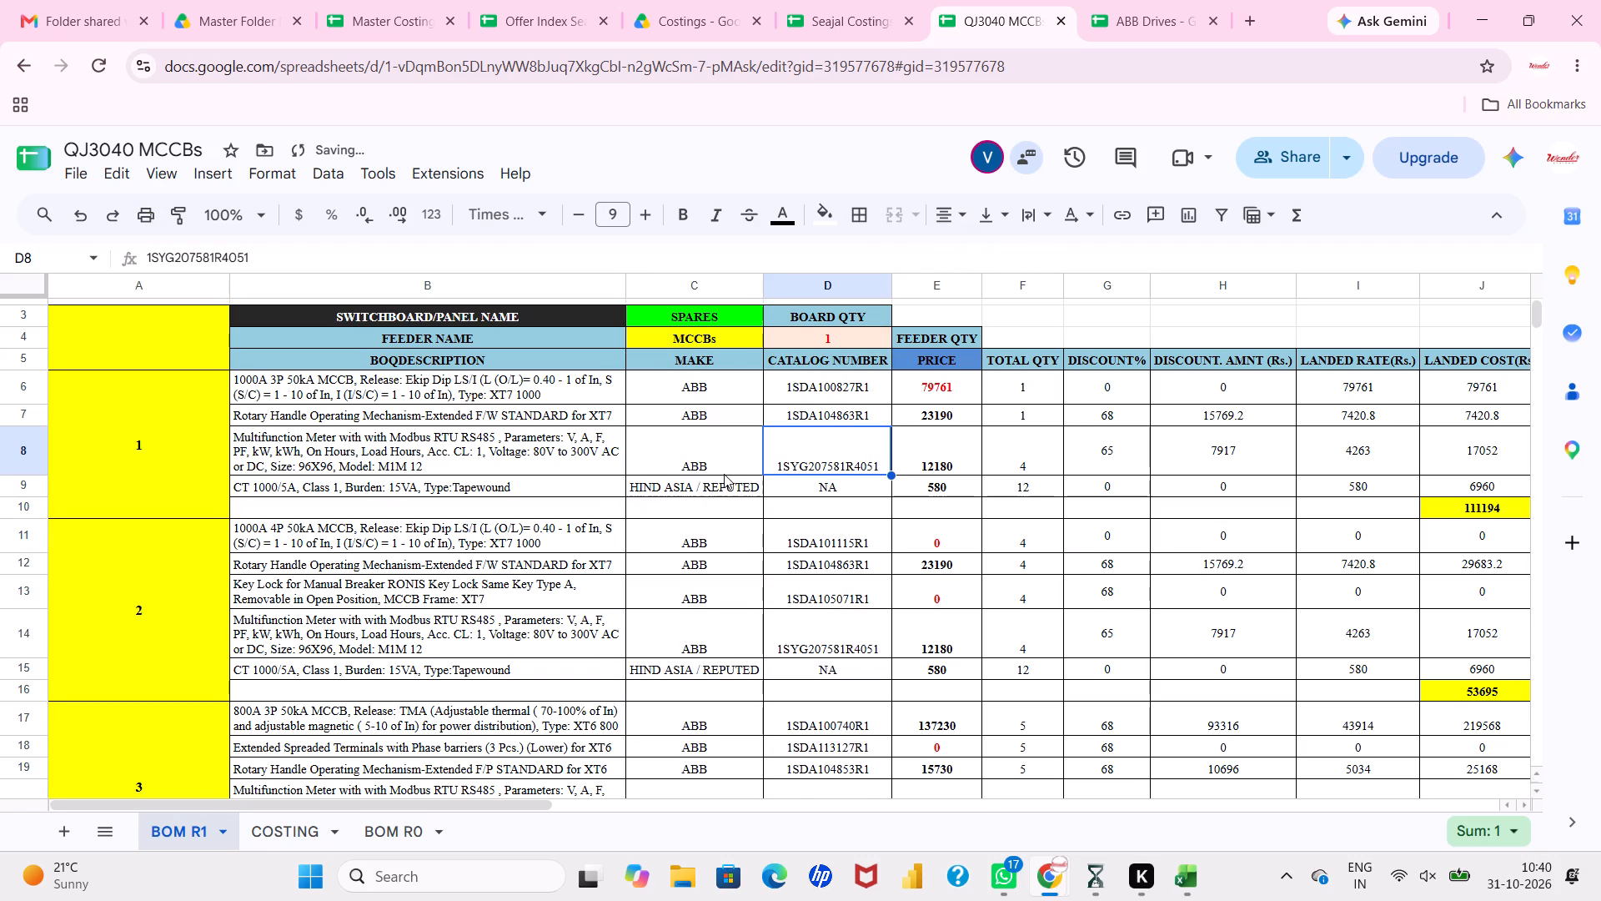
{"action": "left_click", "coordinate": [724, 474]}
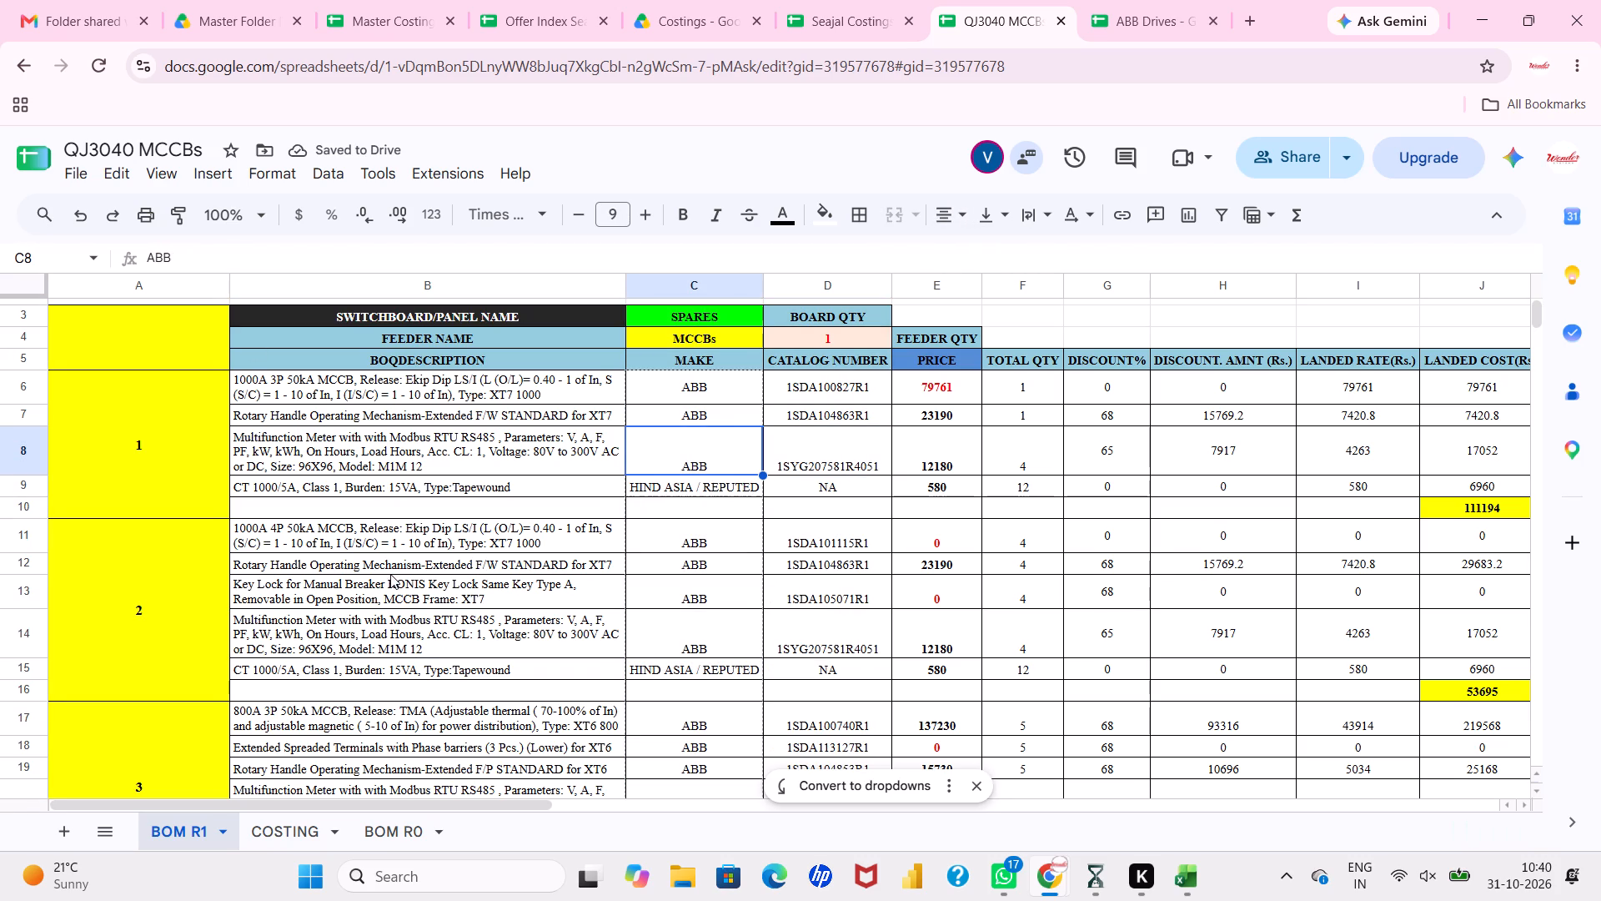
Narrow column A, which holds the block numbers, to about a third of its width.
{"action": "left_click_drag", "start_coordinate": [228, 291], "coordinate": [130, 310]}
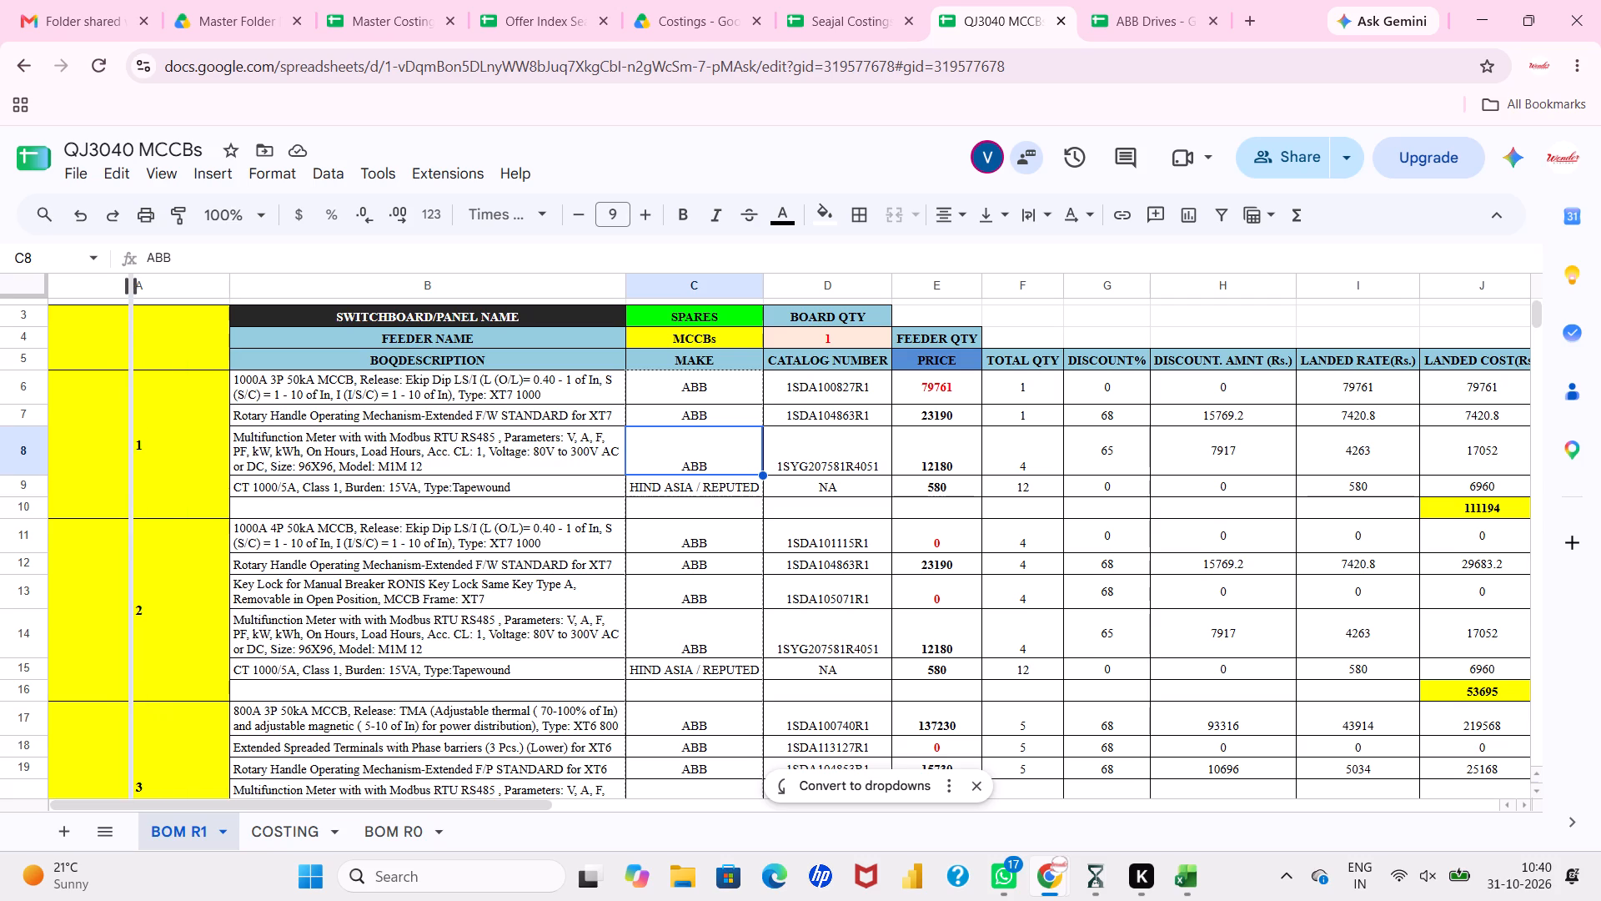
{"action": "left_click_drag", "start_coordinate": [130, 310], "coordinate": [120, 310]}
{"action": "left_click_drag", "start_coordinate": [120, 289], "coordinate": [108, 289]}
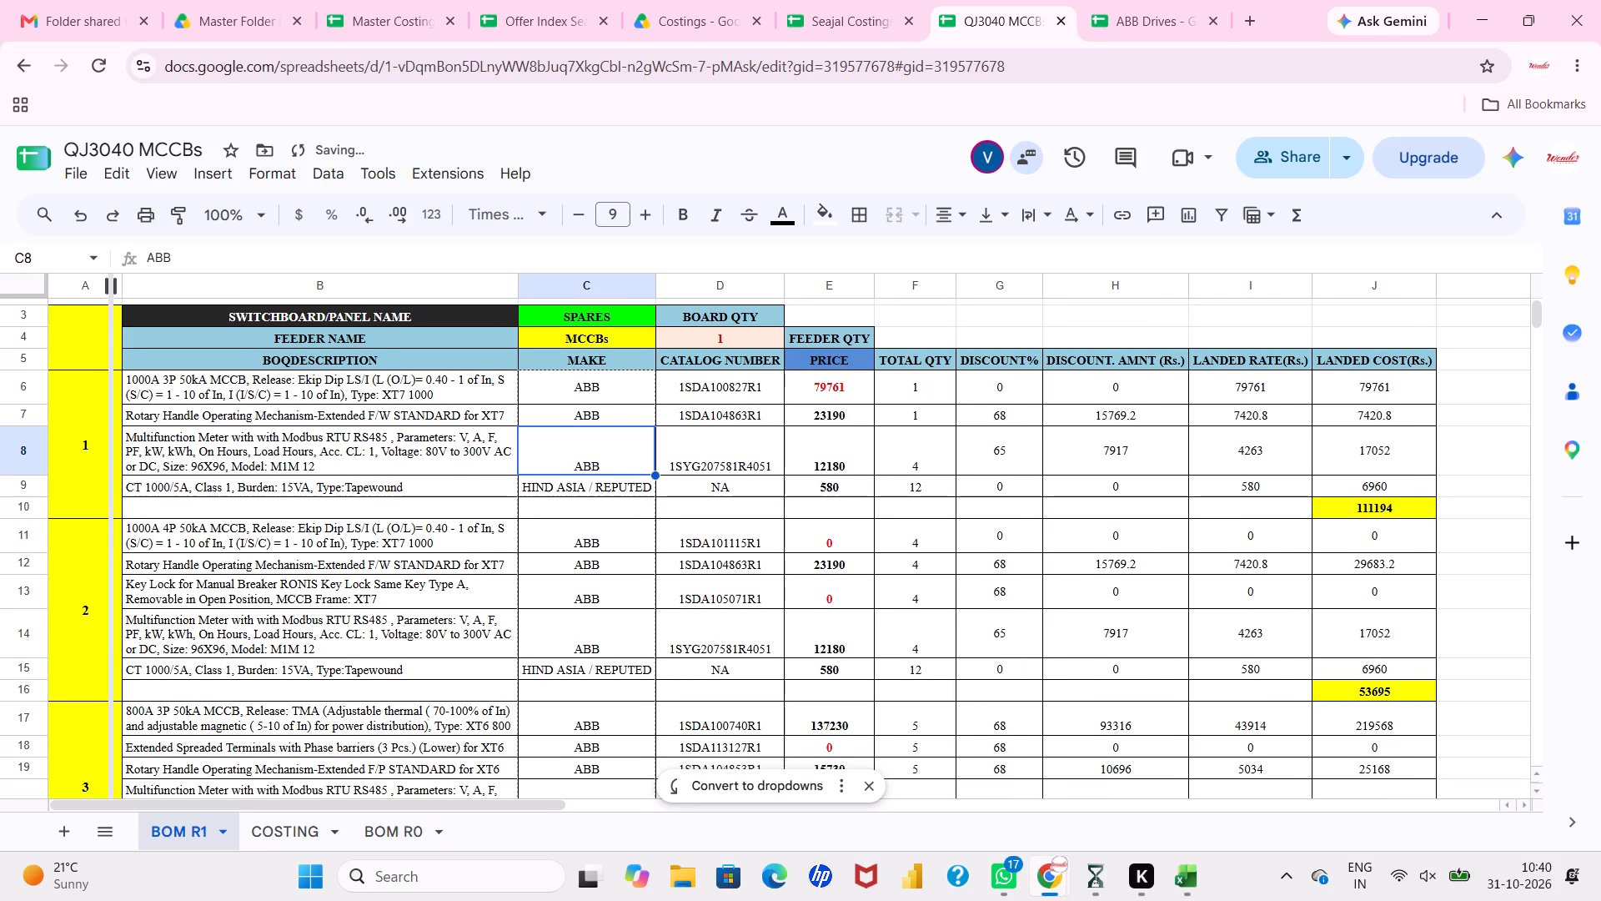
{"action": "left_click_drag", "start_coordinate": [108, 289], "coordinate": [104, 289]}
{"action": "left_click", "coordinate": [255, 448]}
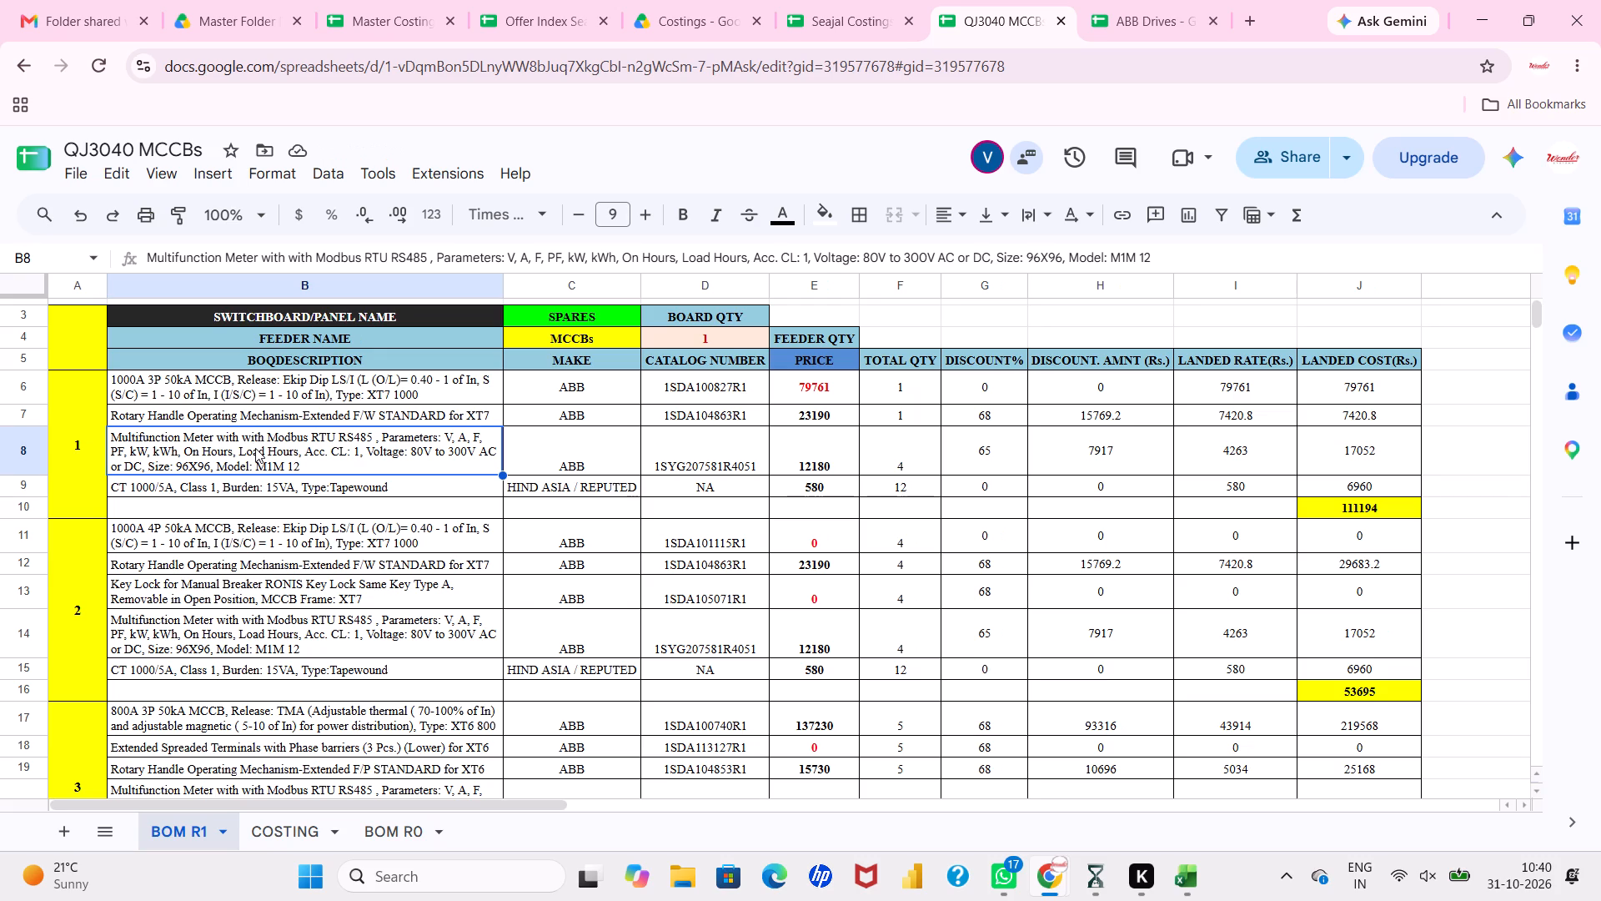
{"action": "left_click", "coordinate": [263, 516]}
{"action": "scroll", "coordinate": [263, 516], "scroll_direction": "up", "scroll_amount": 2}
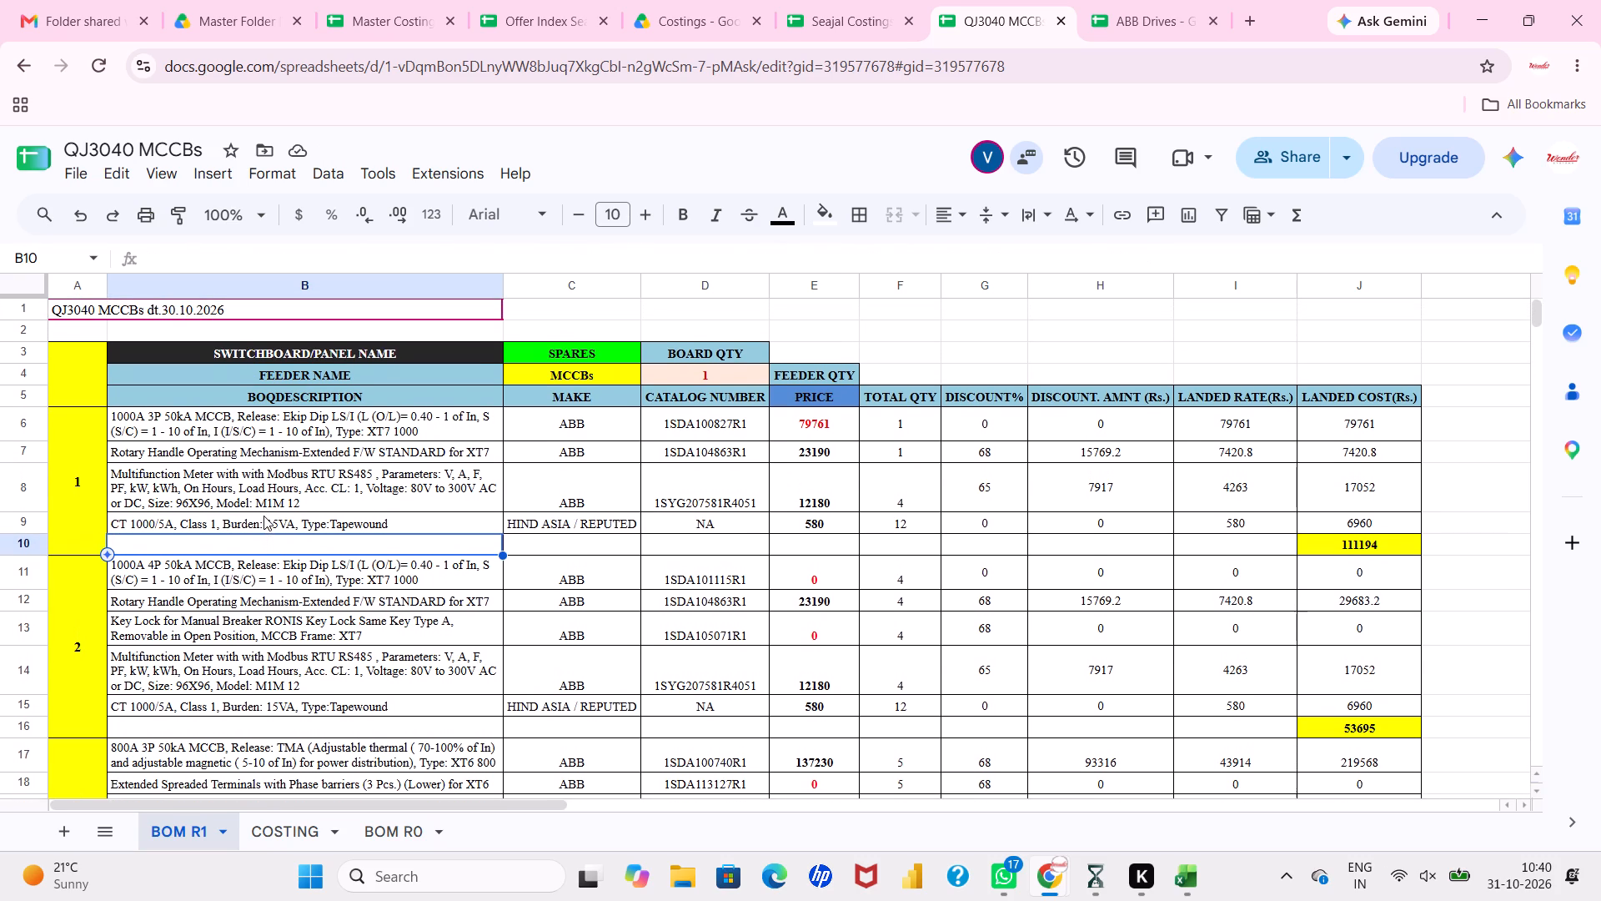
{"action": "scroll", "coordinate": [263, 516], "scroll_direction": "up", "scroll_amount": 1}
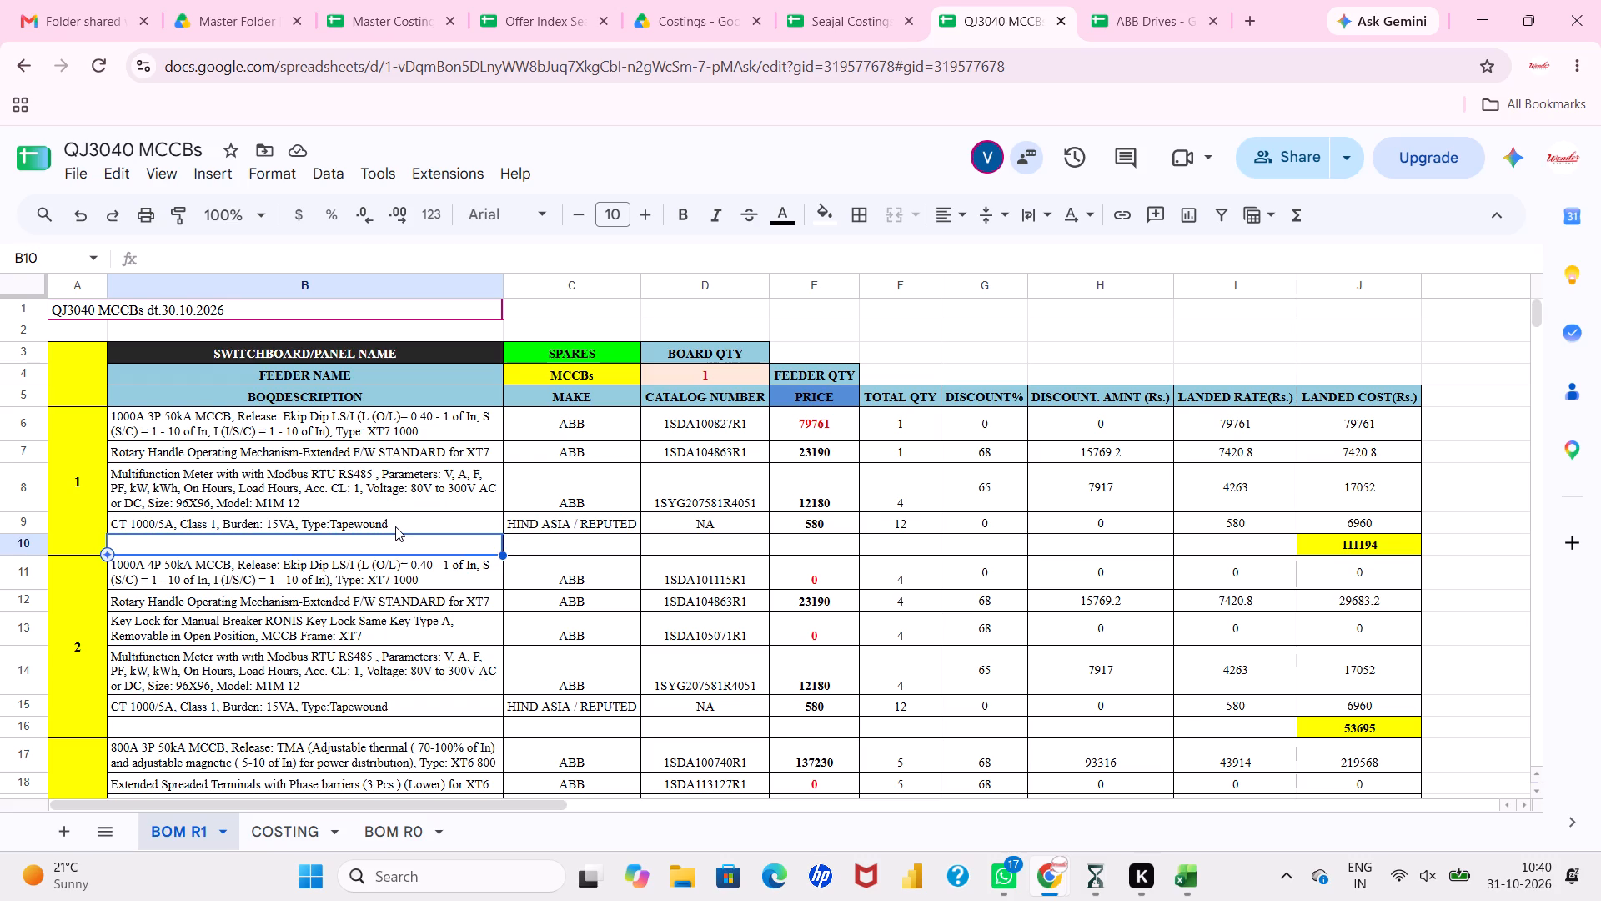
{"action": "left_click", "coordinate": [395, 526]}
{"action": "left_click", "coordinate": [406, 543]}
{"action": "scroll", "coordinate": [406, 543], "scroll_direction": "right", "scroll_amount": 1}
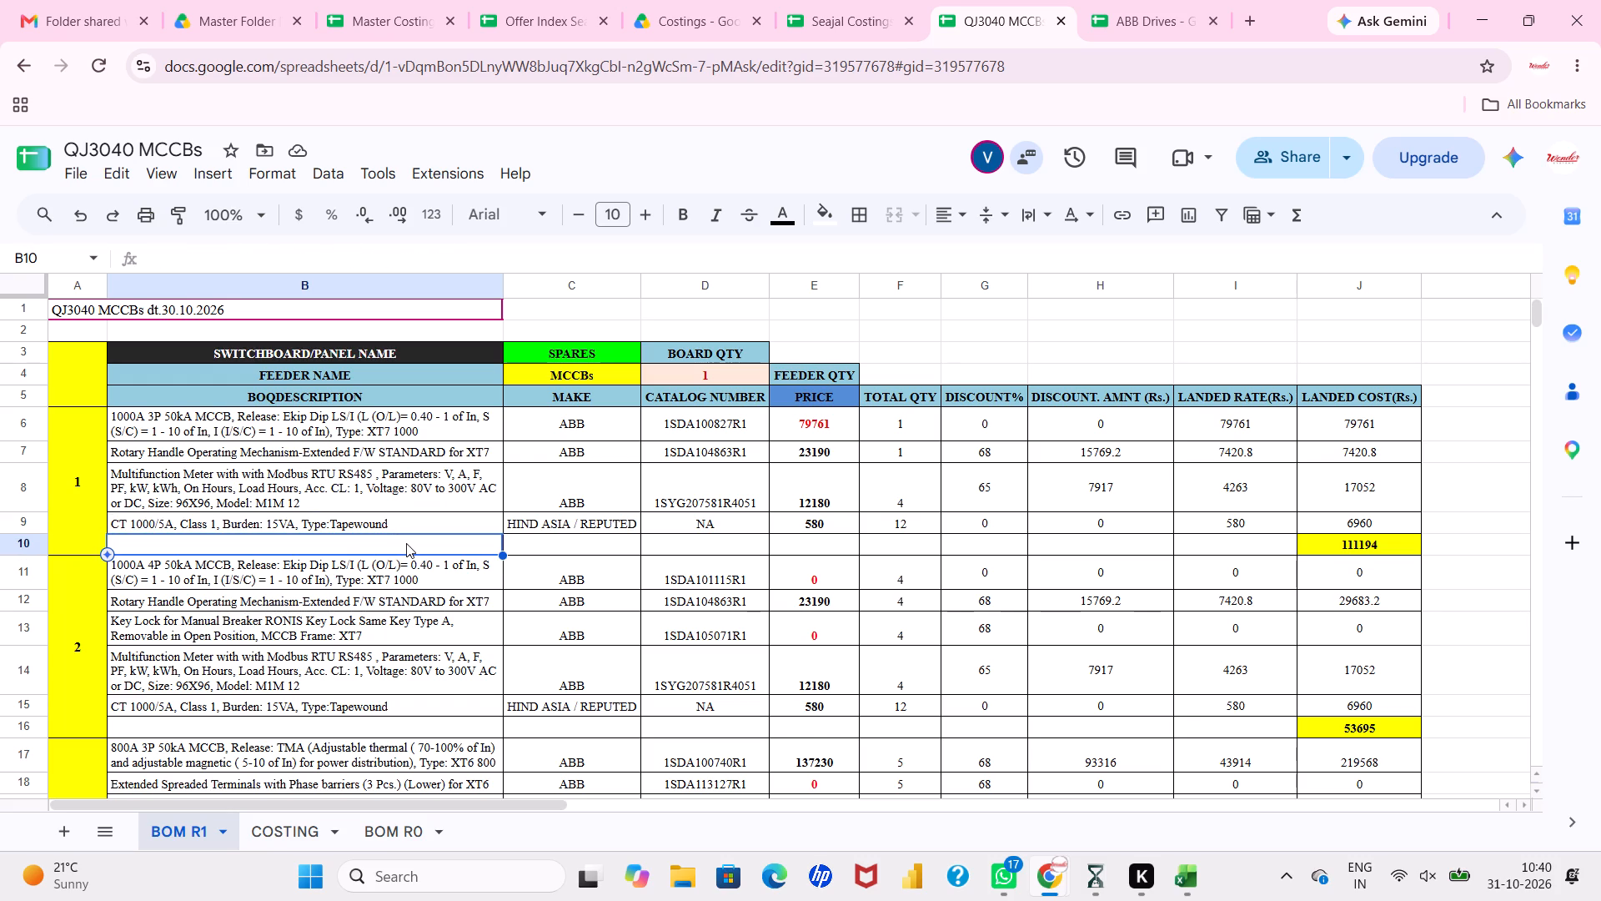
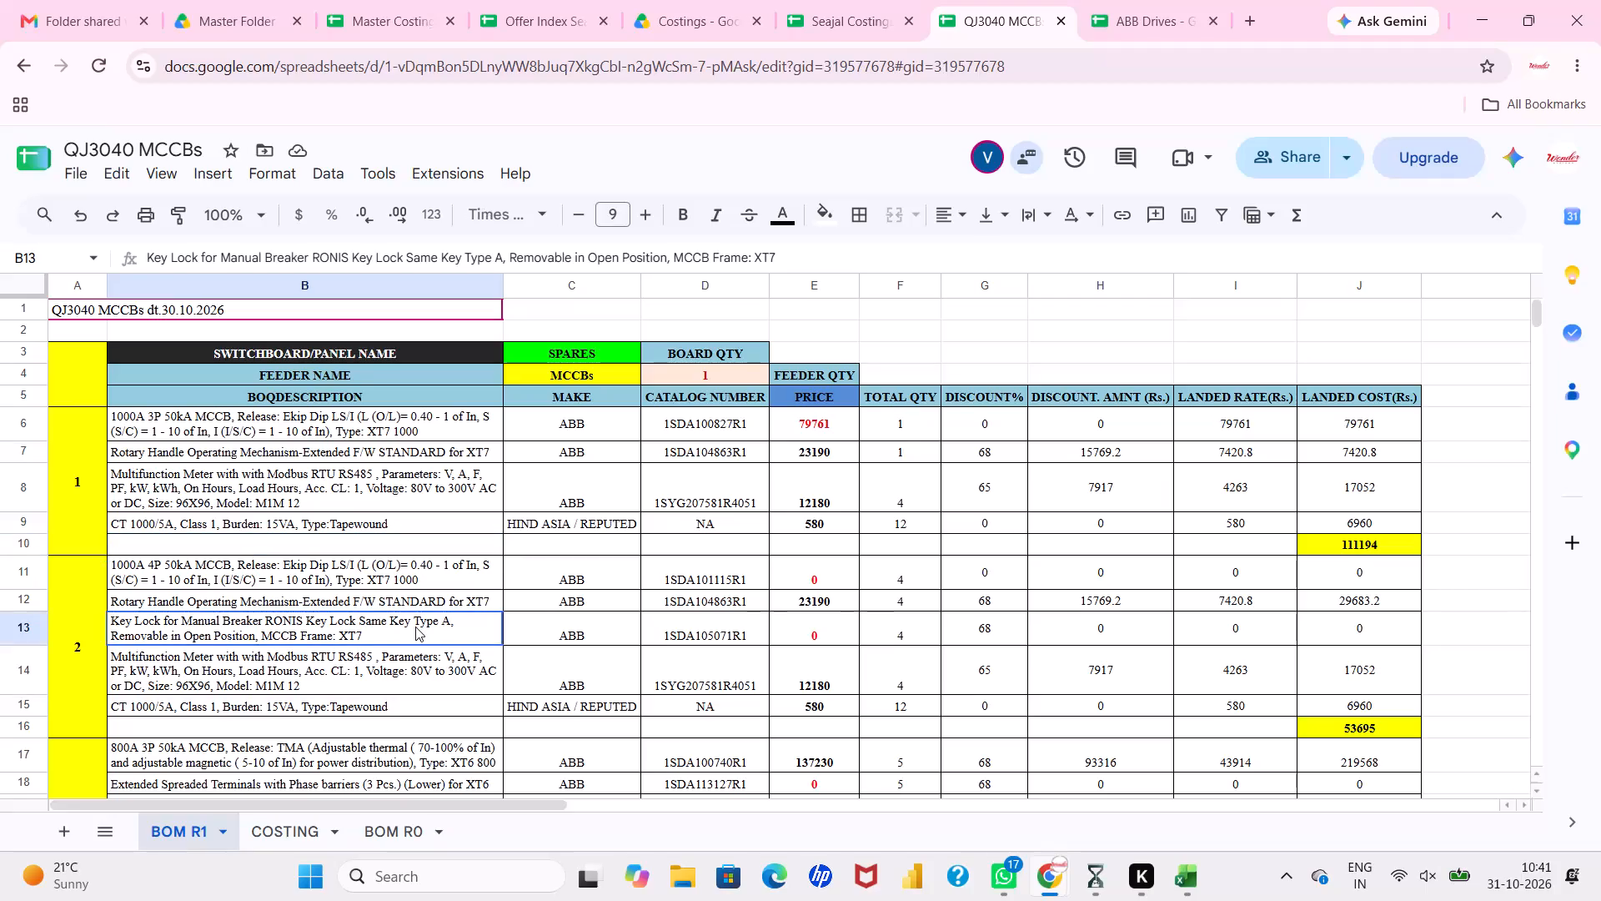
Review the item rows, makes and catalog numbers of blocks 2 to 4 in the BOM R1 sheet.
{"action": "scroll", "coordinate": [415, 627], "scroll_direction": "down", "scroll_amount": 1}
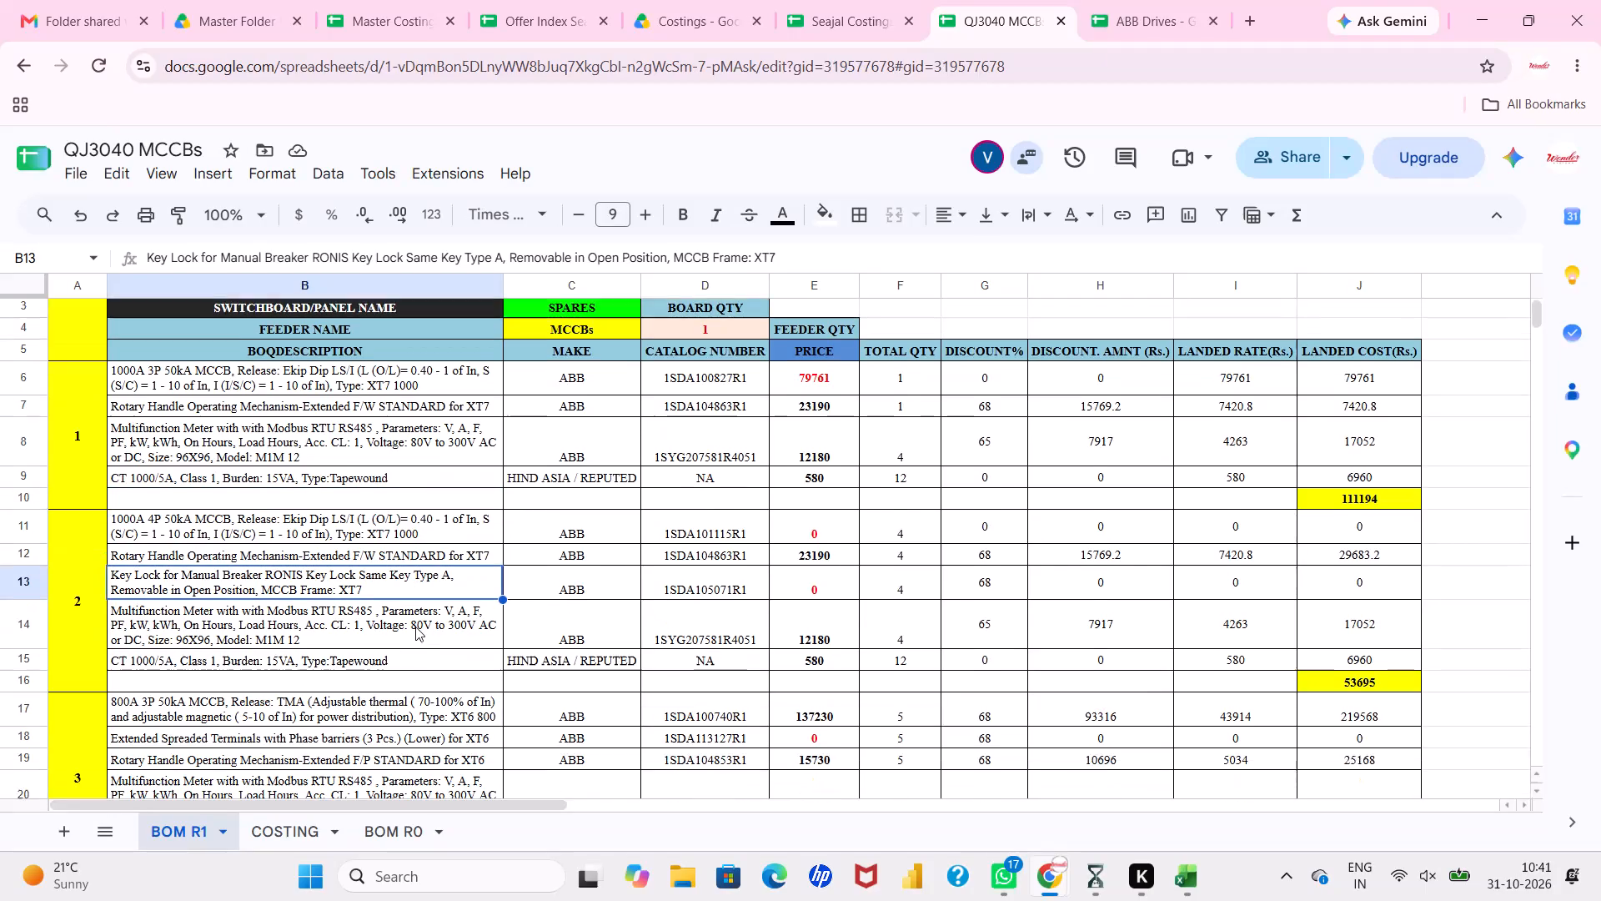
{"action": "scroll", "coordinate": [415, 627], "scroll_direction": "down", "scroll_amount": 3}
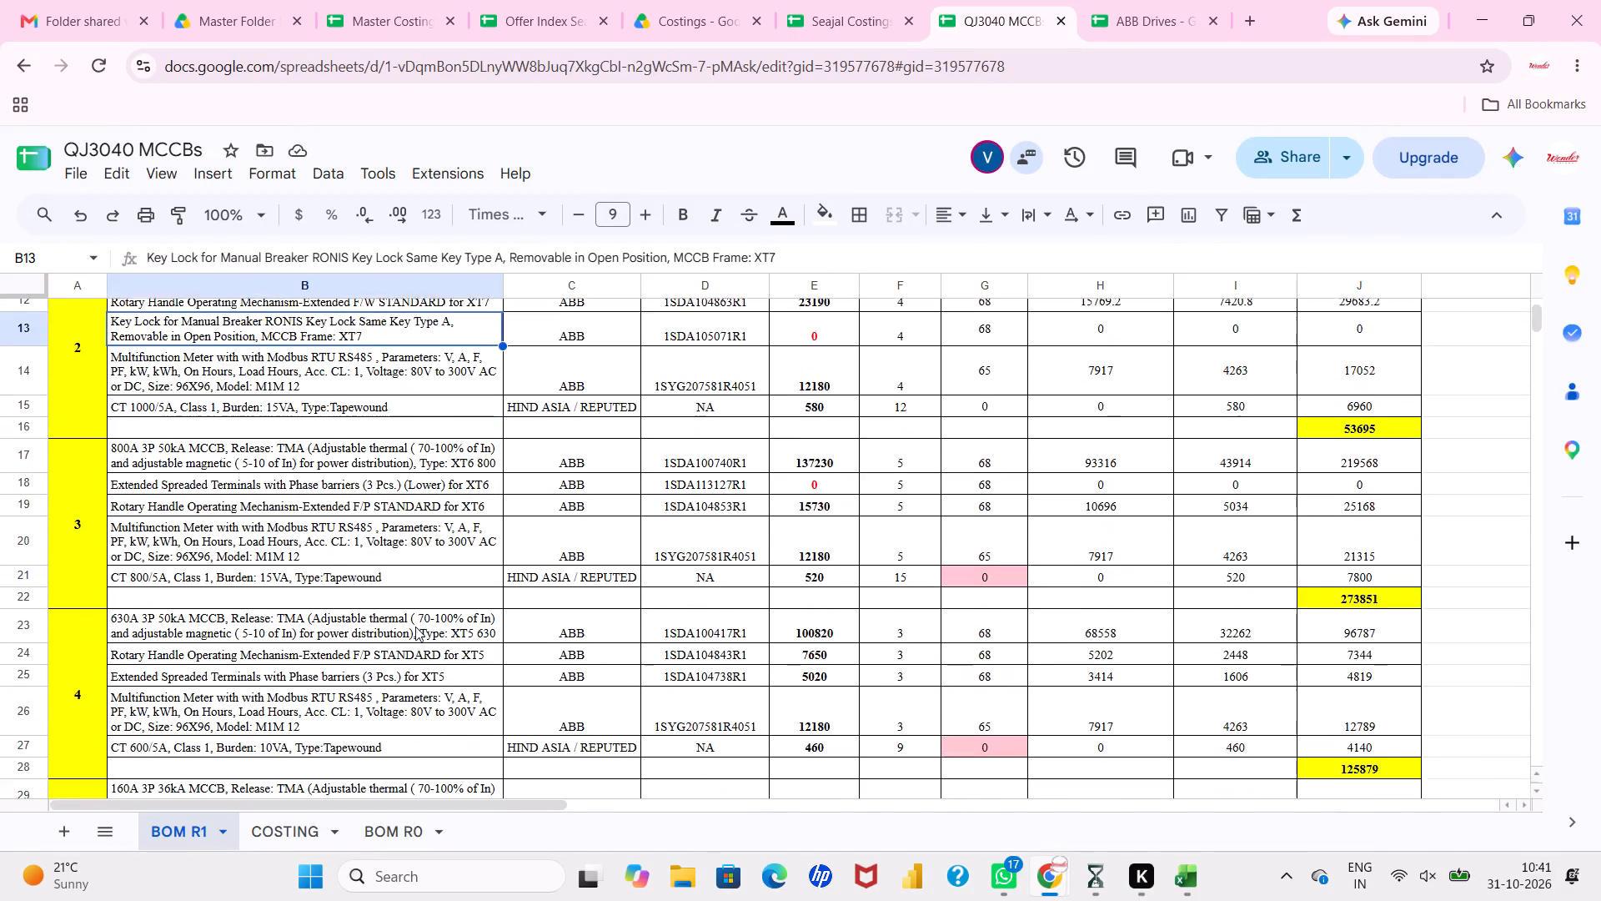
{"action": "left_click", "coordinate": [562, 596]}
{"action": "scroll", "coordinate": [562, 596], "scroll_direction": "up", "scroll_amount": 1}
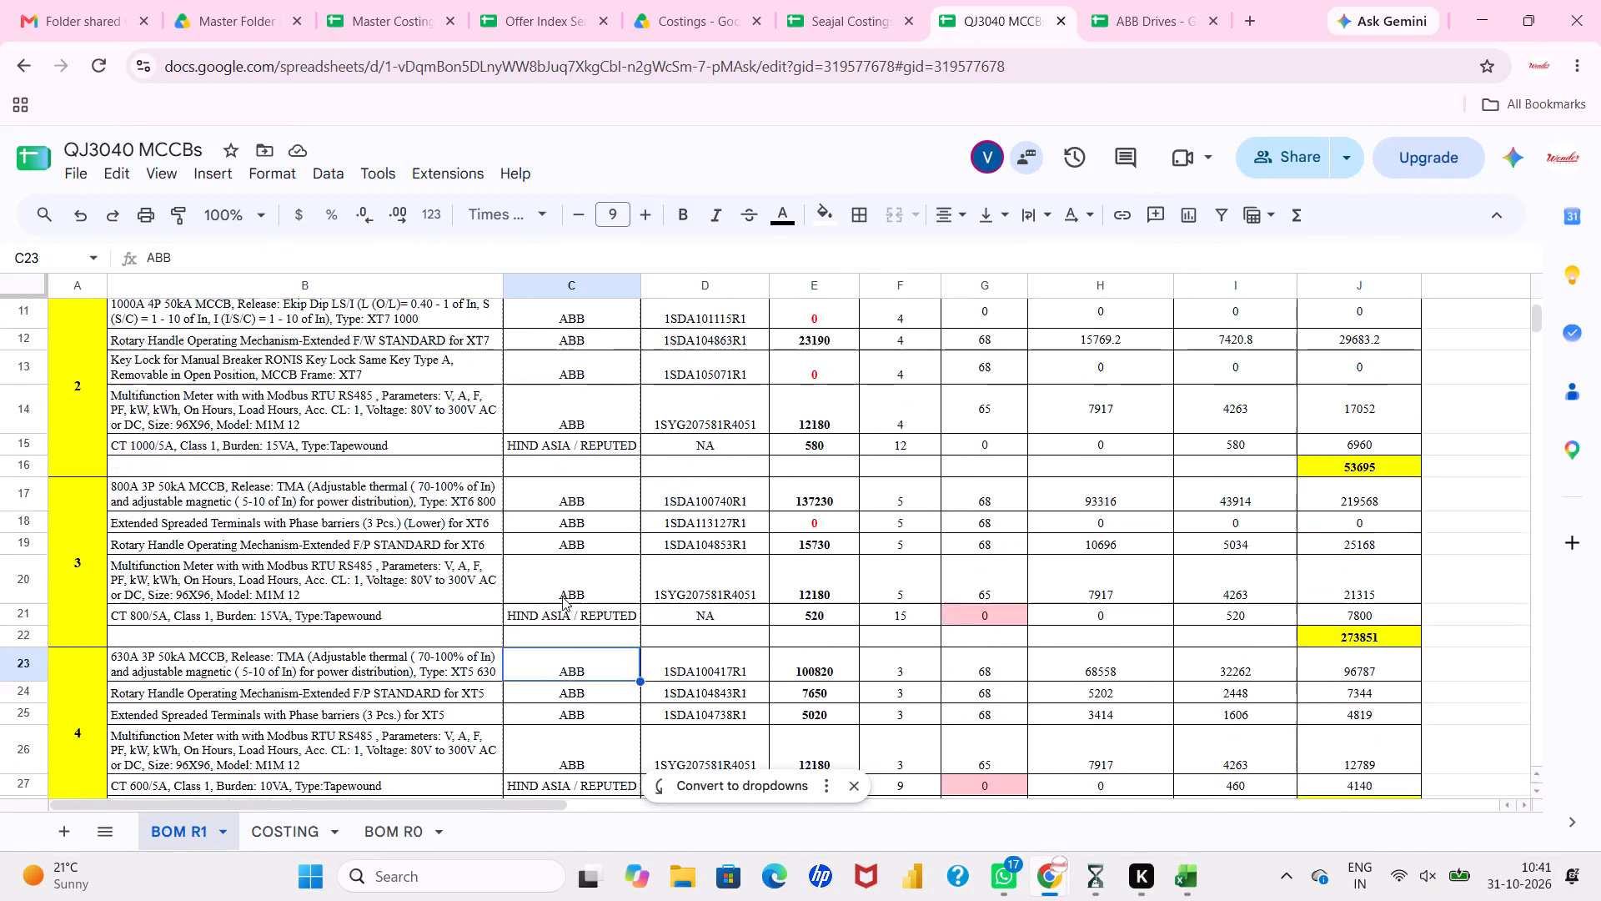
{"action": "scroll", "coordinate": [562, 596], "scroll_direction": "up", "scroll_amount": 1}
{"action": "scroll", "coordinate": [595, 410], "scroll_direction": "up", "scroll_amount": 1}
Left-align the Make and Catalog Number cells from row 6 past the last block (C6:D92).
{"action": "left_click_drag", "start_coordinate": [595, 415], "coordinate": [745, 461]}
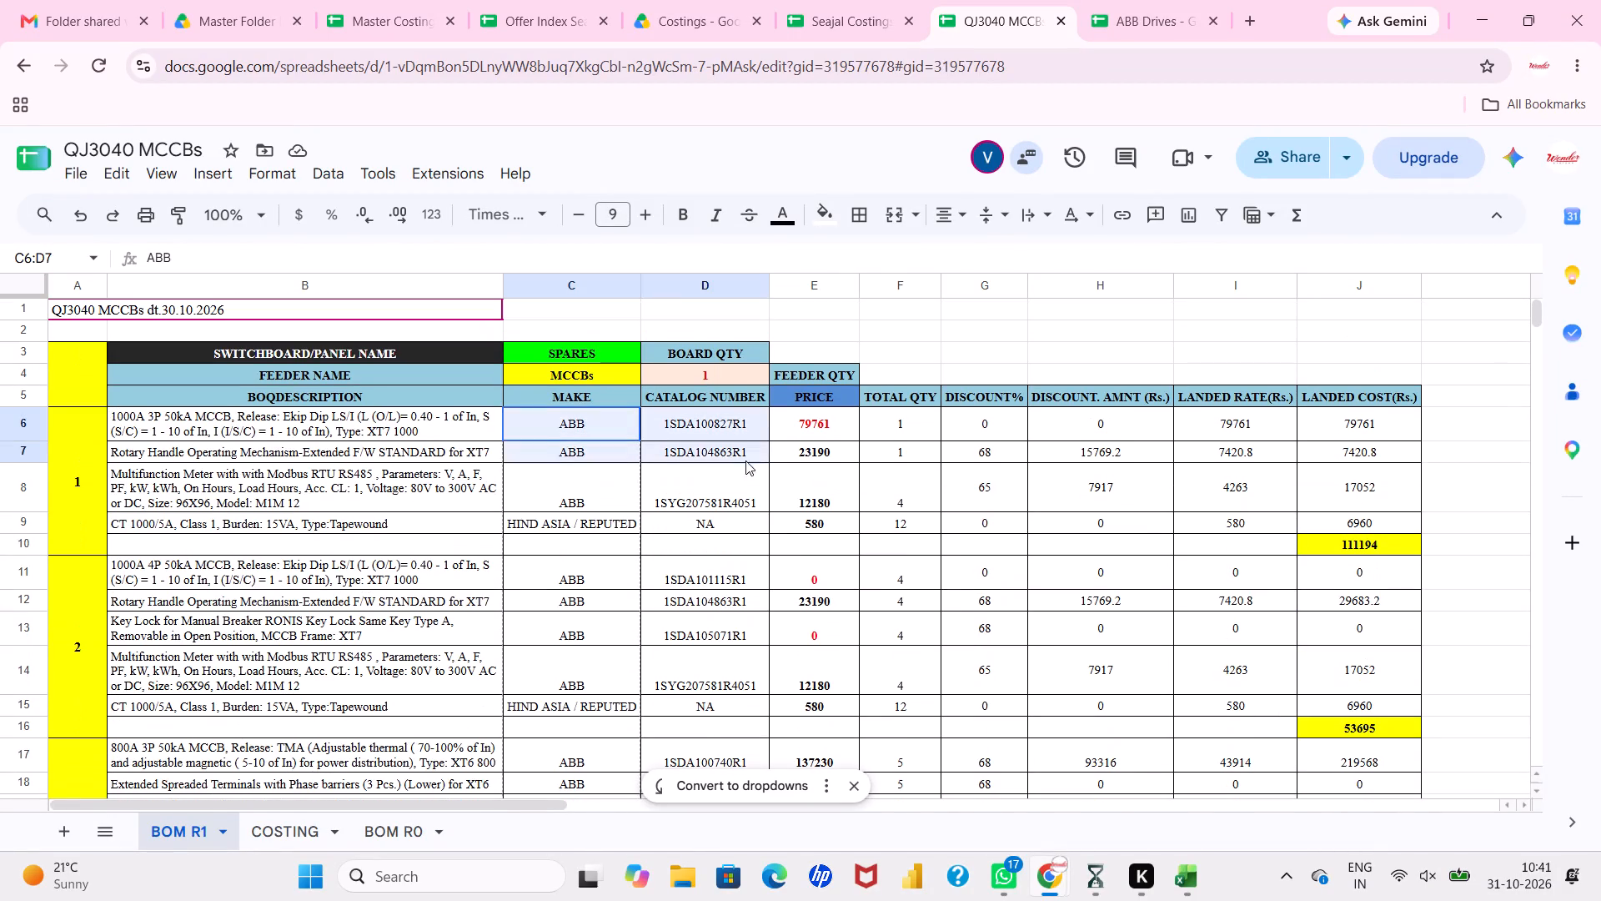
{"action": "left_click_drag", "start_coordinate": [745, 461], "coordinate": [753, 807]}
{"action": "left_click", "coordinate": [735, 668]}
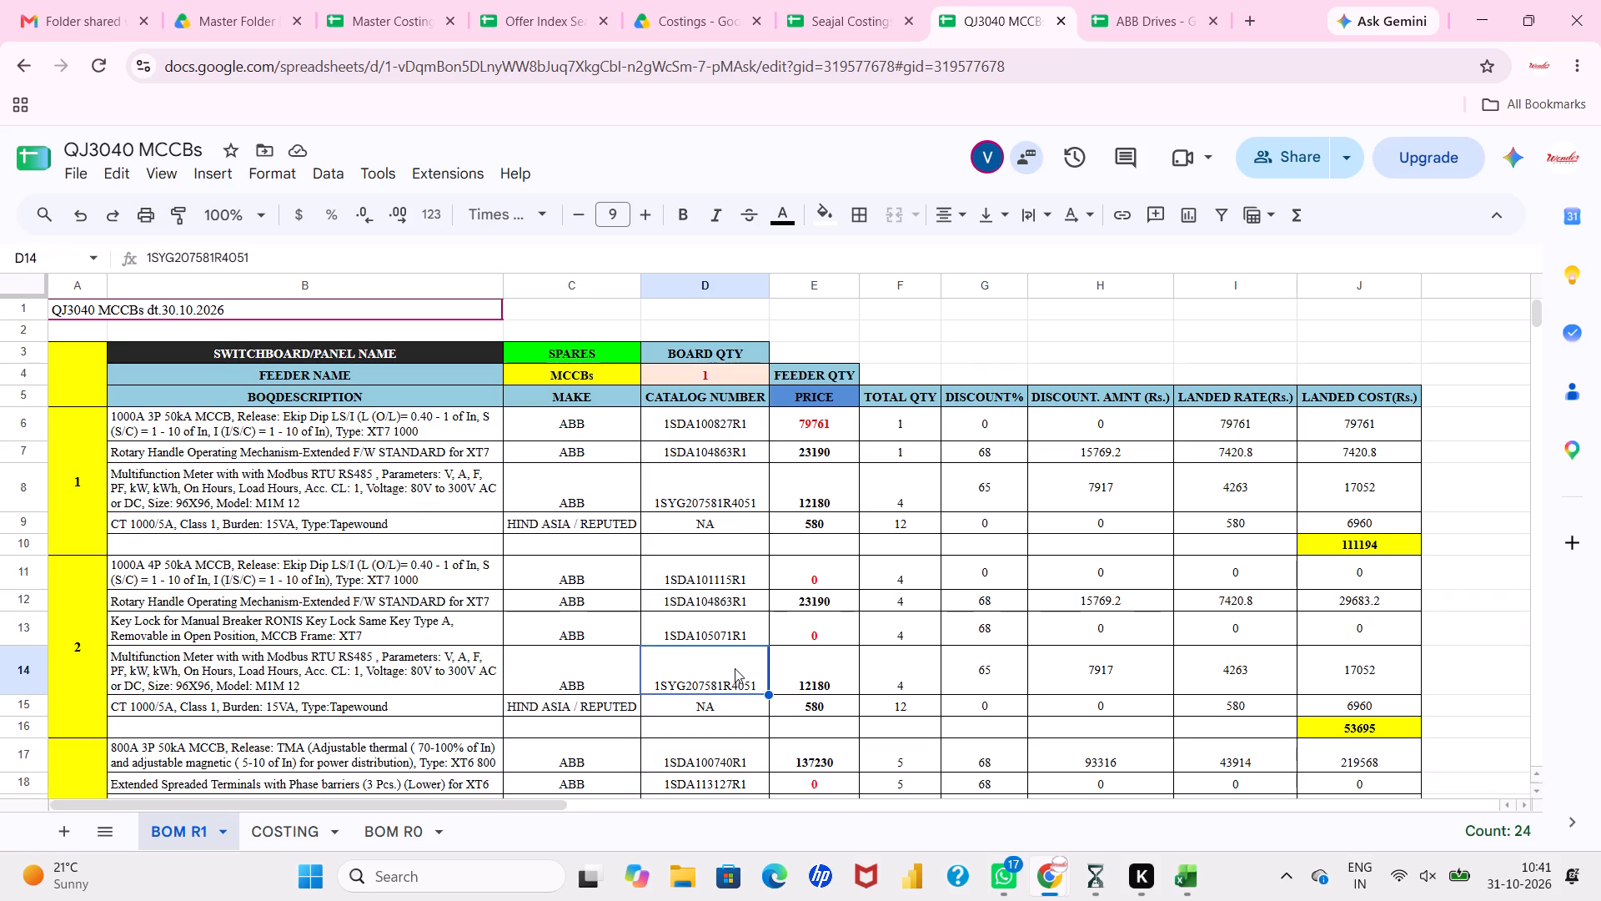
{"action": "scroll", "coordinate": [735, 668], "scroll_direction": "up", "scroll_amount": 3}
{"action": "left_click_drag", "start_coordinate": [610, 419], "coordinate": [720, 816]}
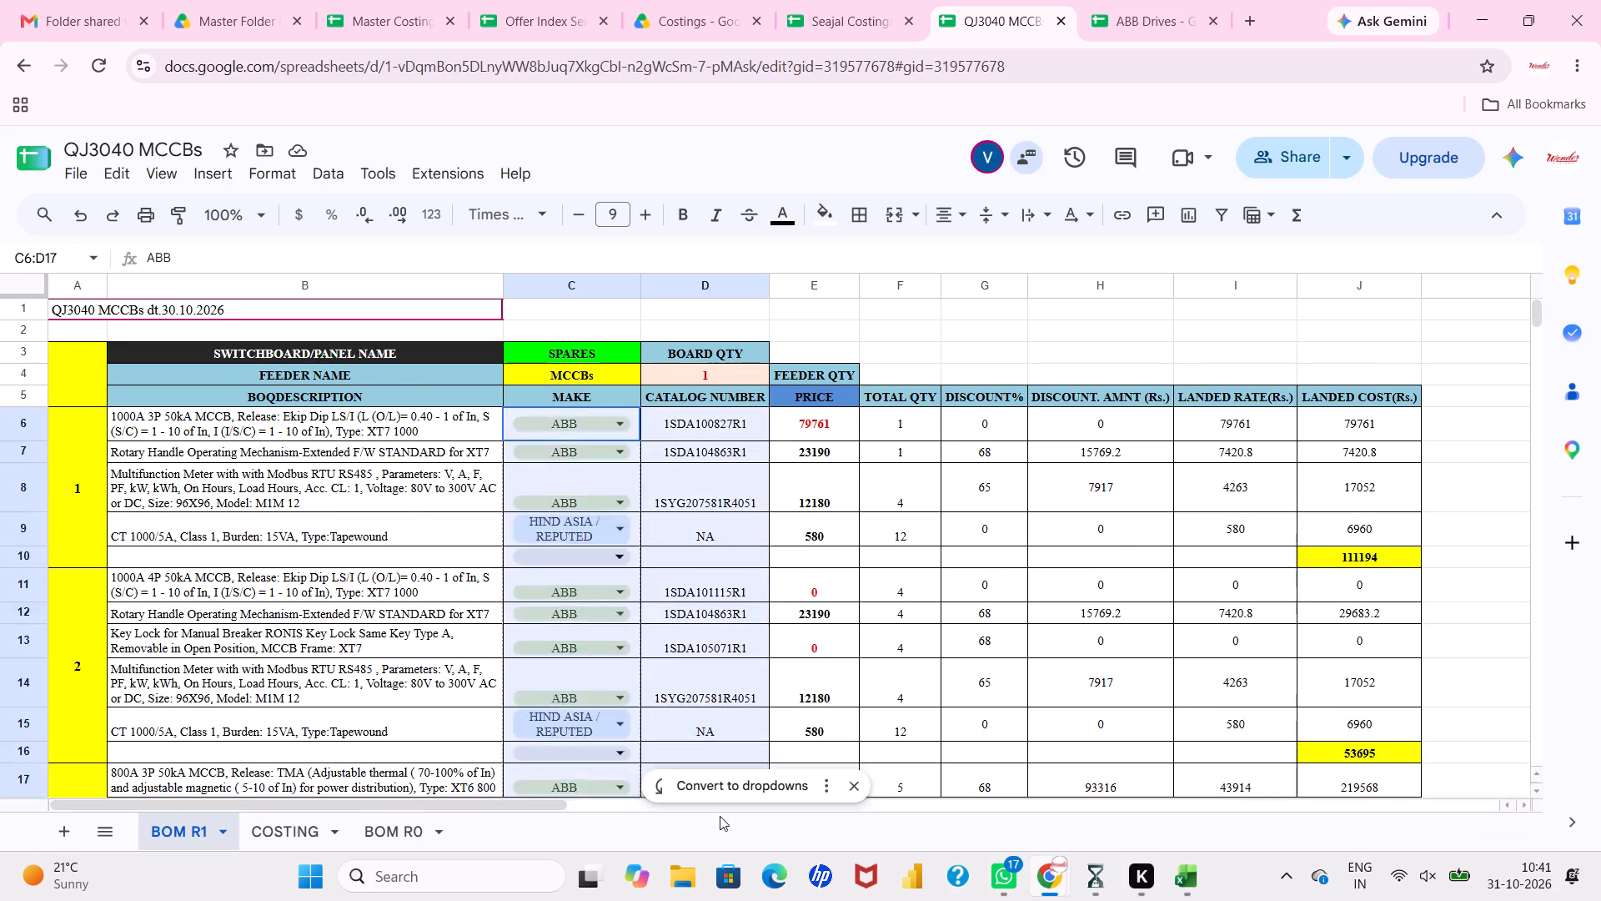
{"action": "left_click_drag", "start_coordinate": [720, 816], "coordinate": [690, 824]}
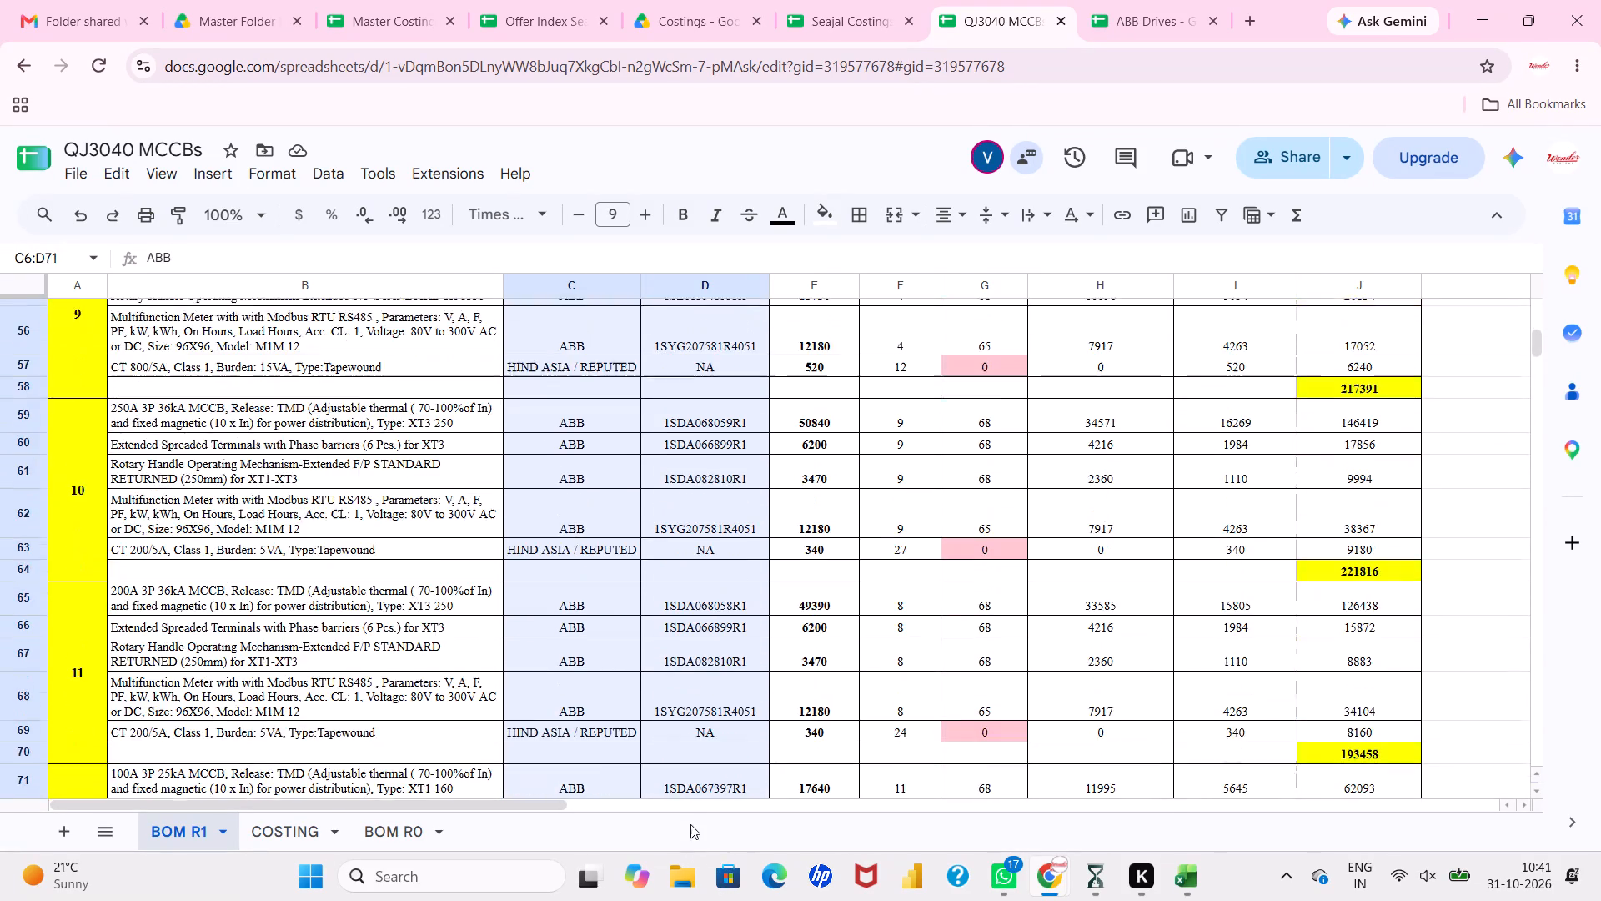
{"action": "left_click_drag", "start_coordinate": [690, 824], "coordinate": [683, 435]}
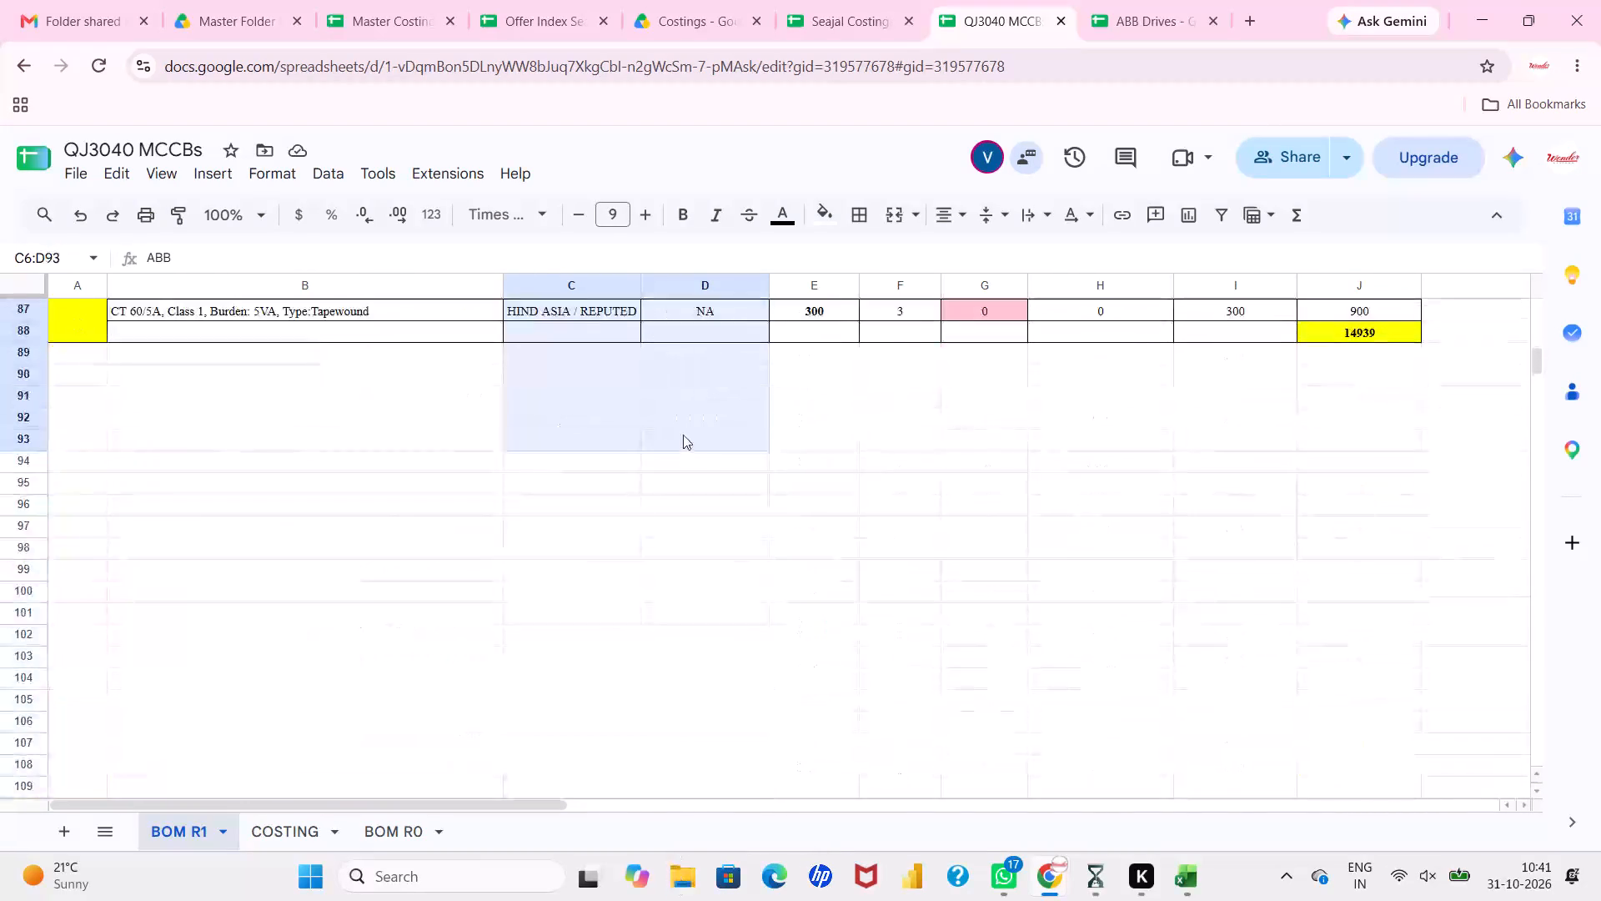
{"action": "left_click_drag", "start_coordinate": [683, 435], "coordinate": [683, 430]}
{"action": "left_click", "coordinate": [953, 226]}
{"action": "left_click", "coordinate": [957, 271]}
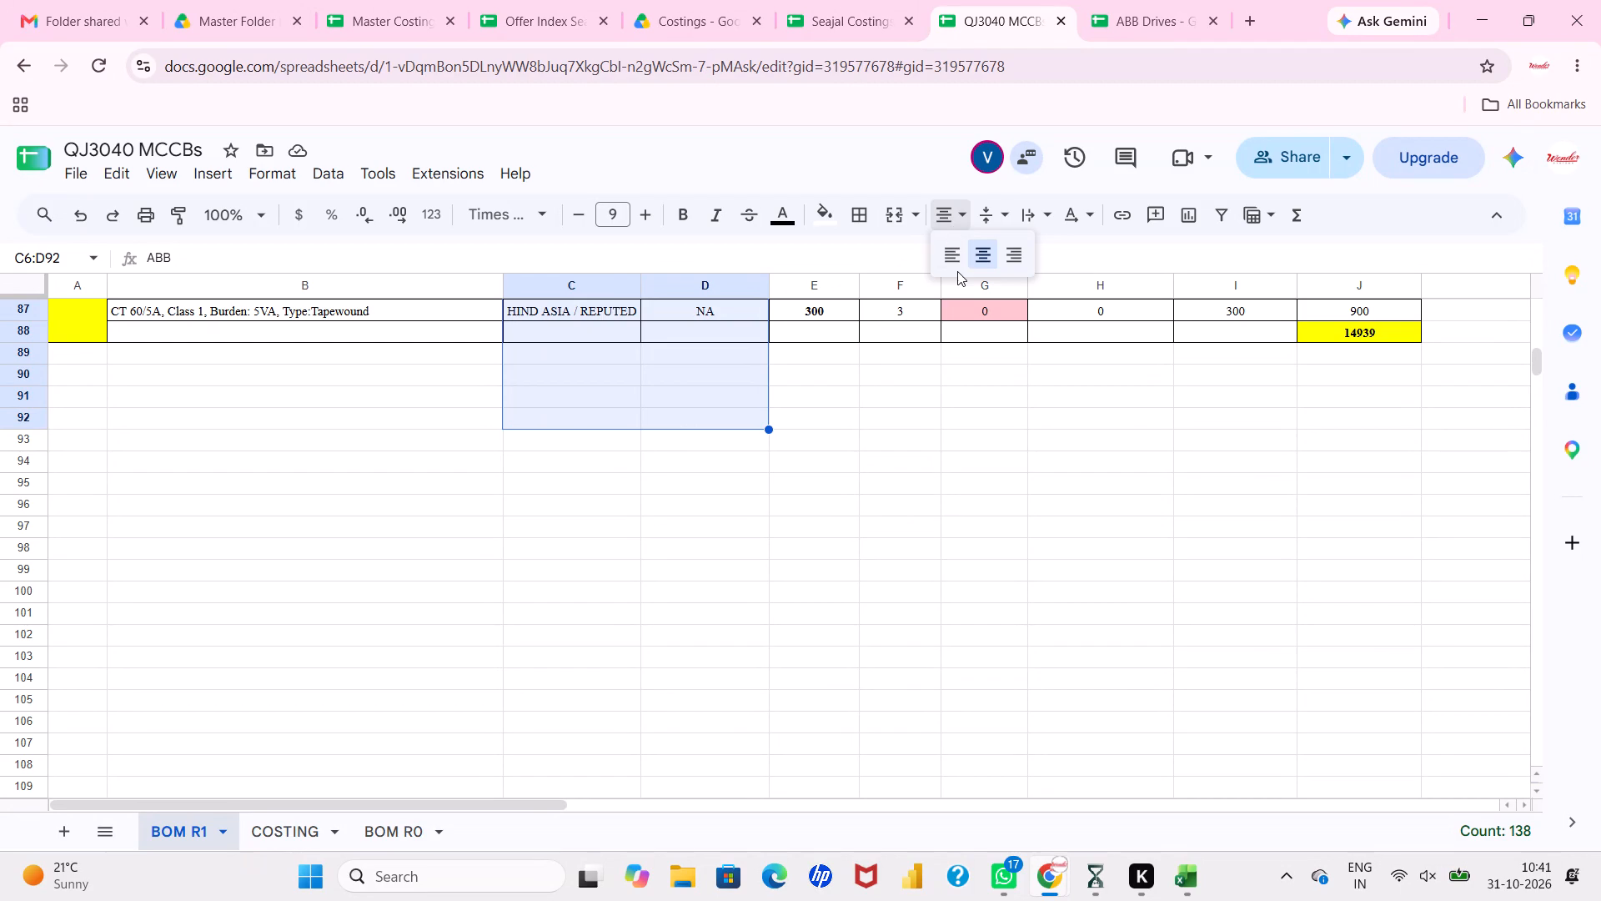
{"action": "left_click", "coordinate": [956, 255]}
{"action": "left_click", "coordinate": [915, 479]}
{"action": "scroll", "coordinate": [915, 479], "scroll_direction": "up", "scroll_amount": 5}
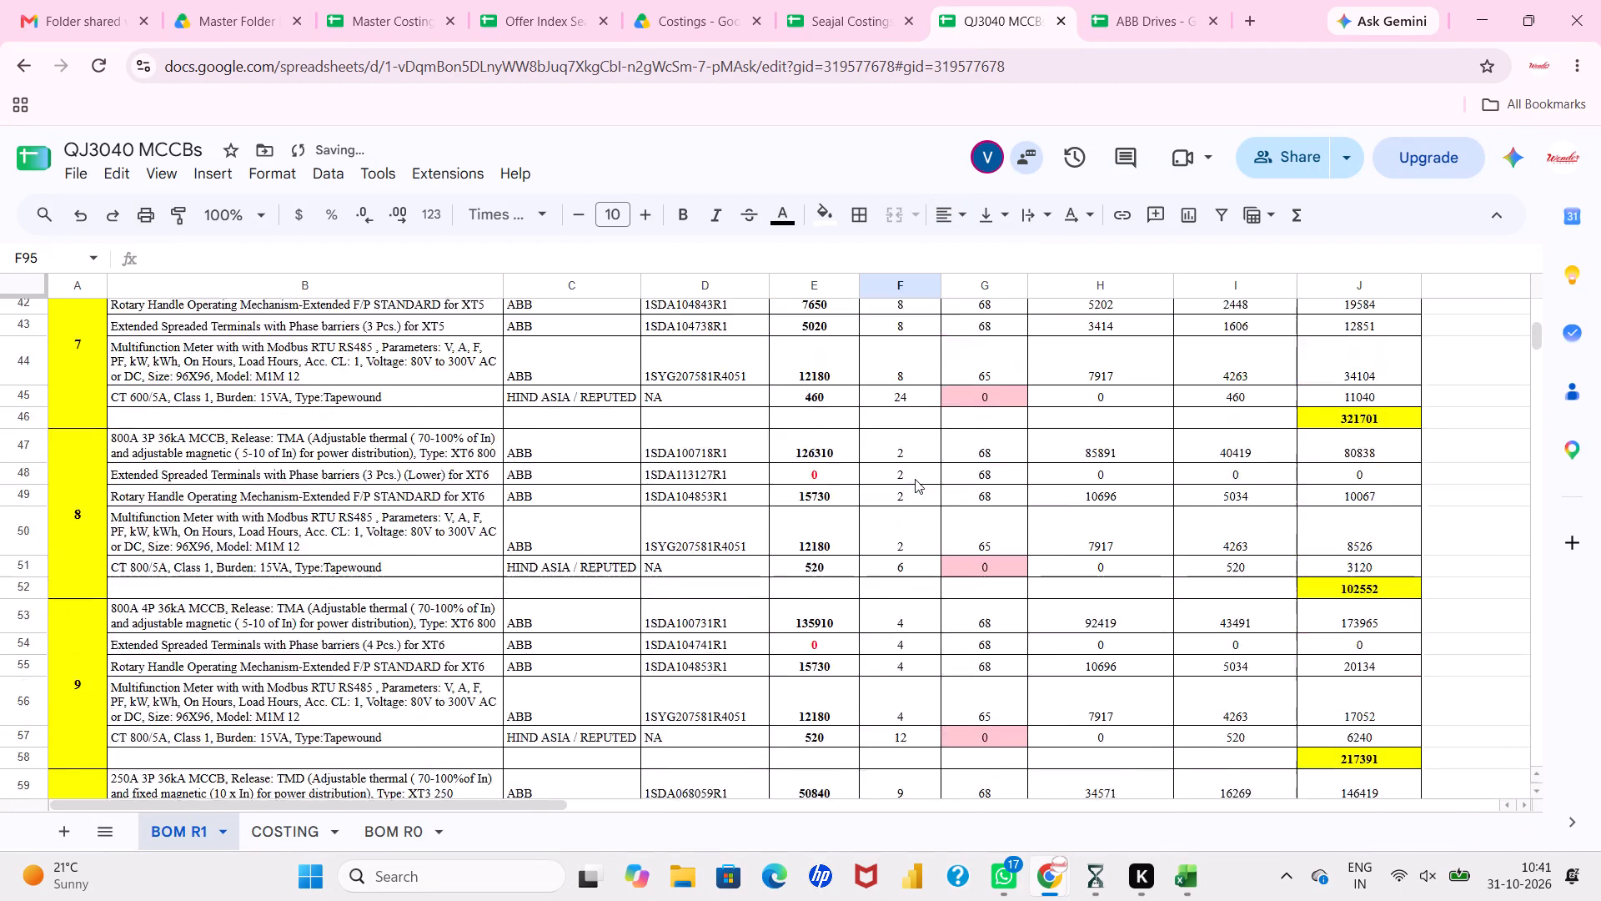
{"action": "scroll", "coordinate": [915, 479], "scroll_direction": "up", "scroll_amount": 3}
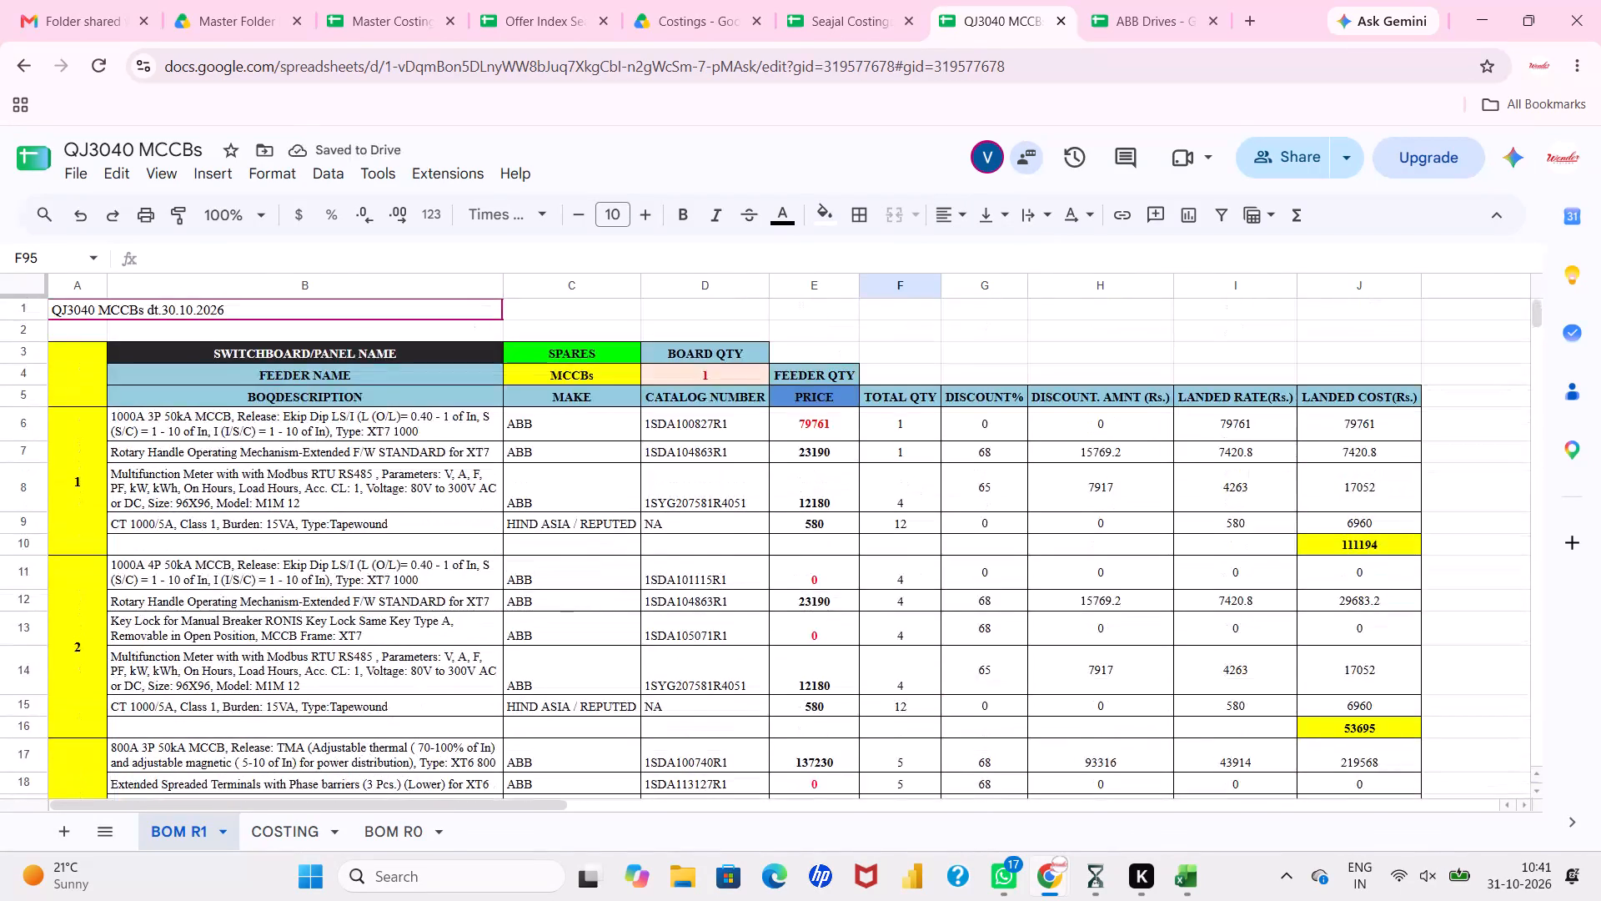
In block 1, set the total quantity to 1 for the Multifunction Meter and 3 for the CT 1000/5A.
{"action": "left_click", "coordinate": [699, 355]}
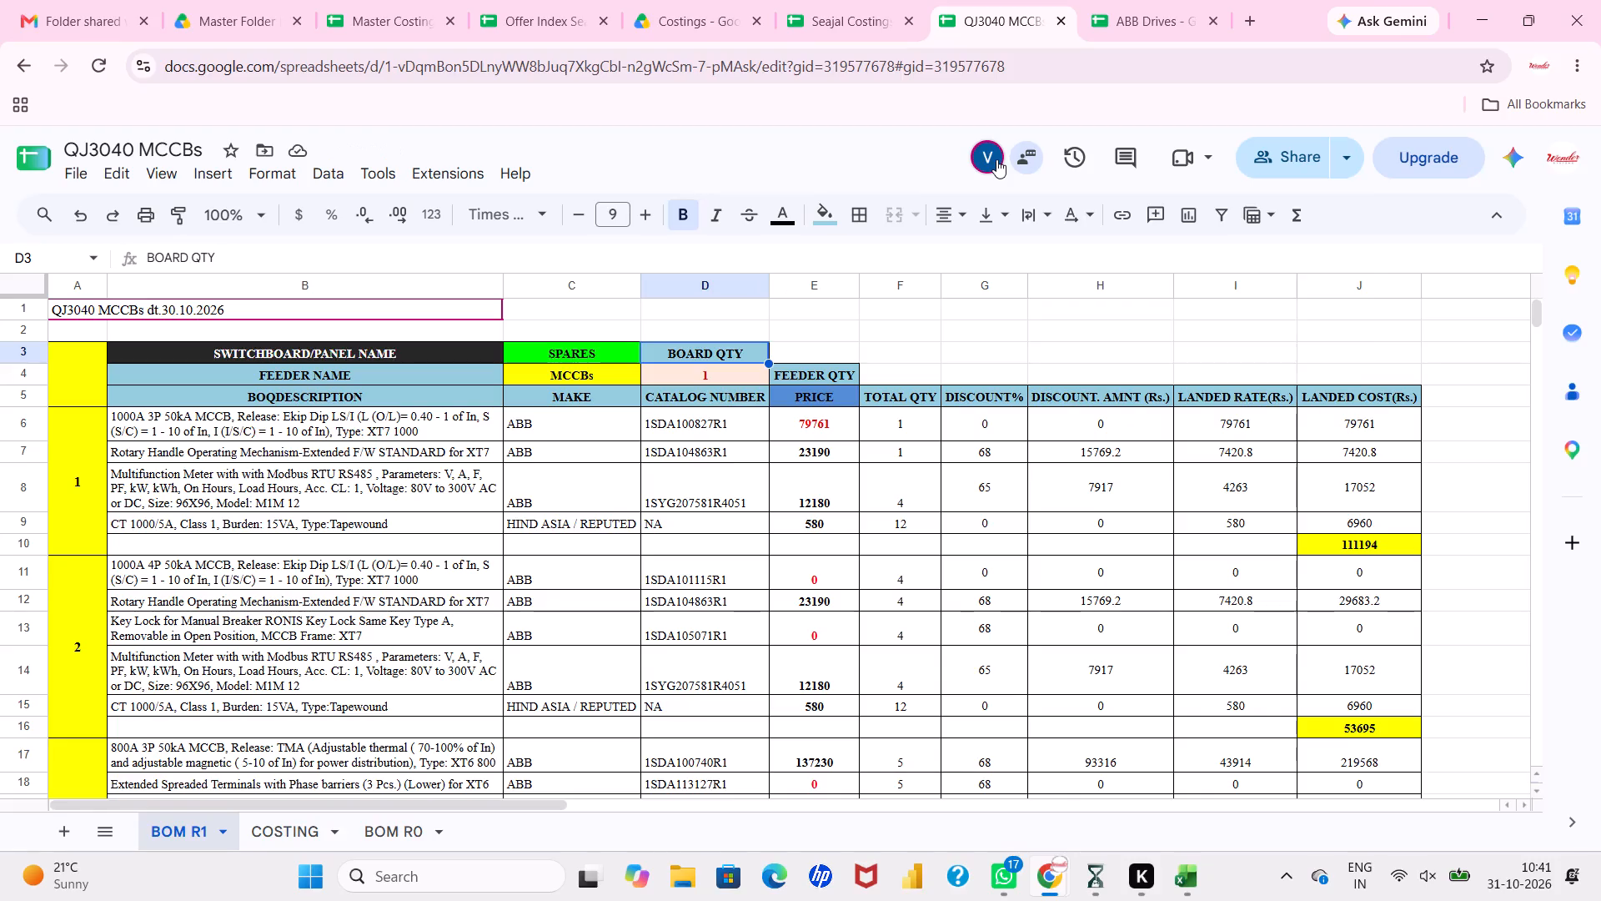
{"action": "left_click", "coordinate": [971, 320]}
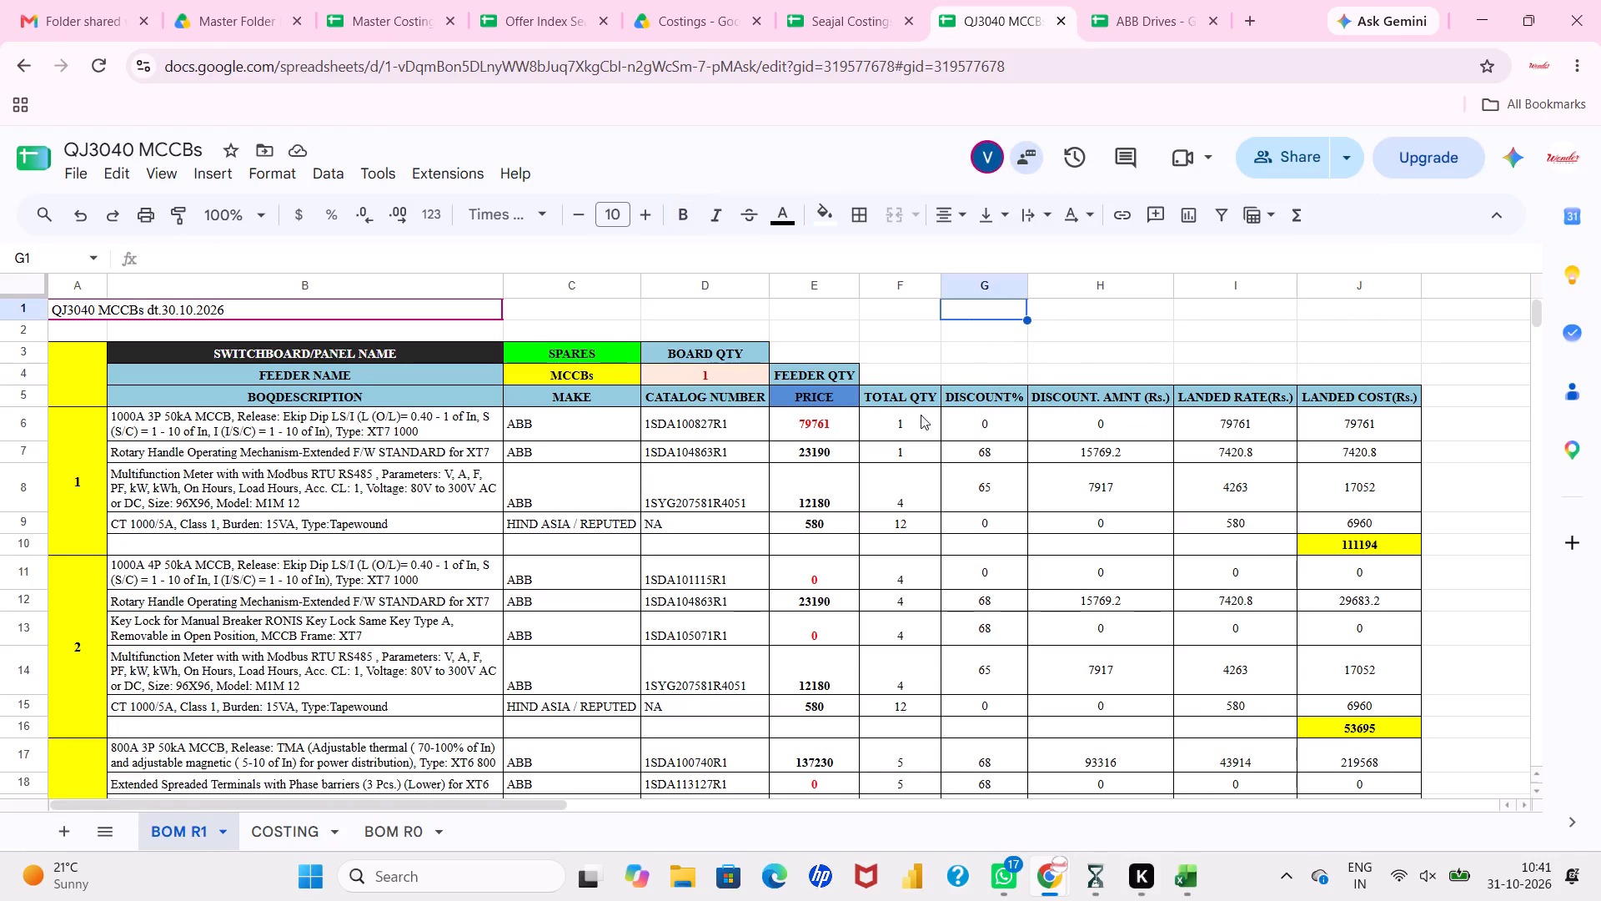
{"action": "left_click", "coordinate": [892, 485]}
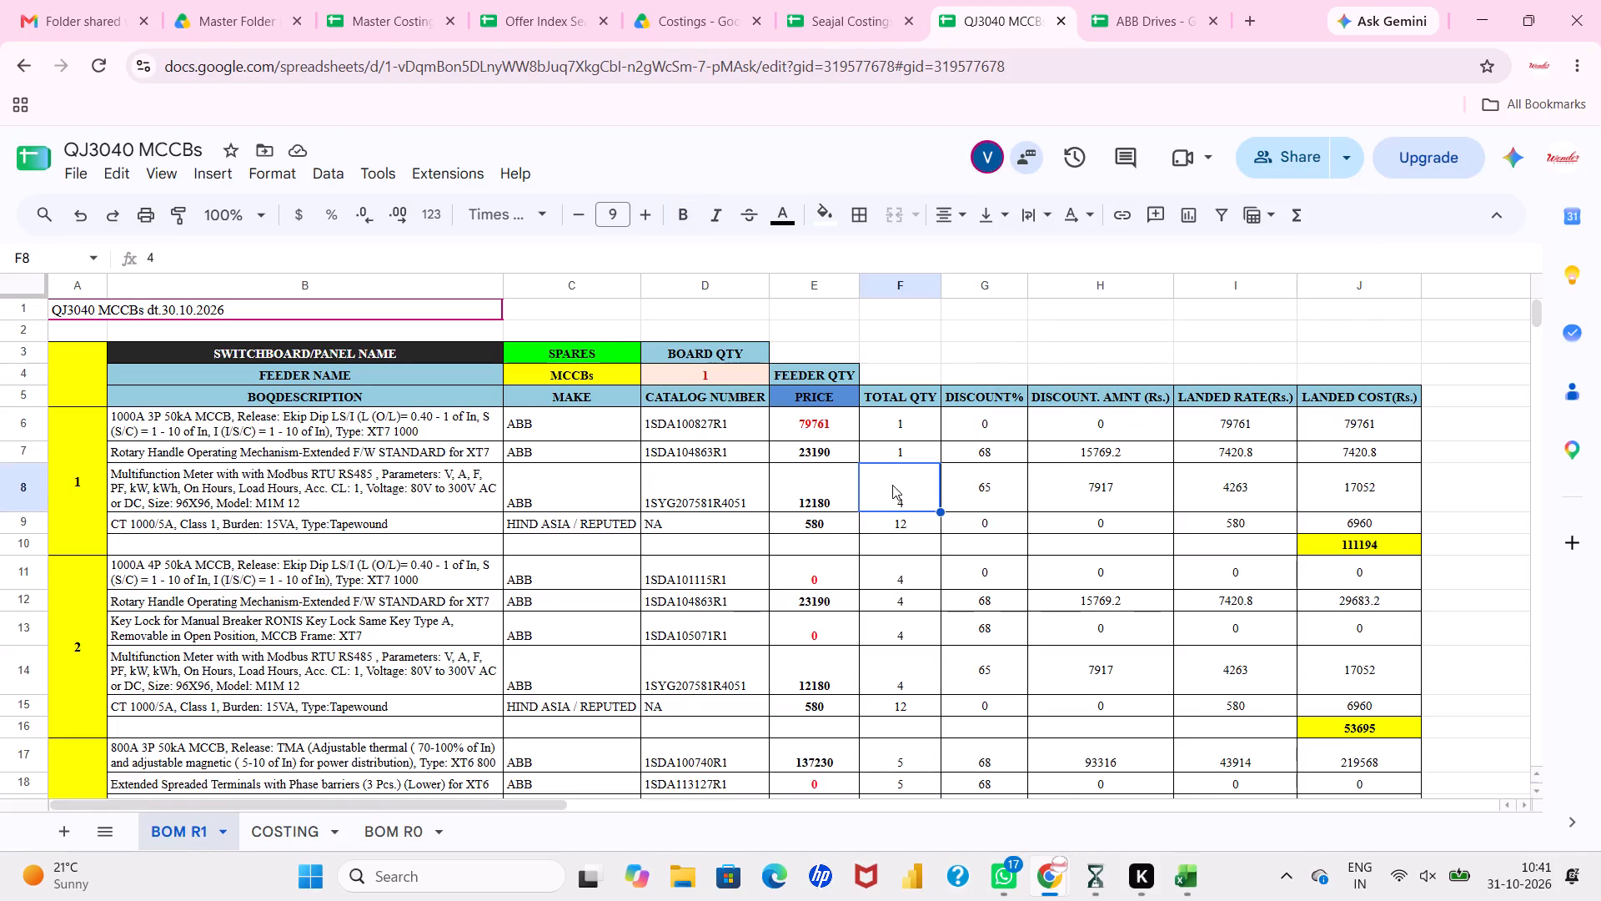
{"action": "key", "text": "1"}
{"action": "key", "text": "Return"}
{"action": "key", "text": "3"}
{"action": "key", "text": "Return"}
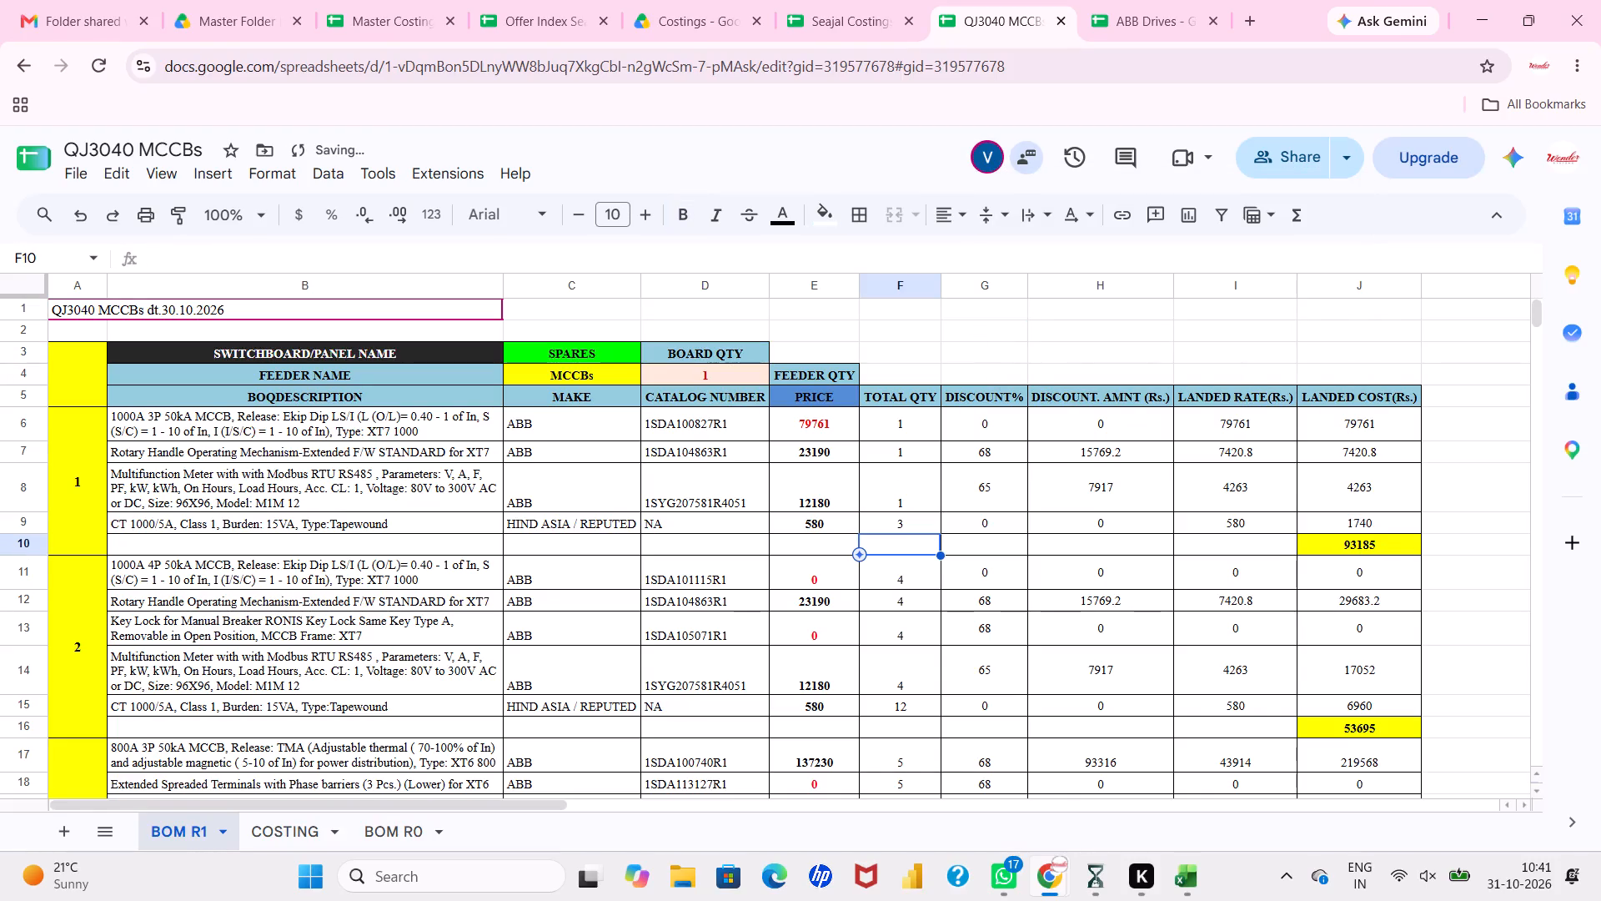
Set block 1's total quantities to 2 for the MCCB, rotary handle and Multifunction Meter, and 6 for the CT 1000/5A.
{"action": "left_click", "coordinate": [891, 574]}
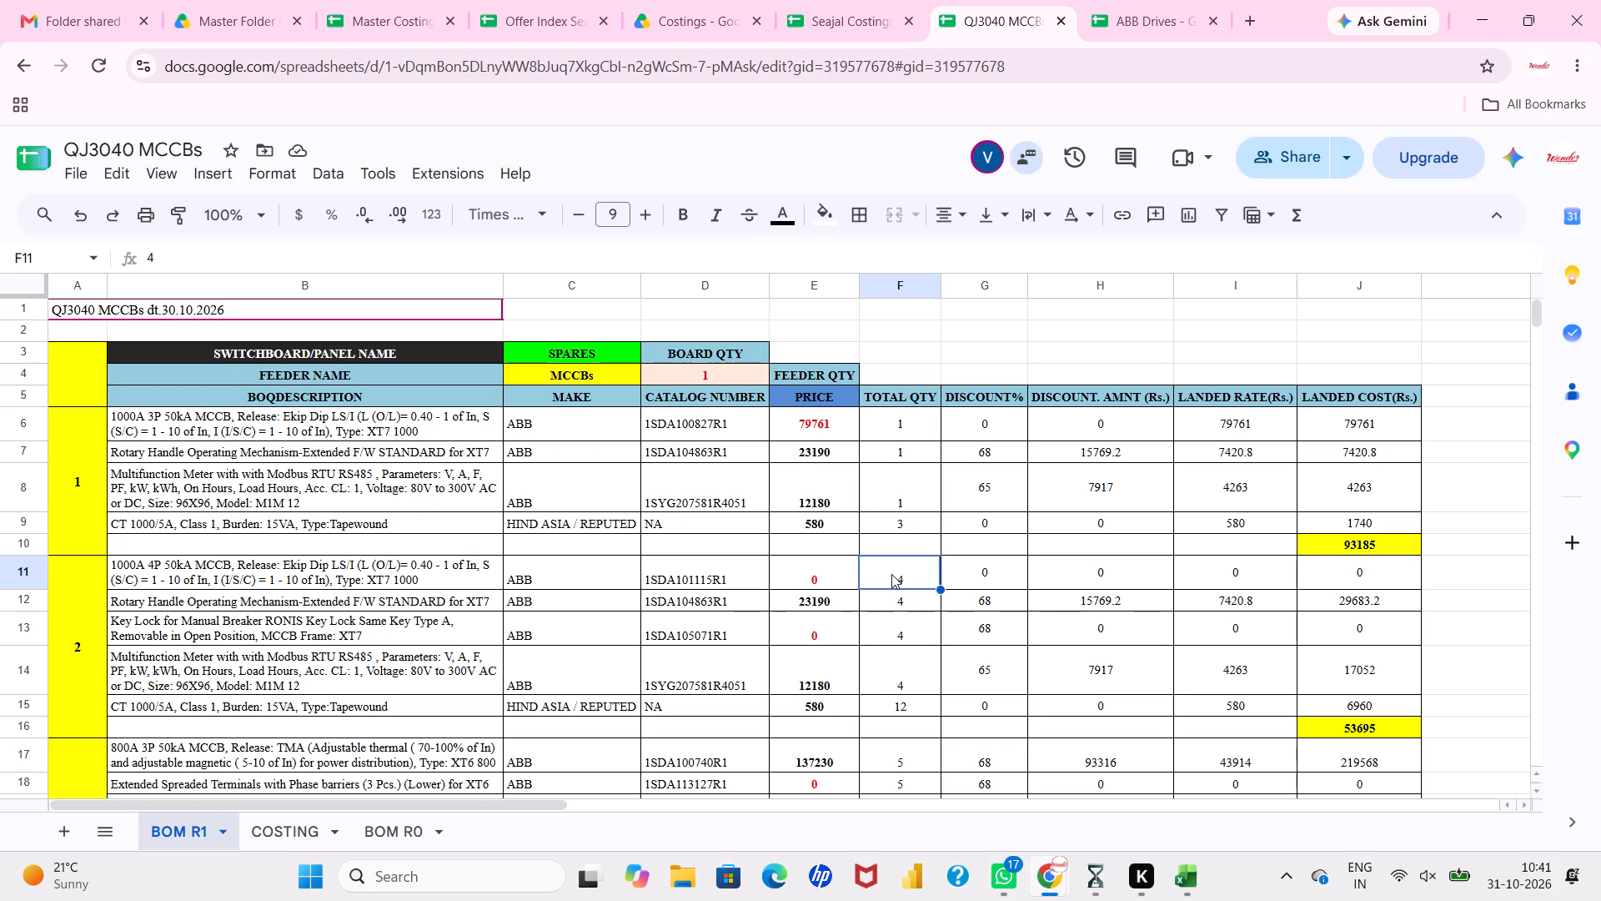
{"action": "left_click", "coordinate": [901, 440]}
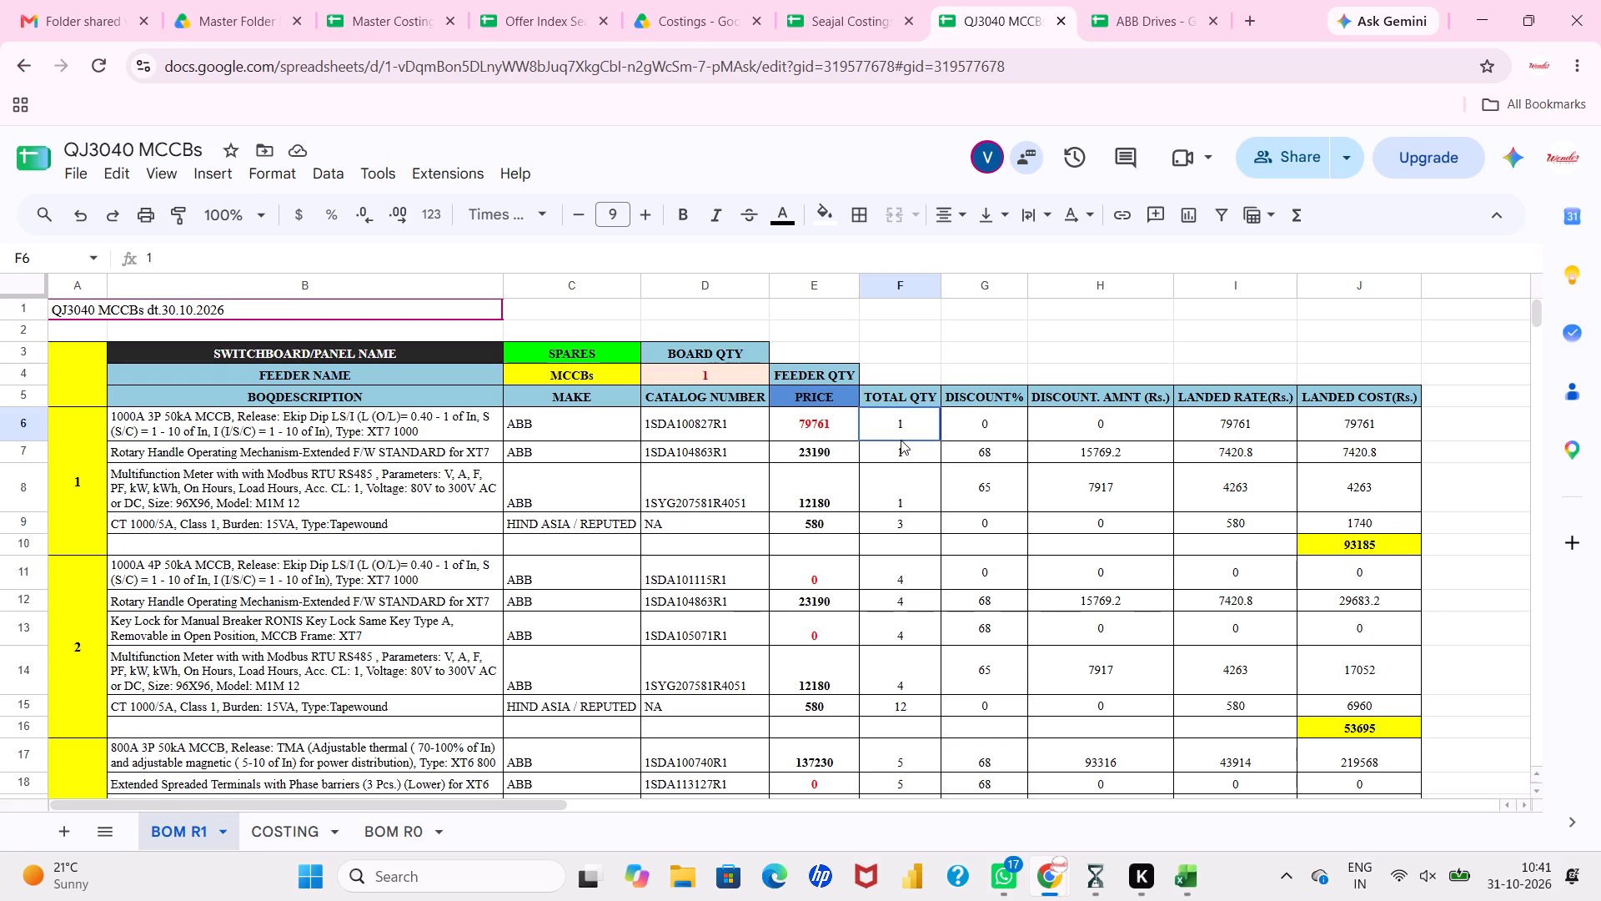
{"action": "key", "text": "2"}
{"action": "key", "text": "Return"}
{"action": "key", "text": "2"}
{"action": "key", "text": "Return"}
{"action": "key", "text": "2"}
{"action": "key", "text": "Return"}
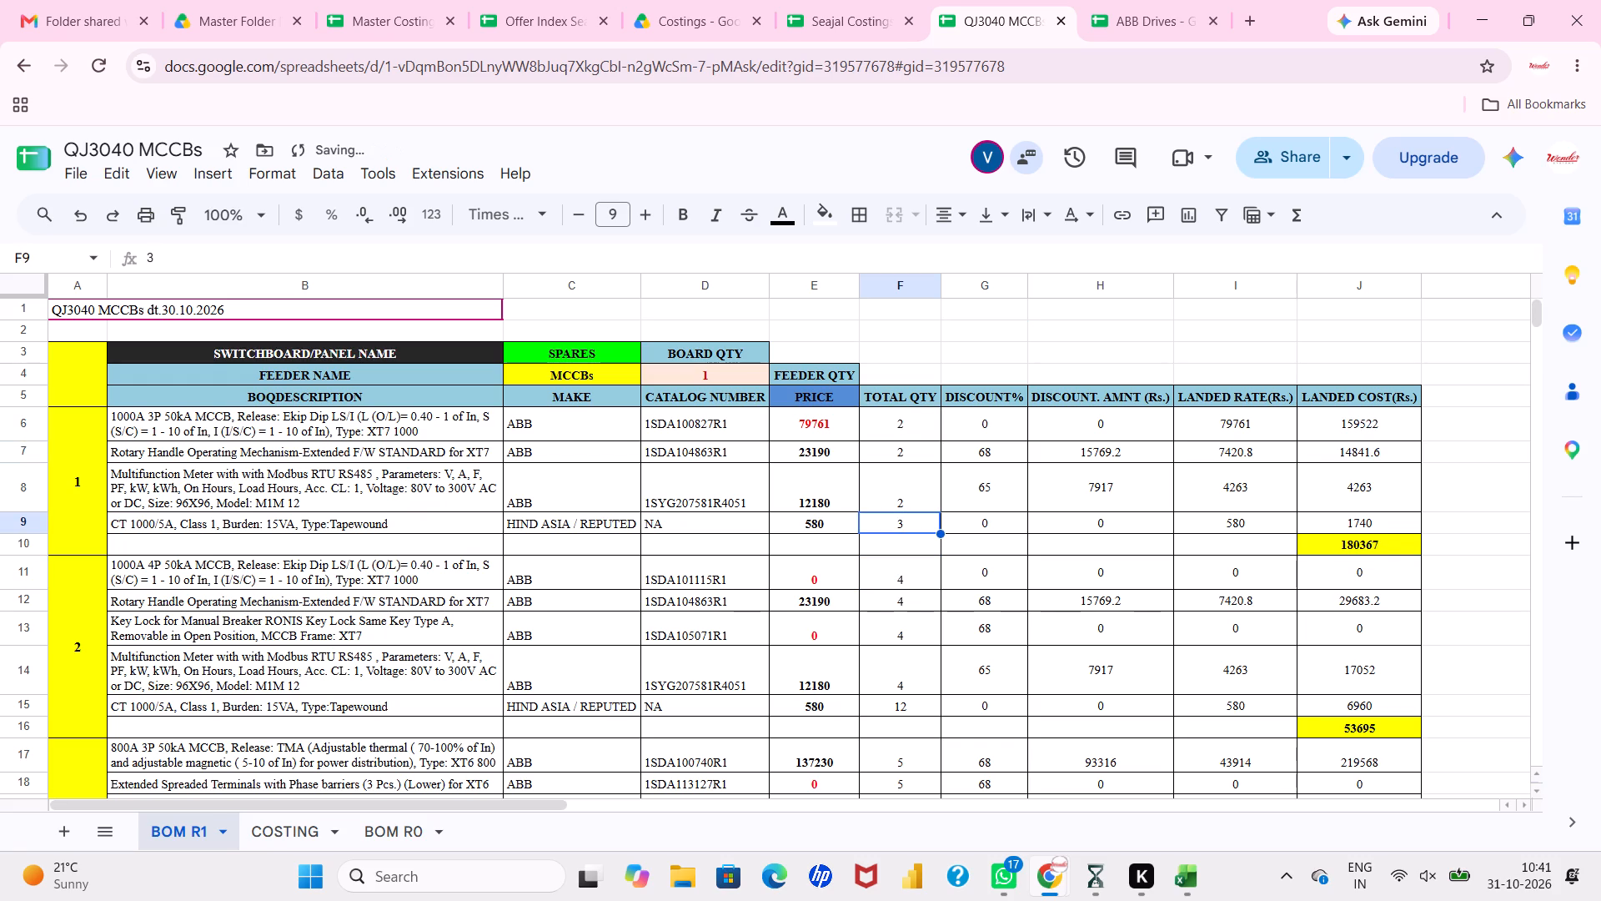
{"action": "key", "text": "6"}
{"action": "key", "text": "Return"}
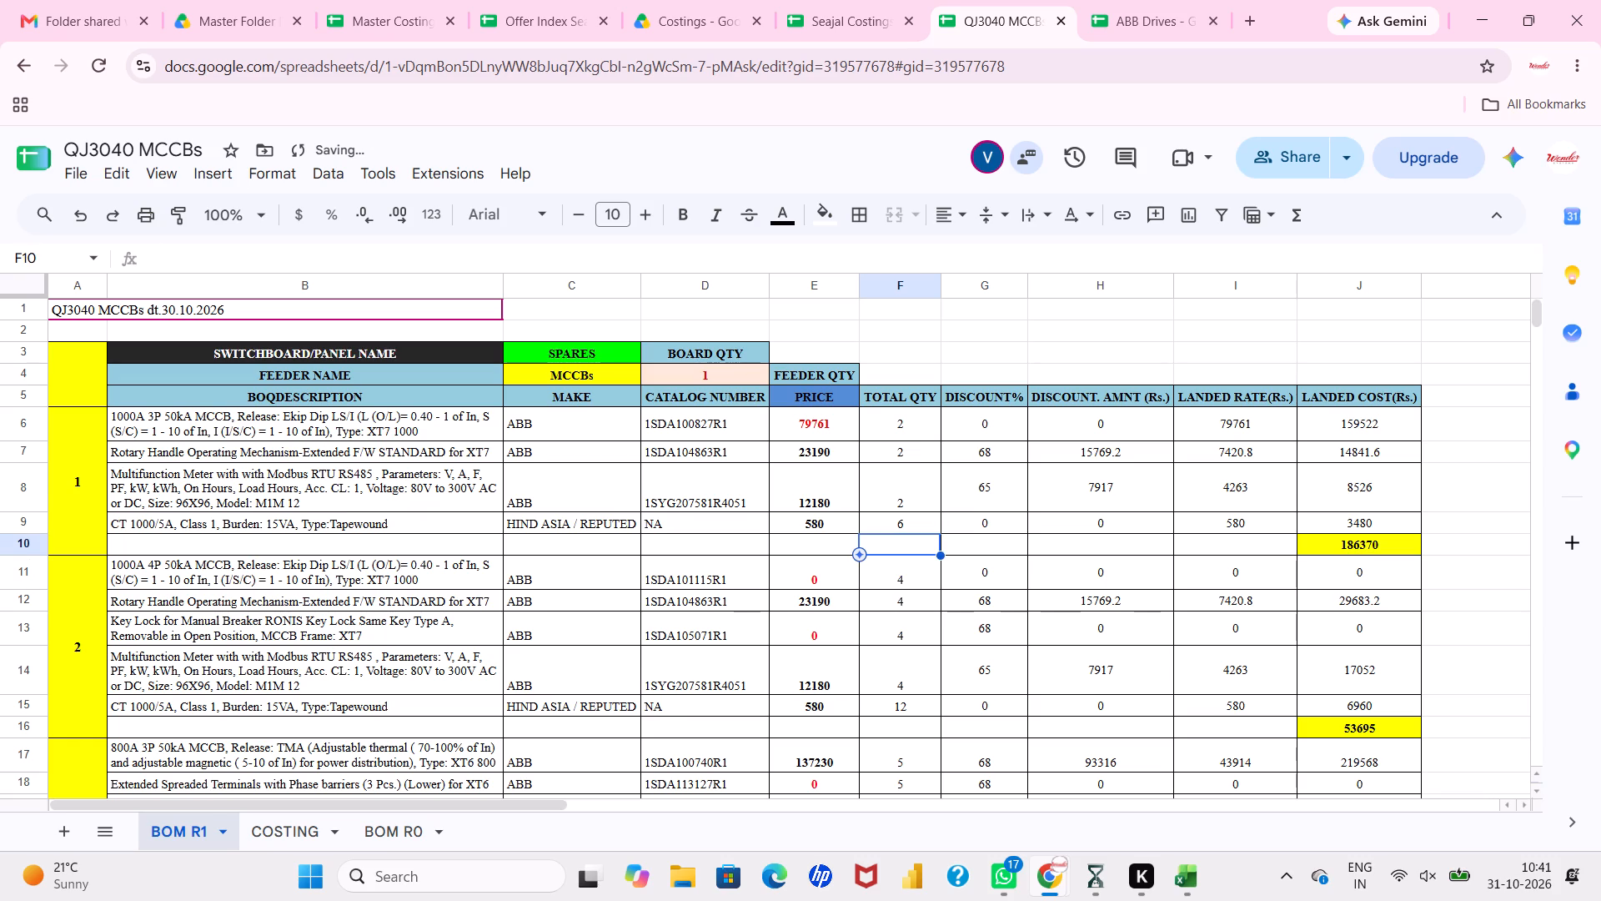
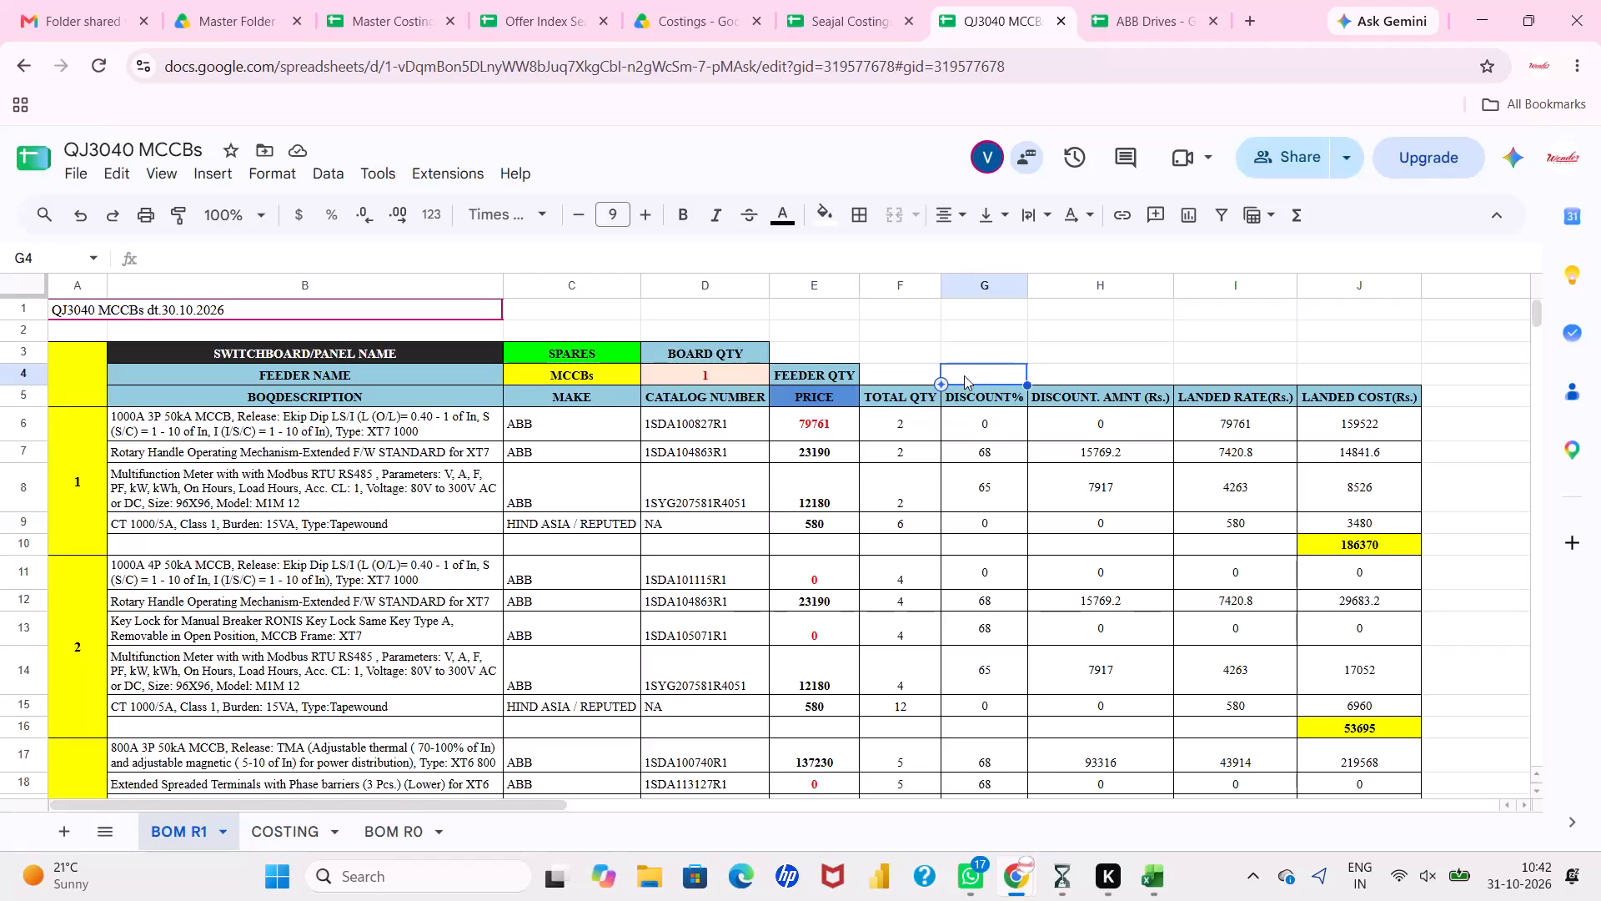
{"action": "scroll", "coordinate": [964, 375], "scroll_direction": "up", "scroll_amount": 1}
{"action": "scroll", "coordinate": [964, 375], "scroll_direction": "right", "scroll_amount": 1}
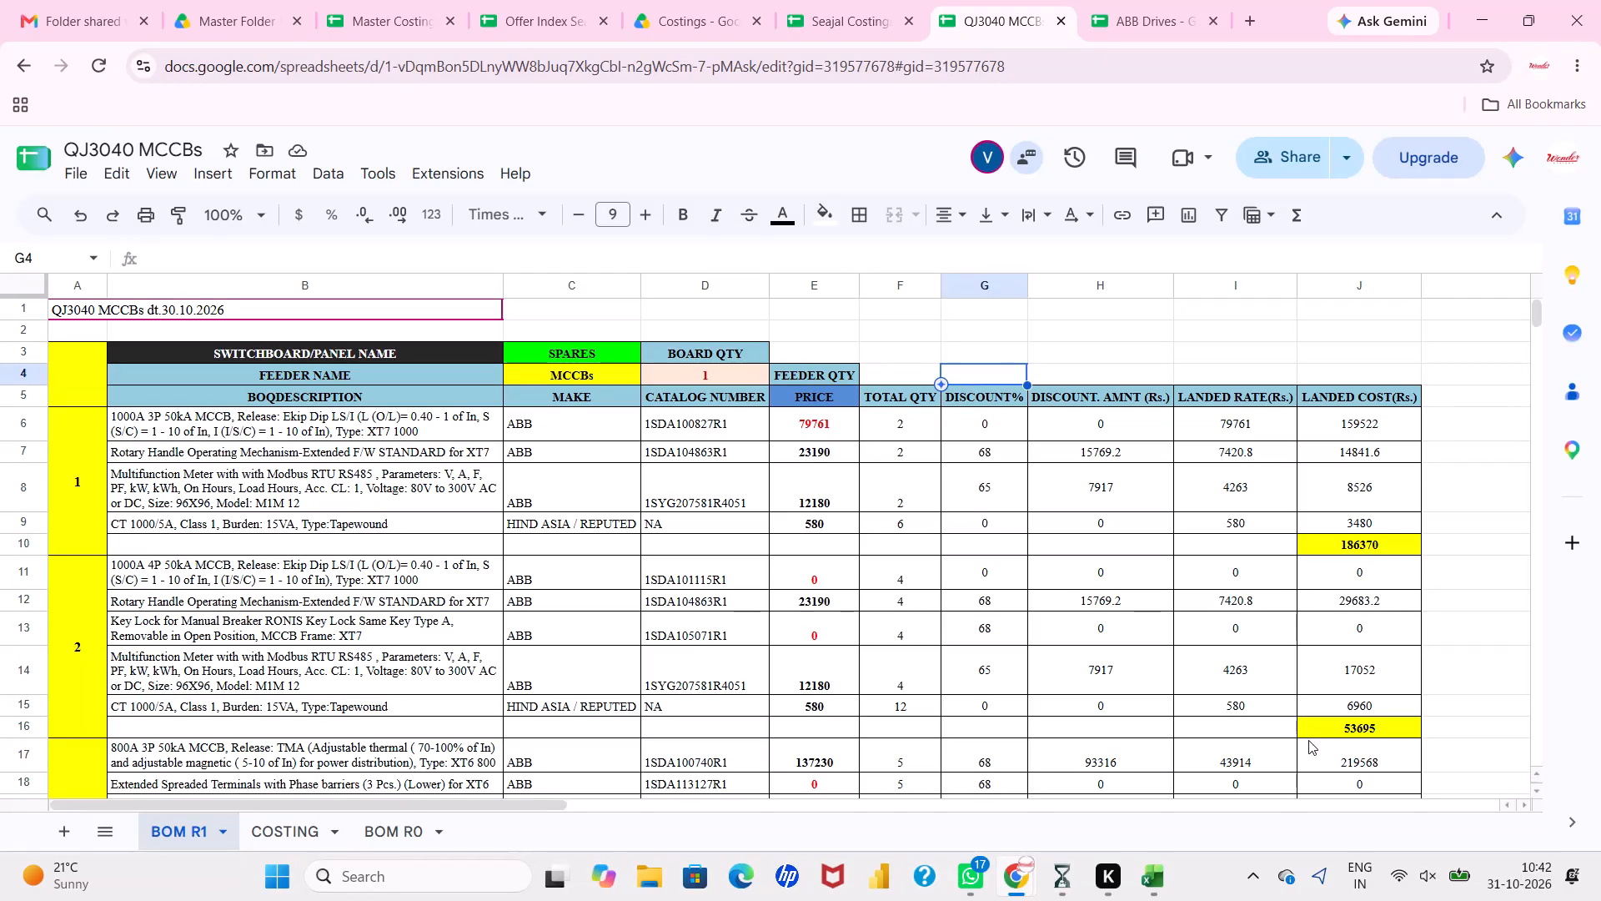
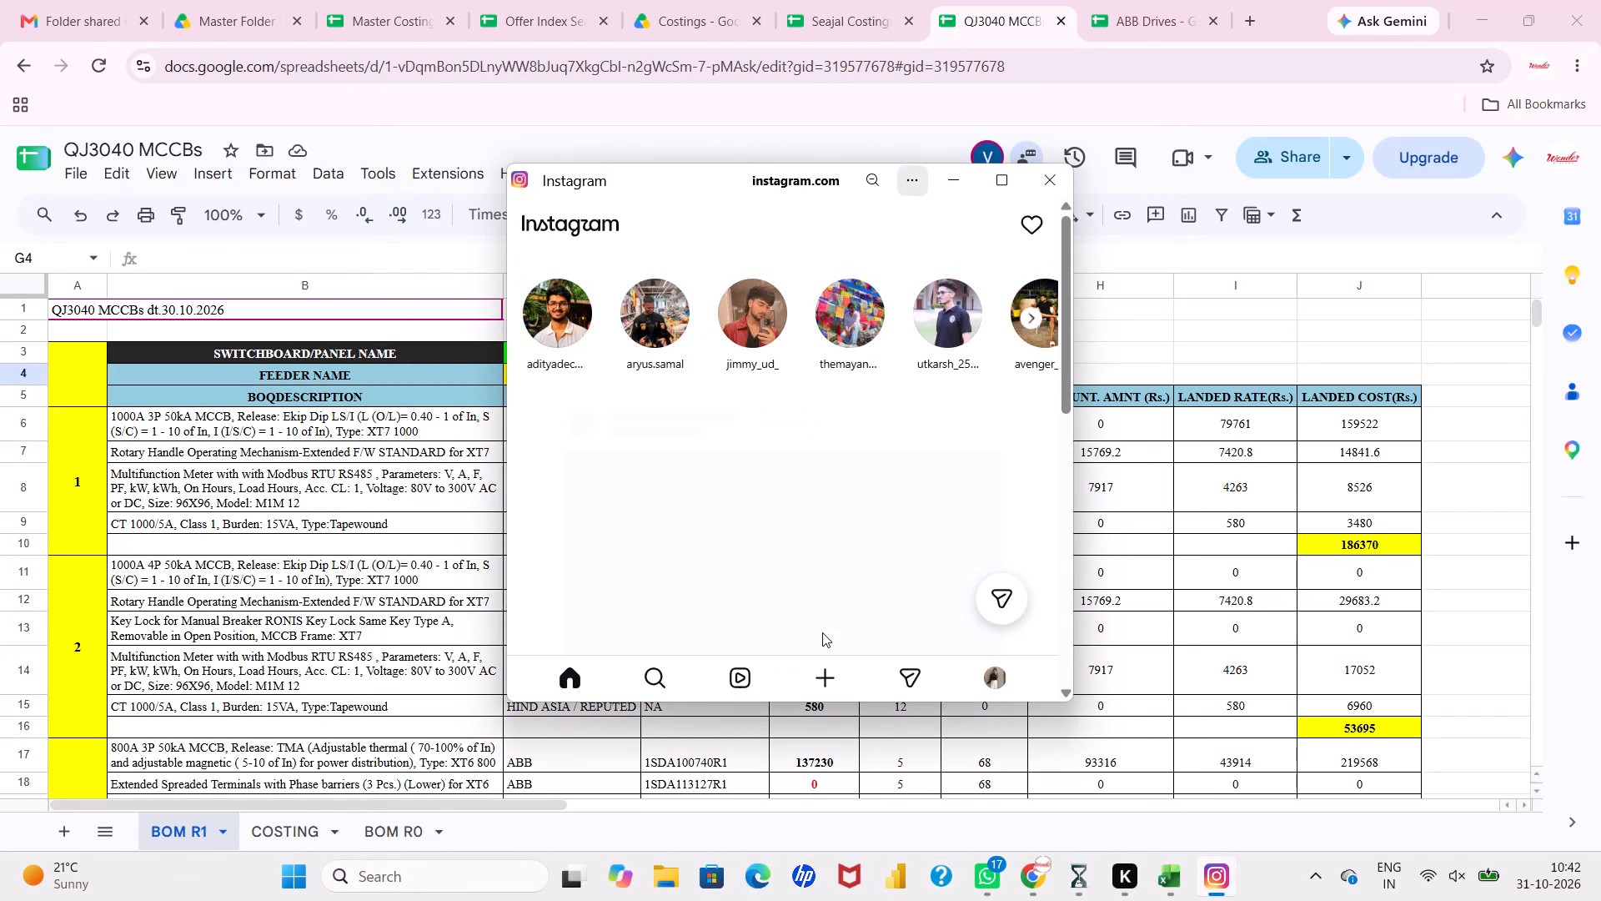
Open the direct messages inbox in the Instagram window.
{"action": "left_click", "coordinate": [911, 685]}
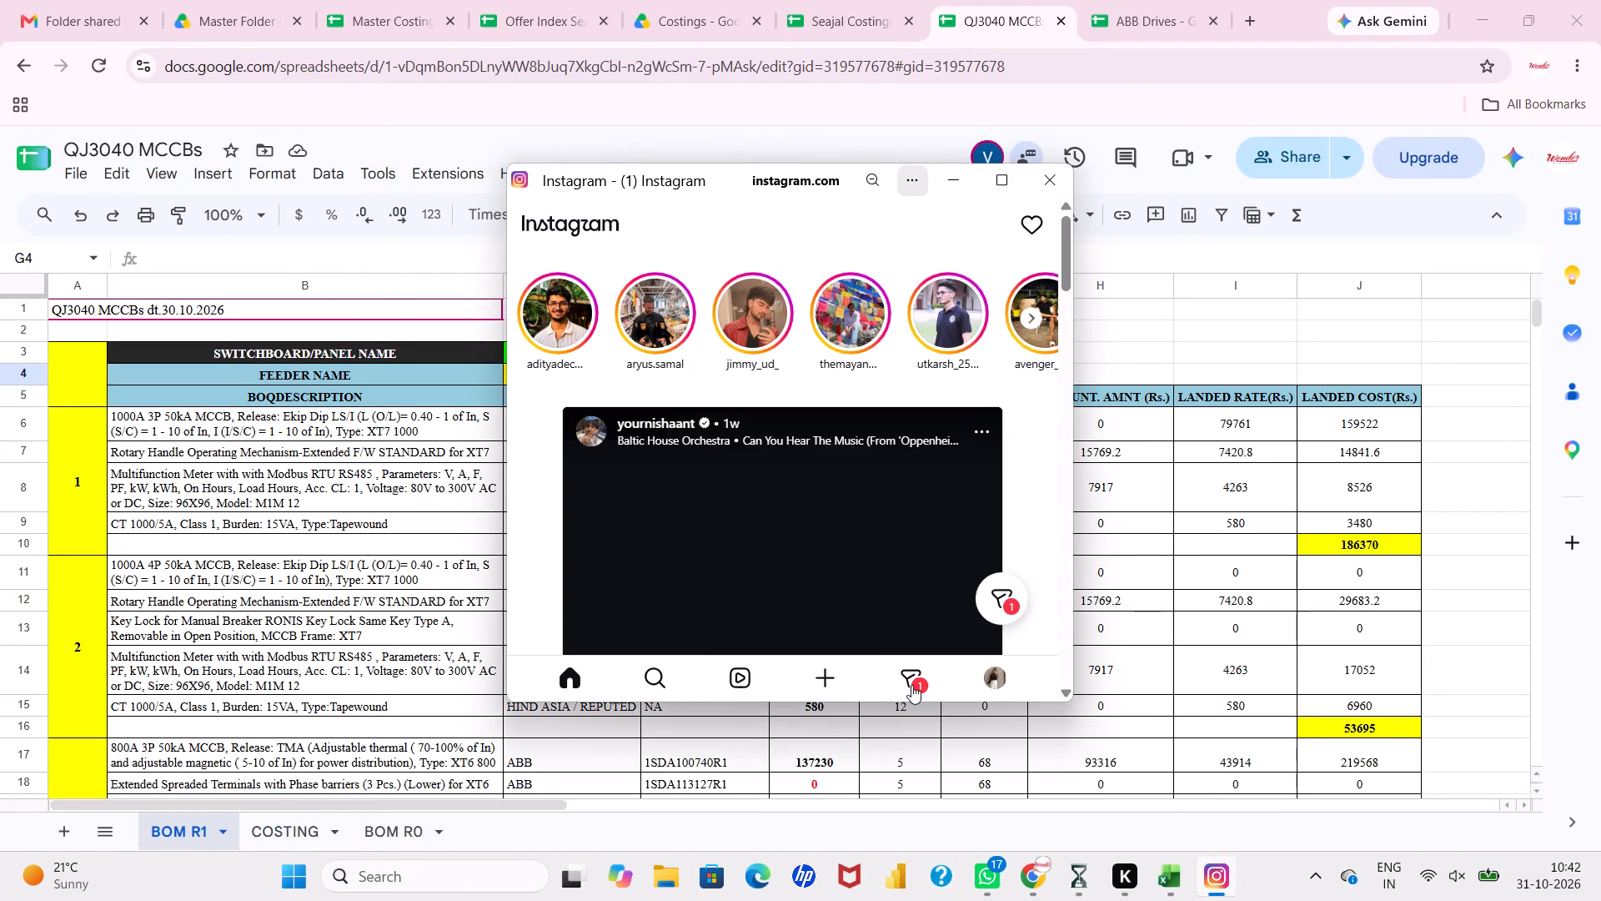
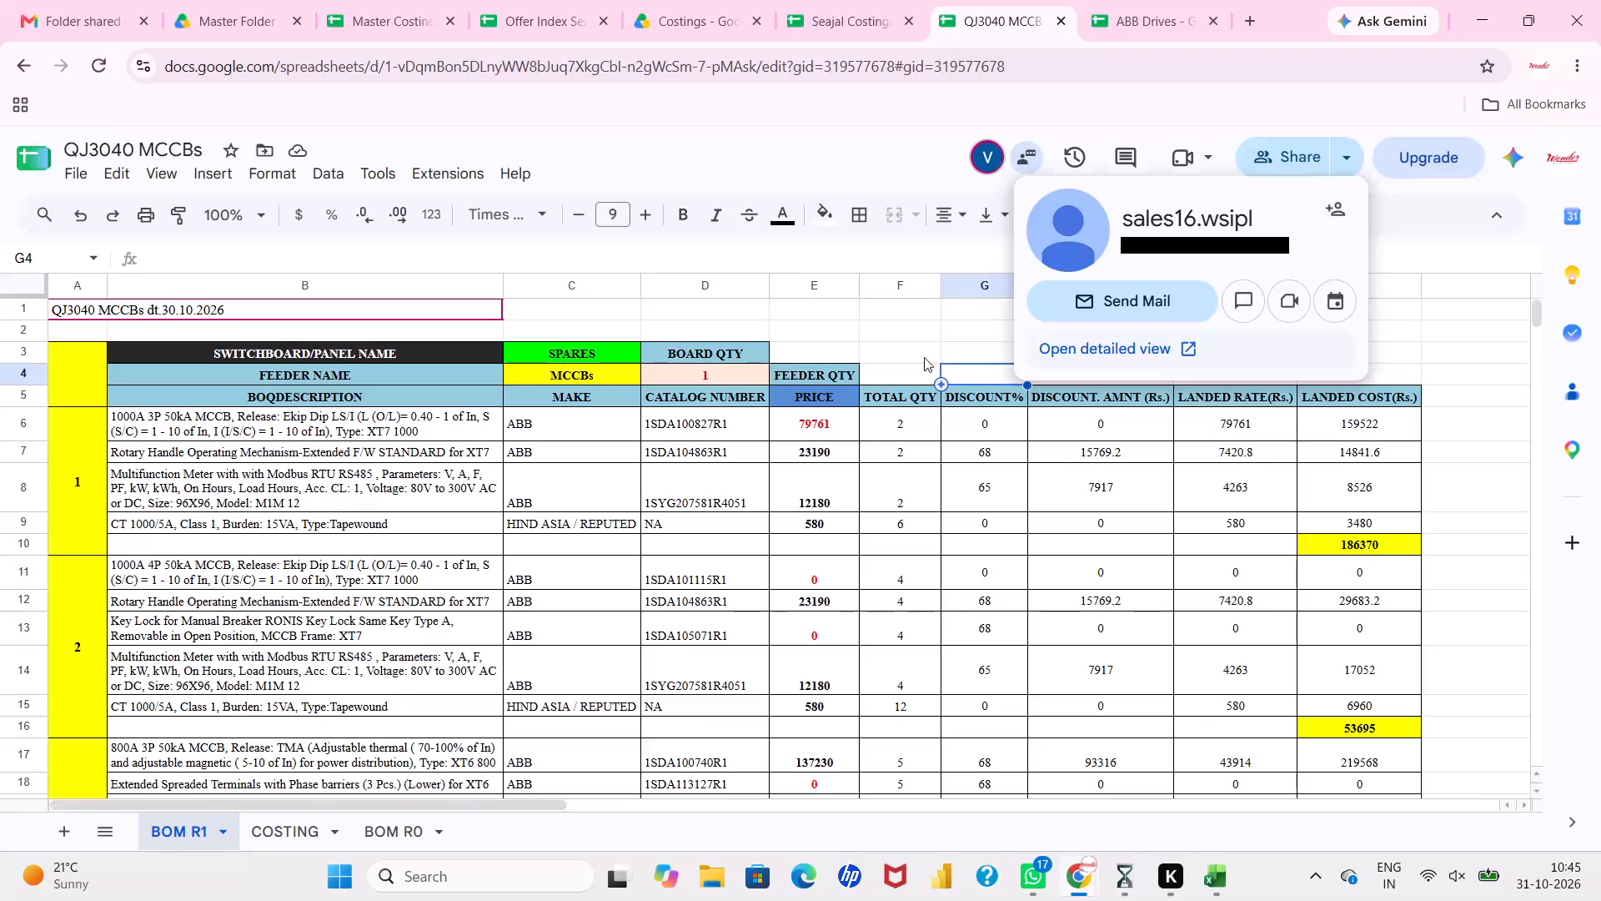
Review the total quantities and prices of the MCCB blocks, from block 1 down to block 8, in the BOM R1 sheet.
{"action": "left_click", "coordinate": [904, 435]}
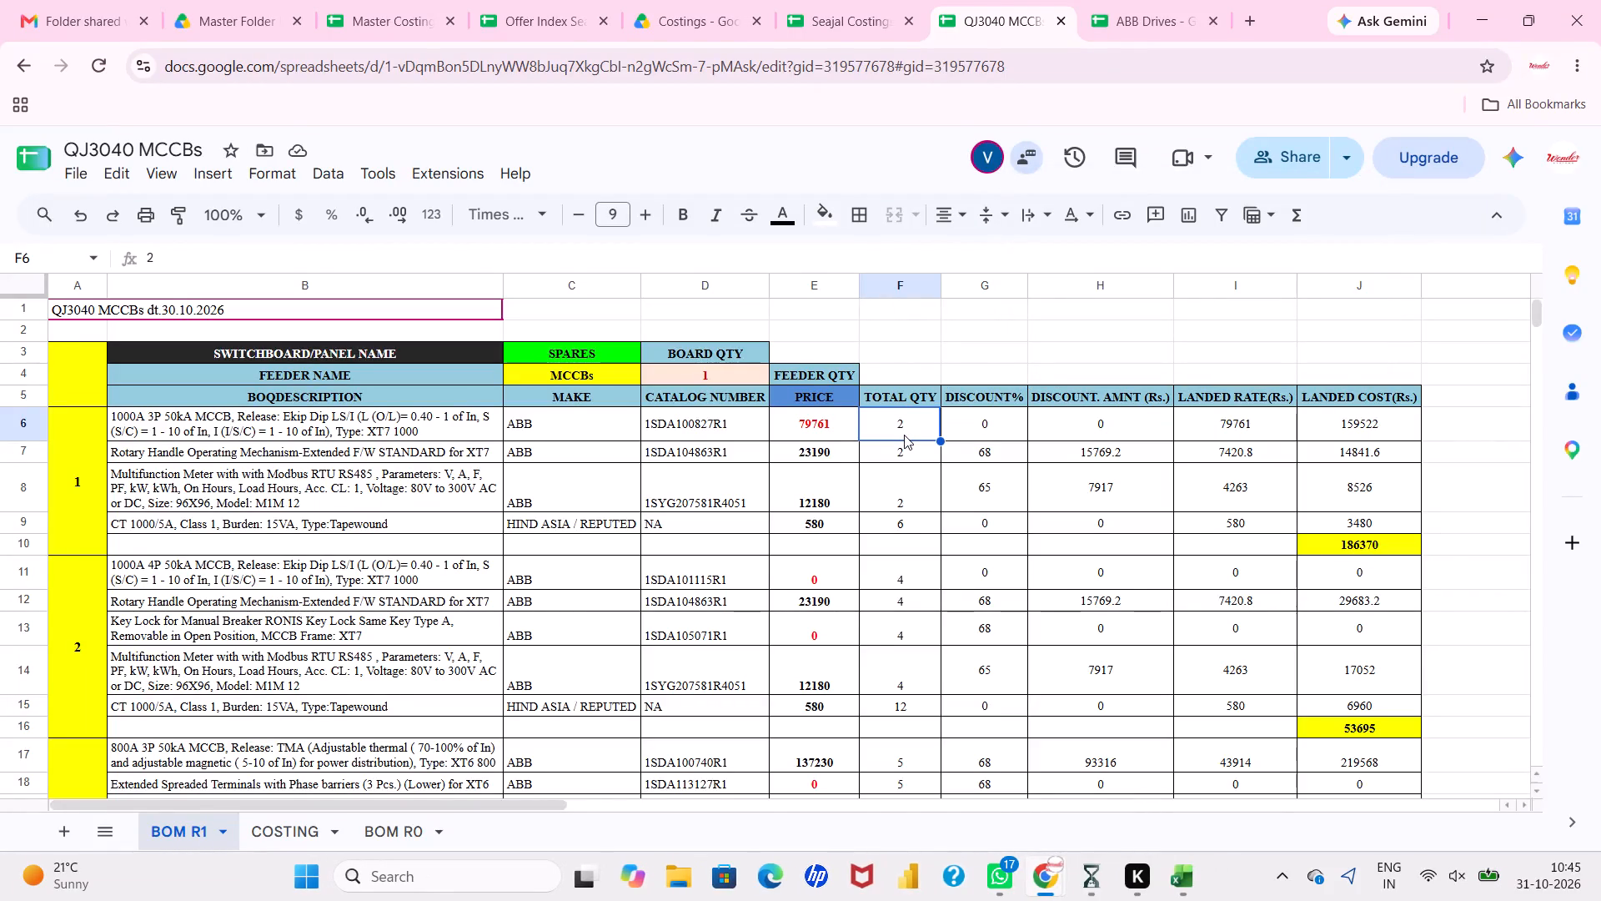
{"action": "scroll", "coordinate": [876, 587], "scroll_direction": "down", "scroll_amount": 2}
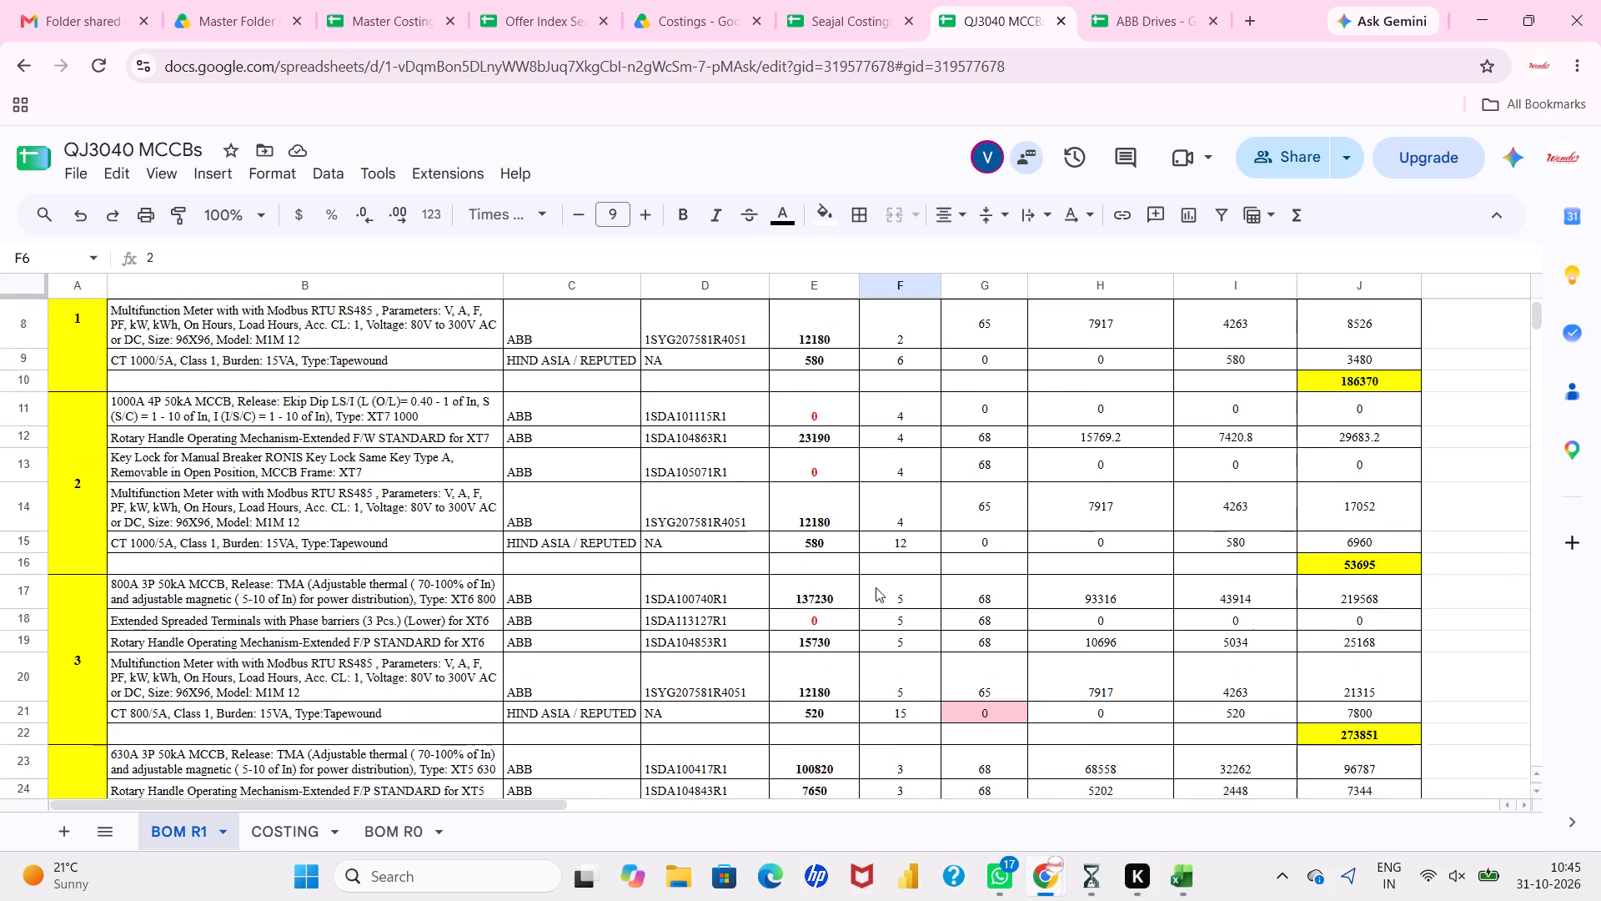
{"action": "scroll", "coordinate": [876, 587], "scroll_direction": "down", "scroll_amount": 2}
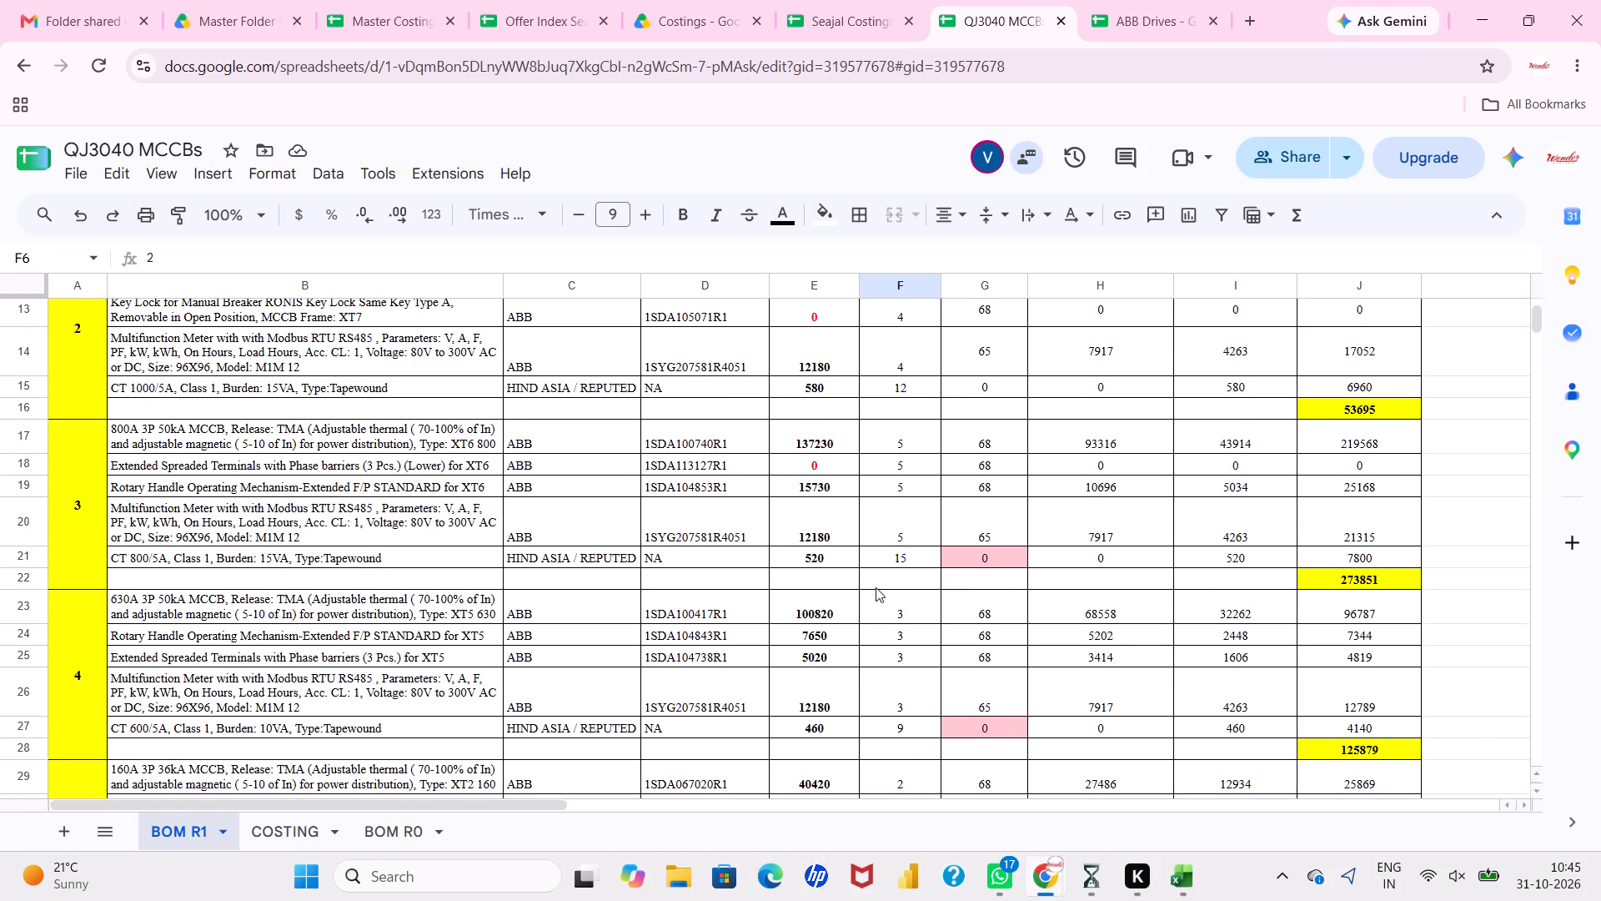
{"action": "scroll", "coordinate": [876, 587], "scroll_direction": "down", "scroll_amount": 2}
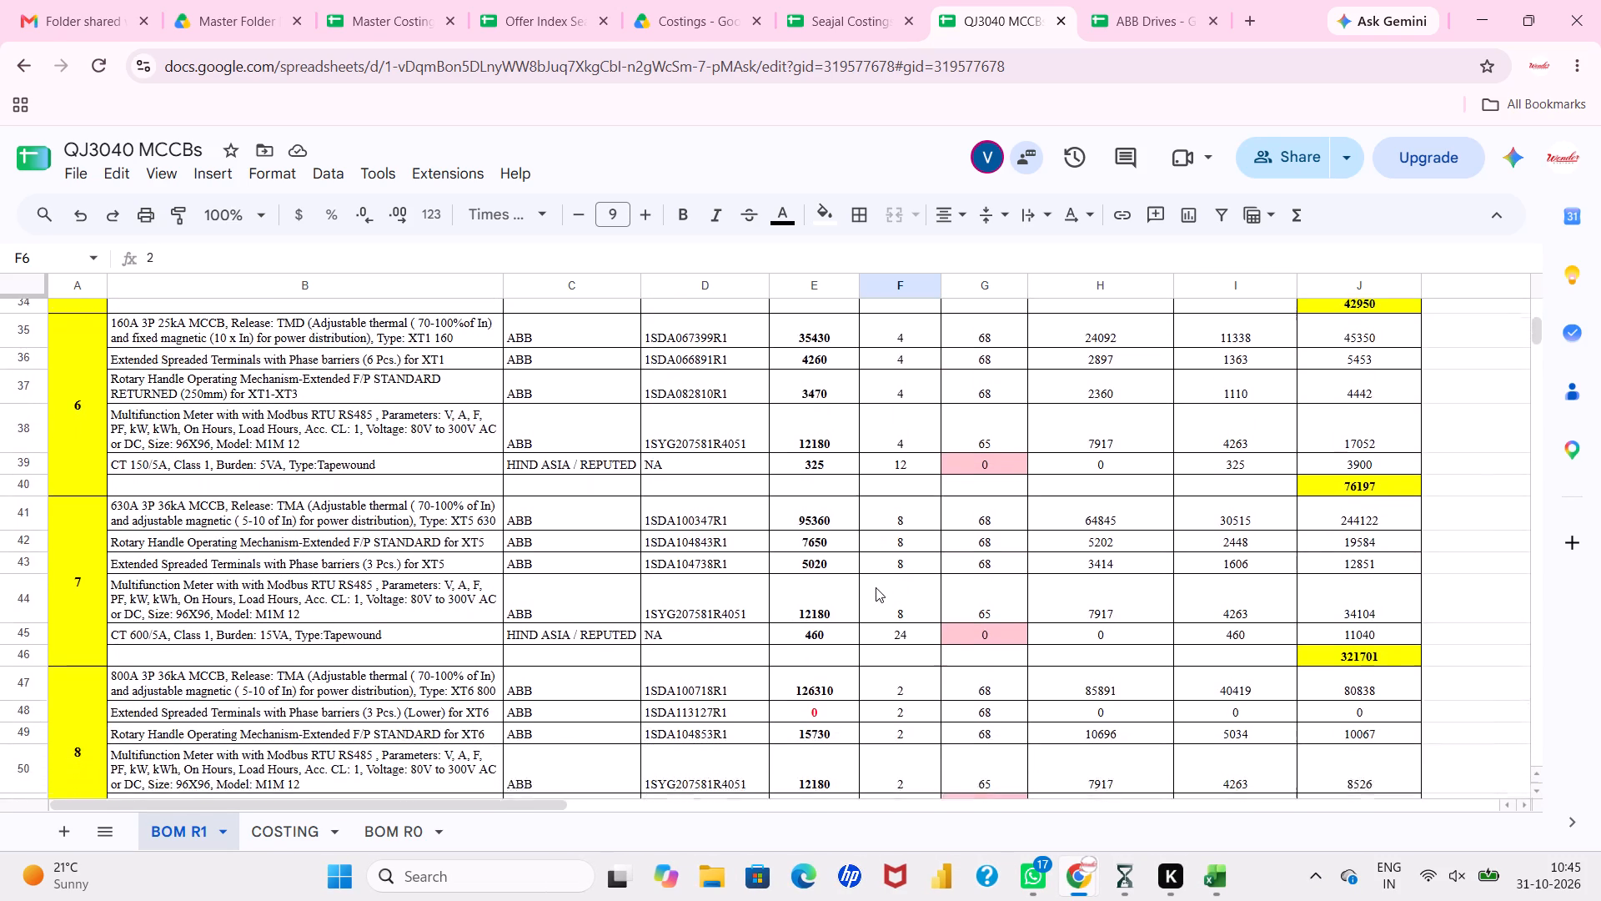
Look over blocks 7 to 9 of the BOM R1 sheet and close the QJ3040 MCCBs spreadsheet.
{"action": "scroll", "coordinate": [876, 587], "scroll_direction": "down", "scroll_amount": 1}
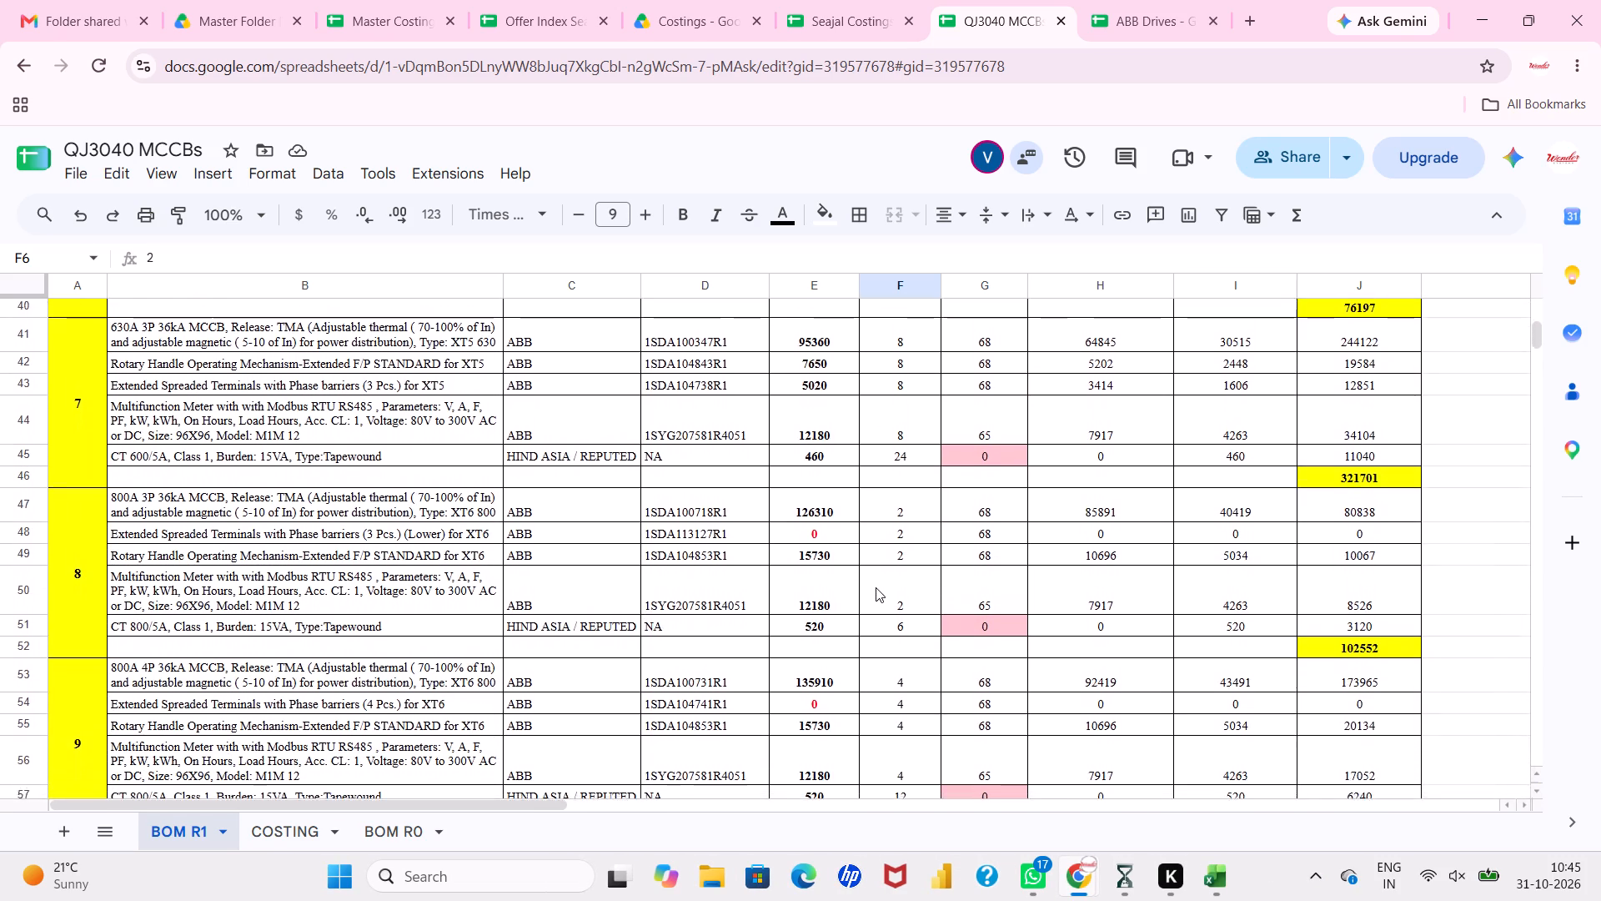
{"action": "scroll", "coordinate": [876, 587], "scroll_direction": "down", "scroll_amount": 1}
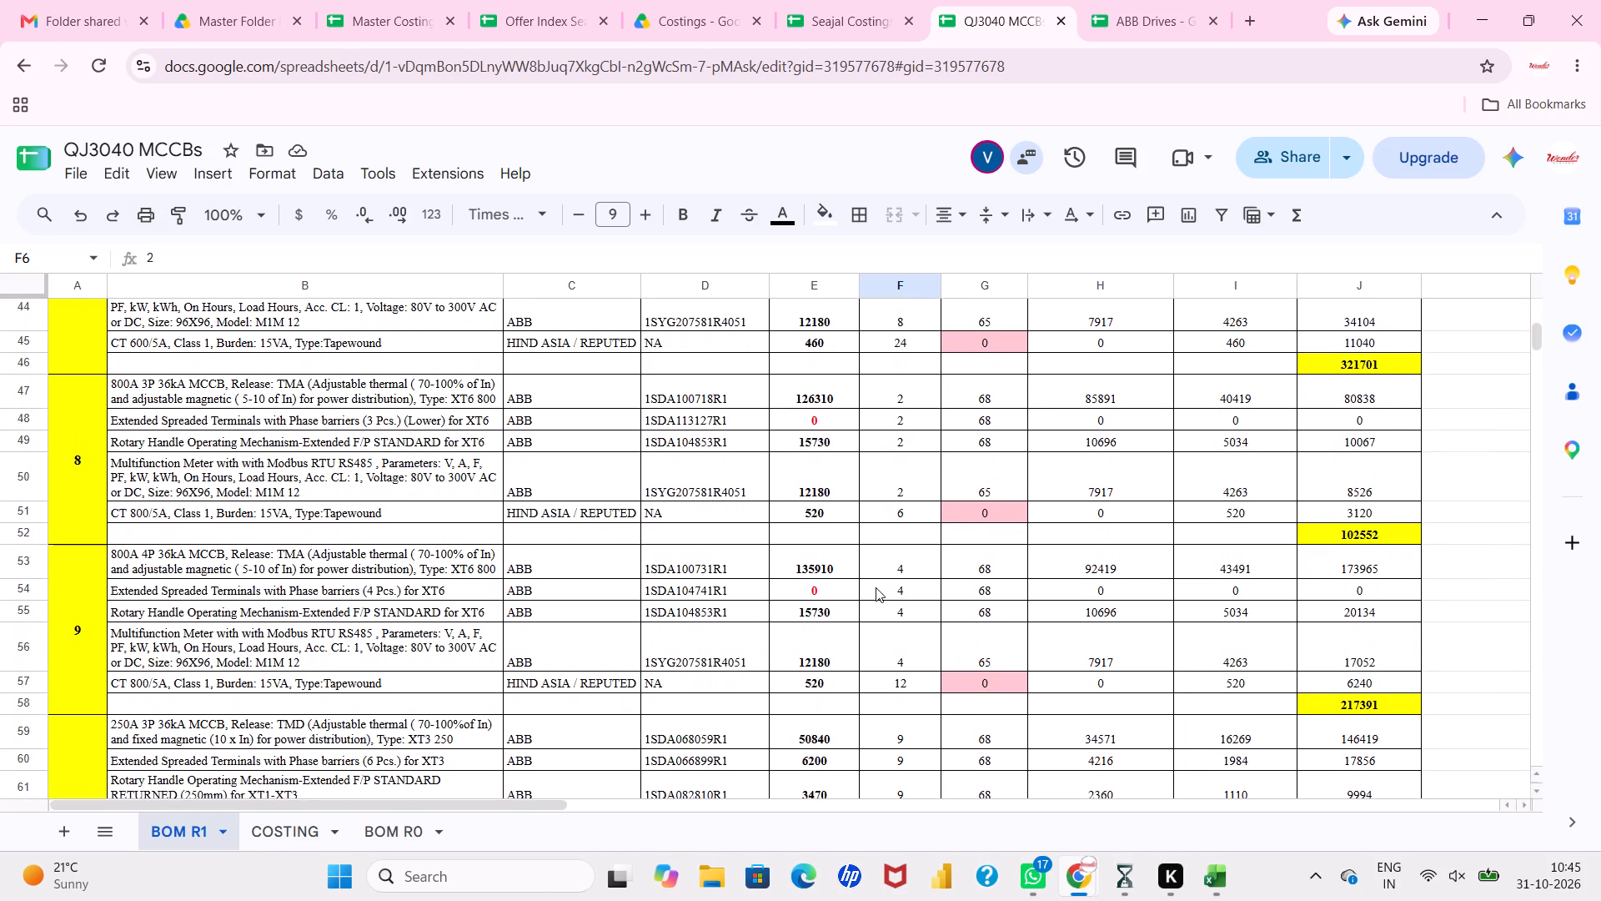
{"action": "scroll", "coordinate": [876, 587], "scroll_direction": "down", "scroll_amount": 1}
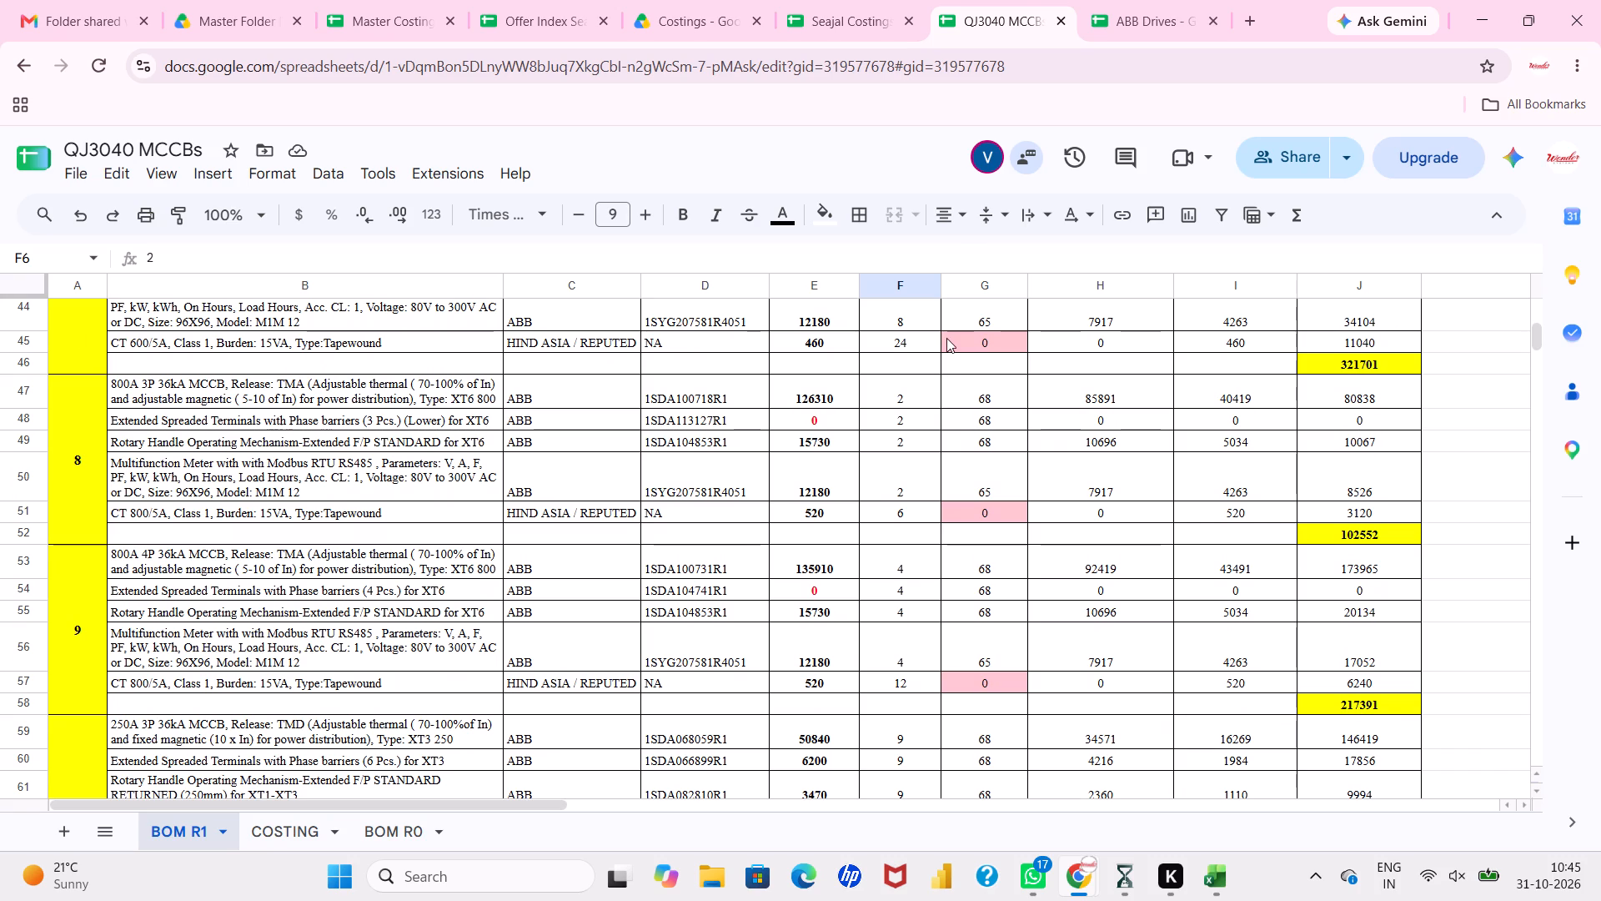
{"action": "left_click", "coordinate": [1061, 13]}
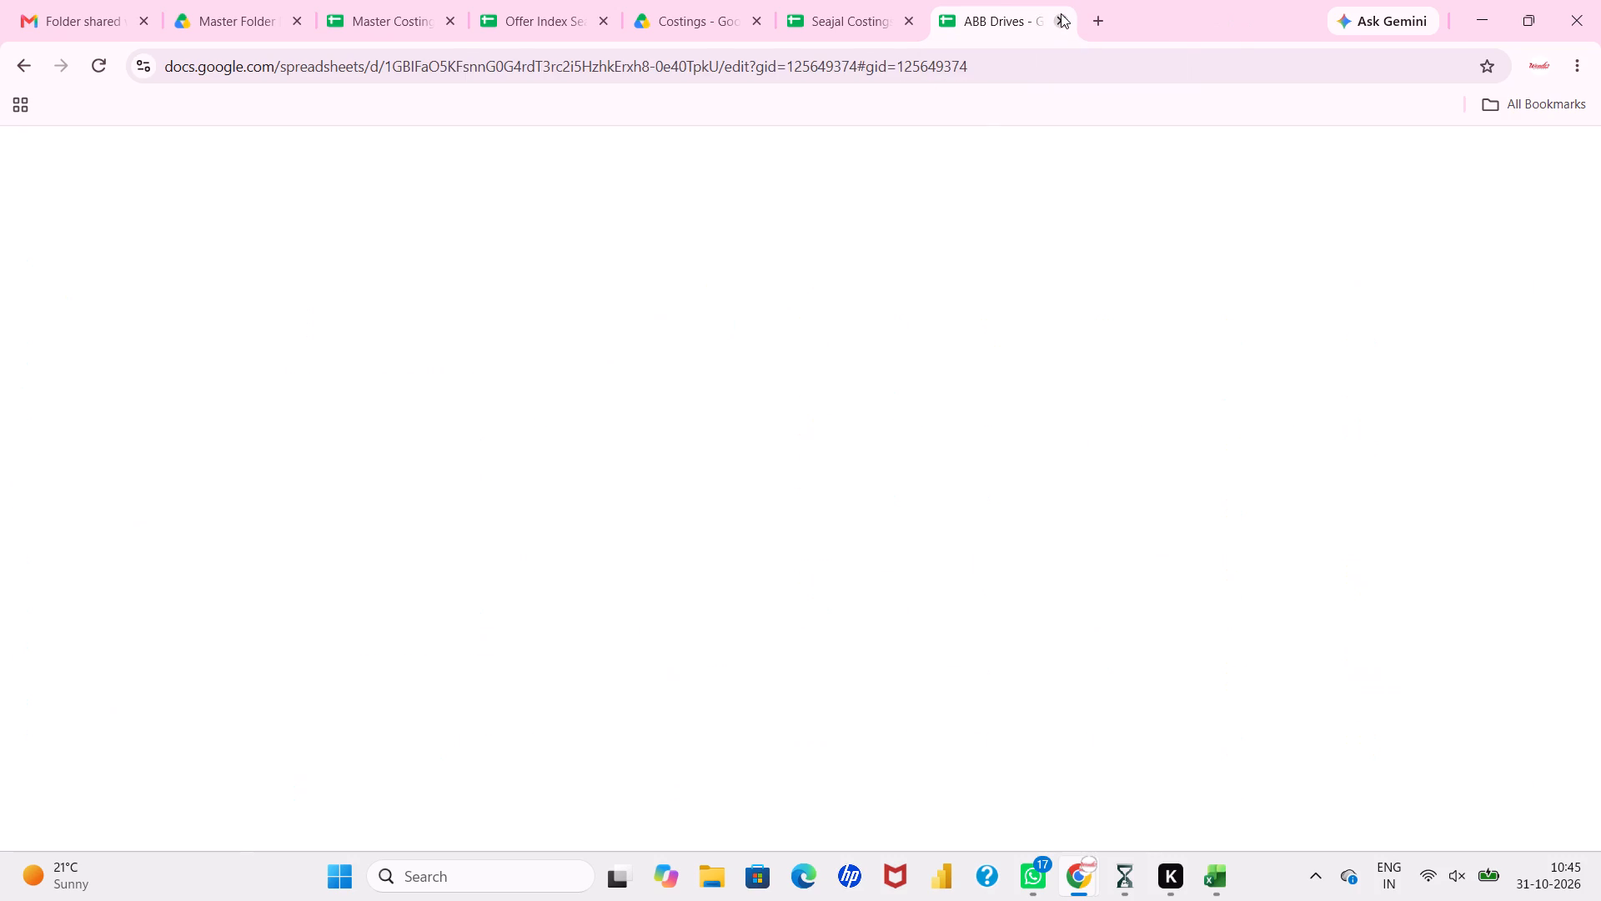
Examine the drive and braking unit price table on the ACS580 sheet of the ABB Drives spreadsheet.
{"action": "left_click", "coordinate": [1343, 397]}
{"action": "scroll", "coordinate": [1343, 397], "scroll_direction": "up", "scroll_amount": 1}
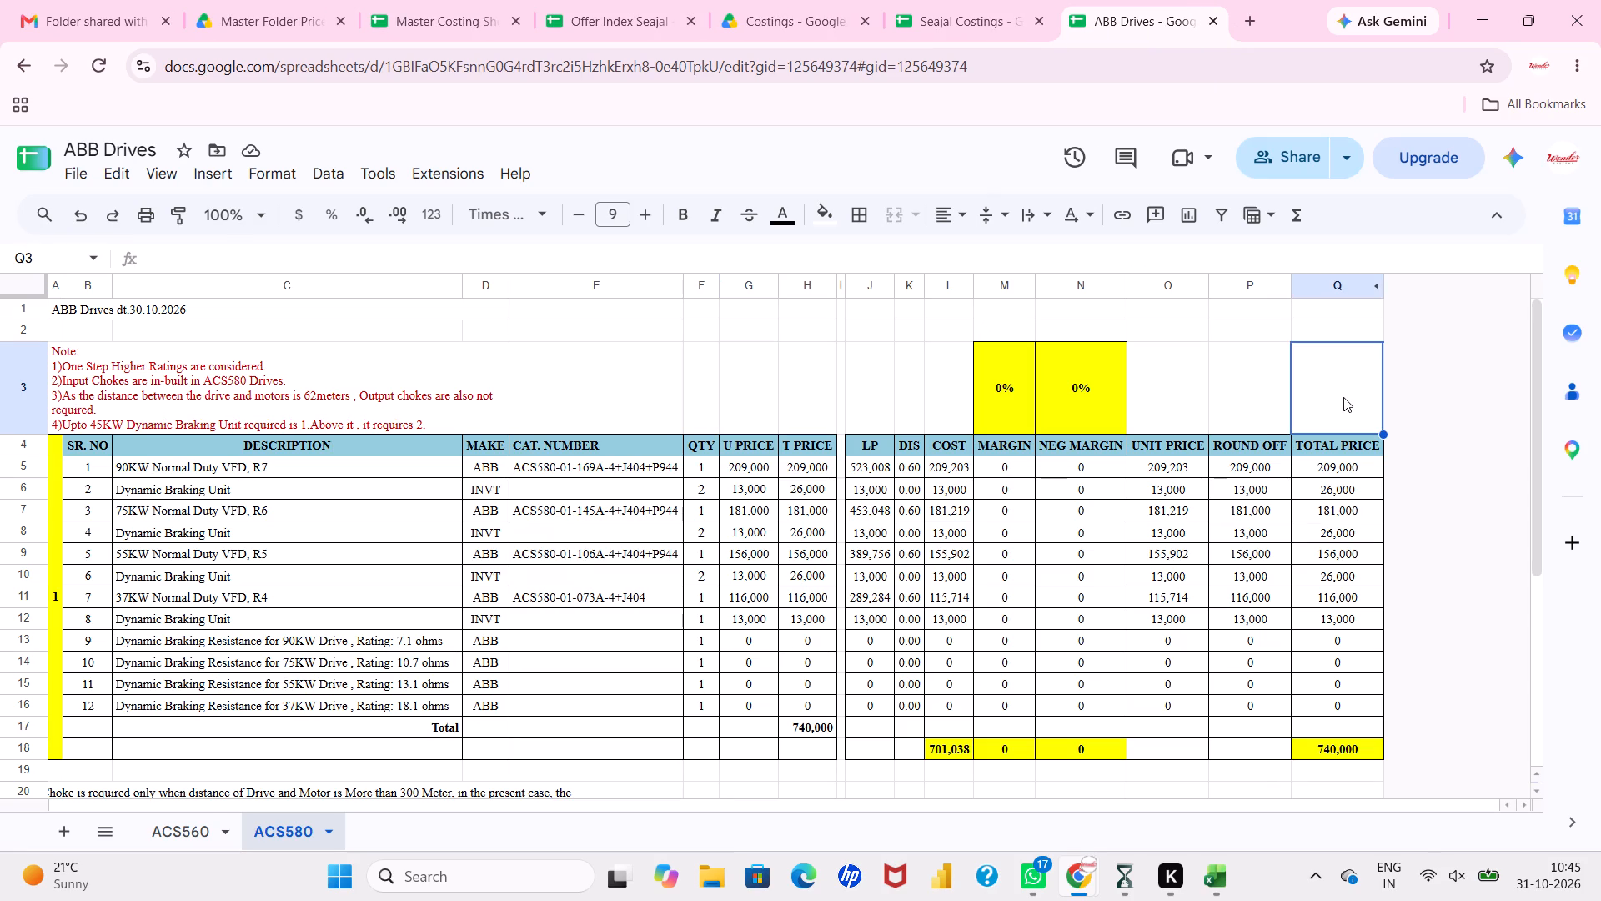